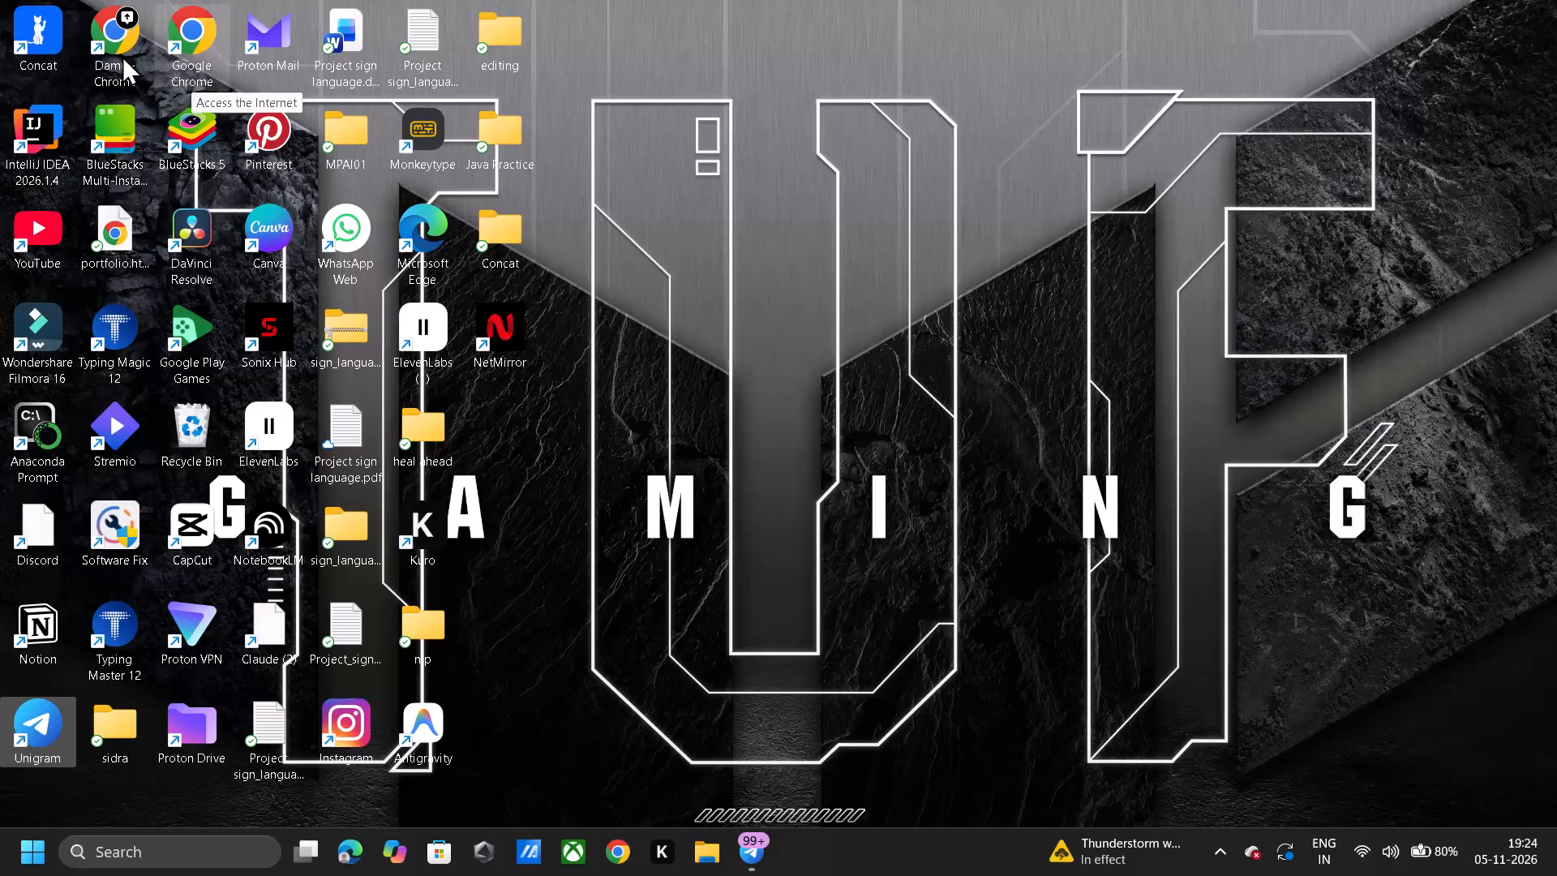
# Launch DaVinci Resolve from the desktop and bring its loading window to the front.
pyautogui.doubleClick(203, 214)
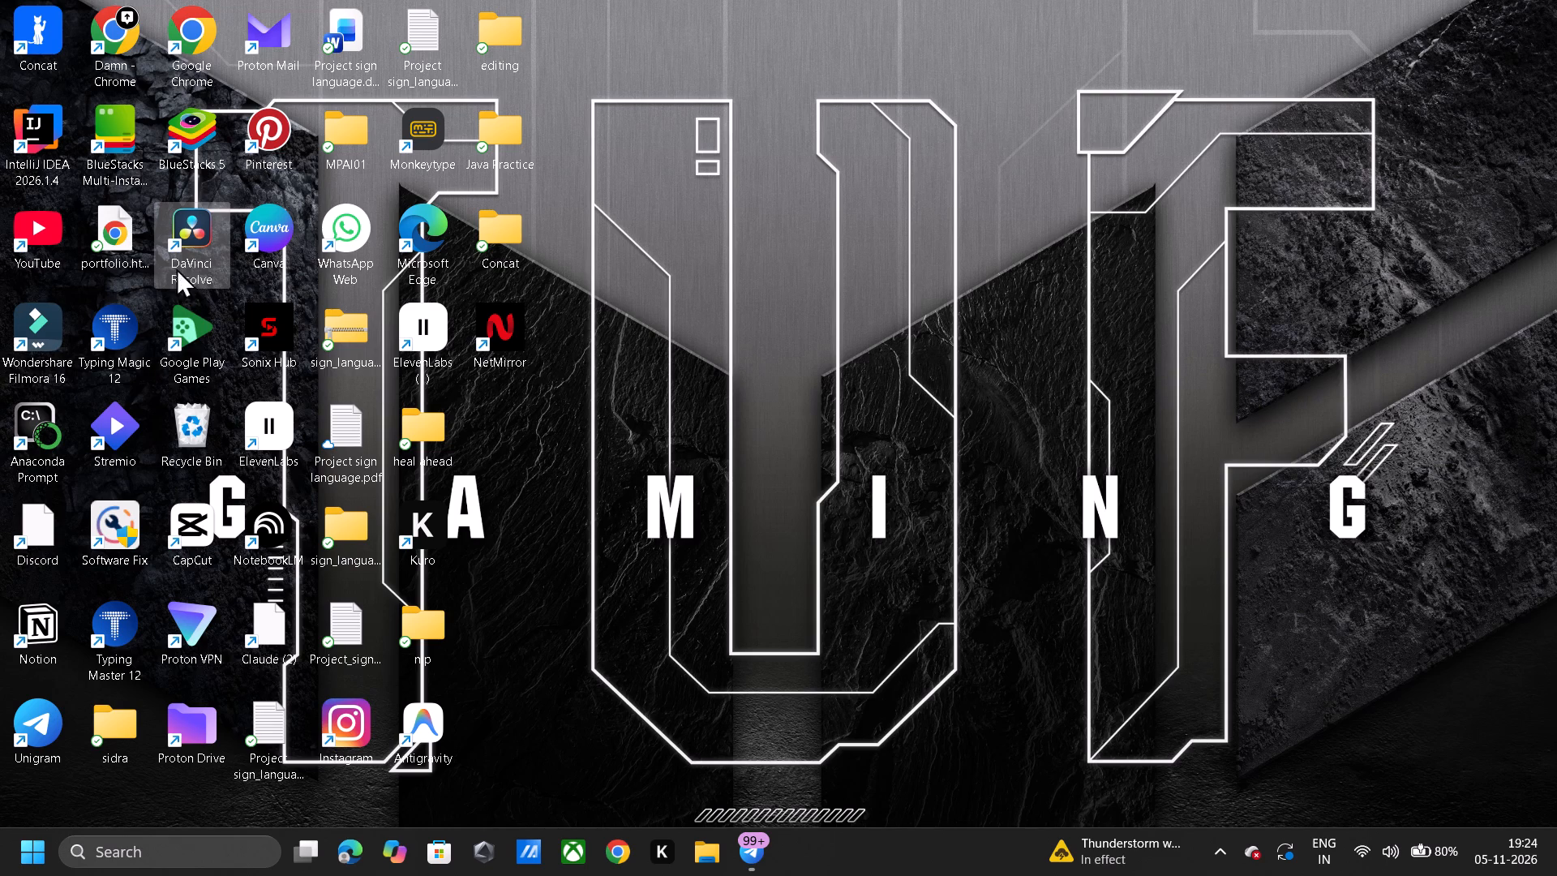
pyautogui.doubleClick(196, 220)
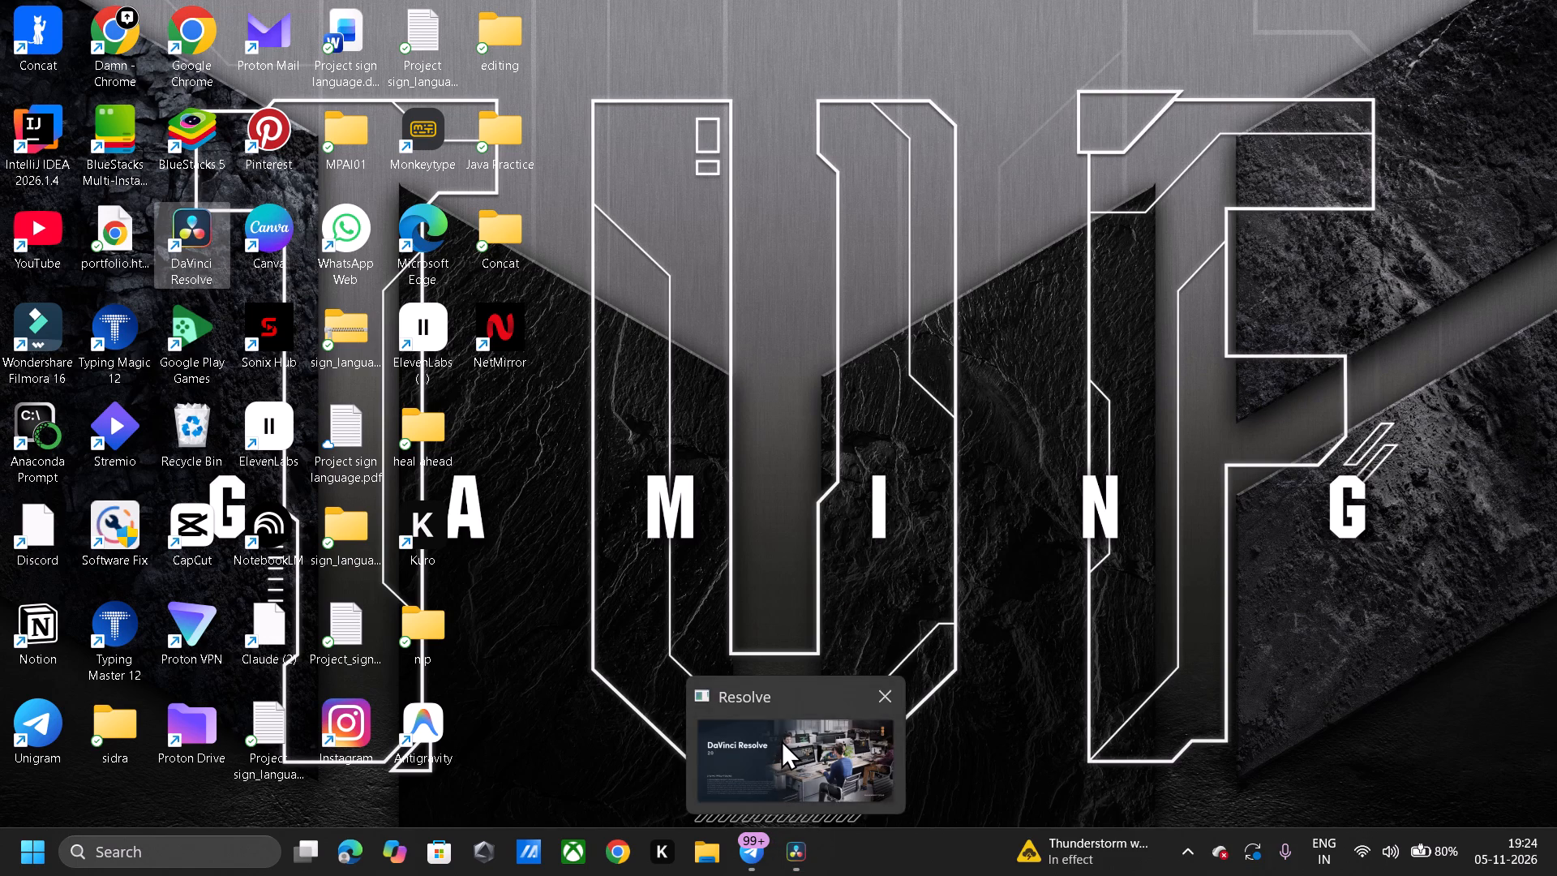
pyautogui.click(781, 740)
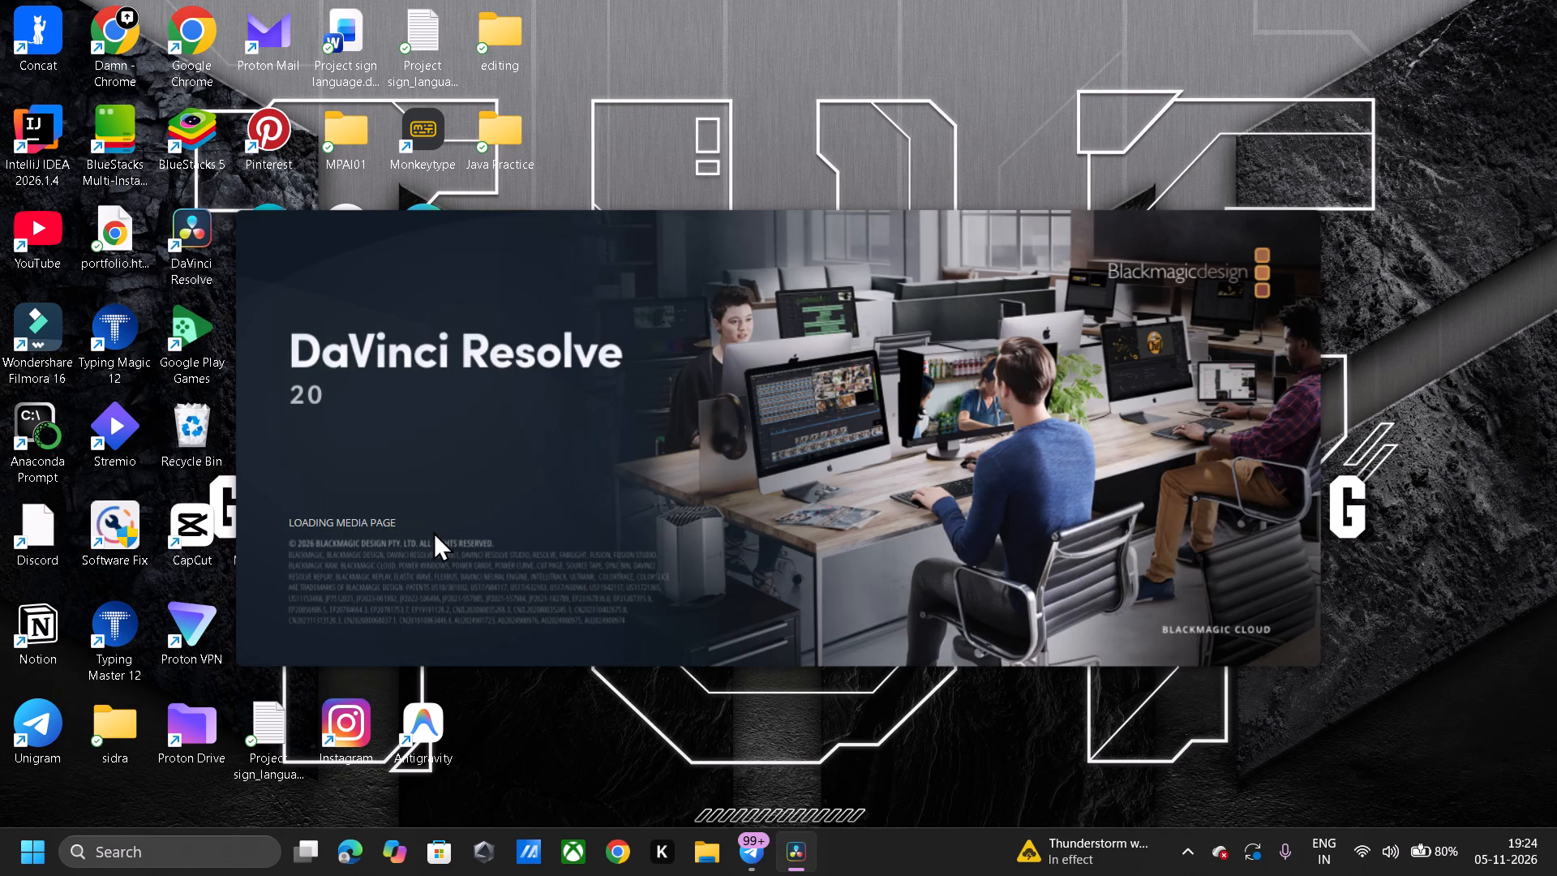
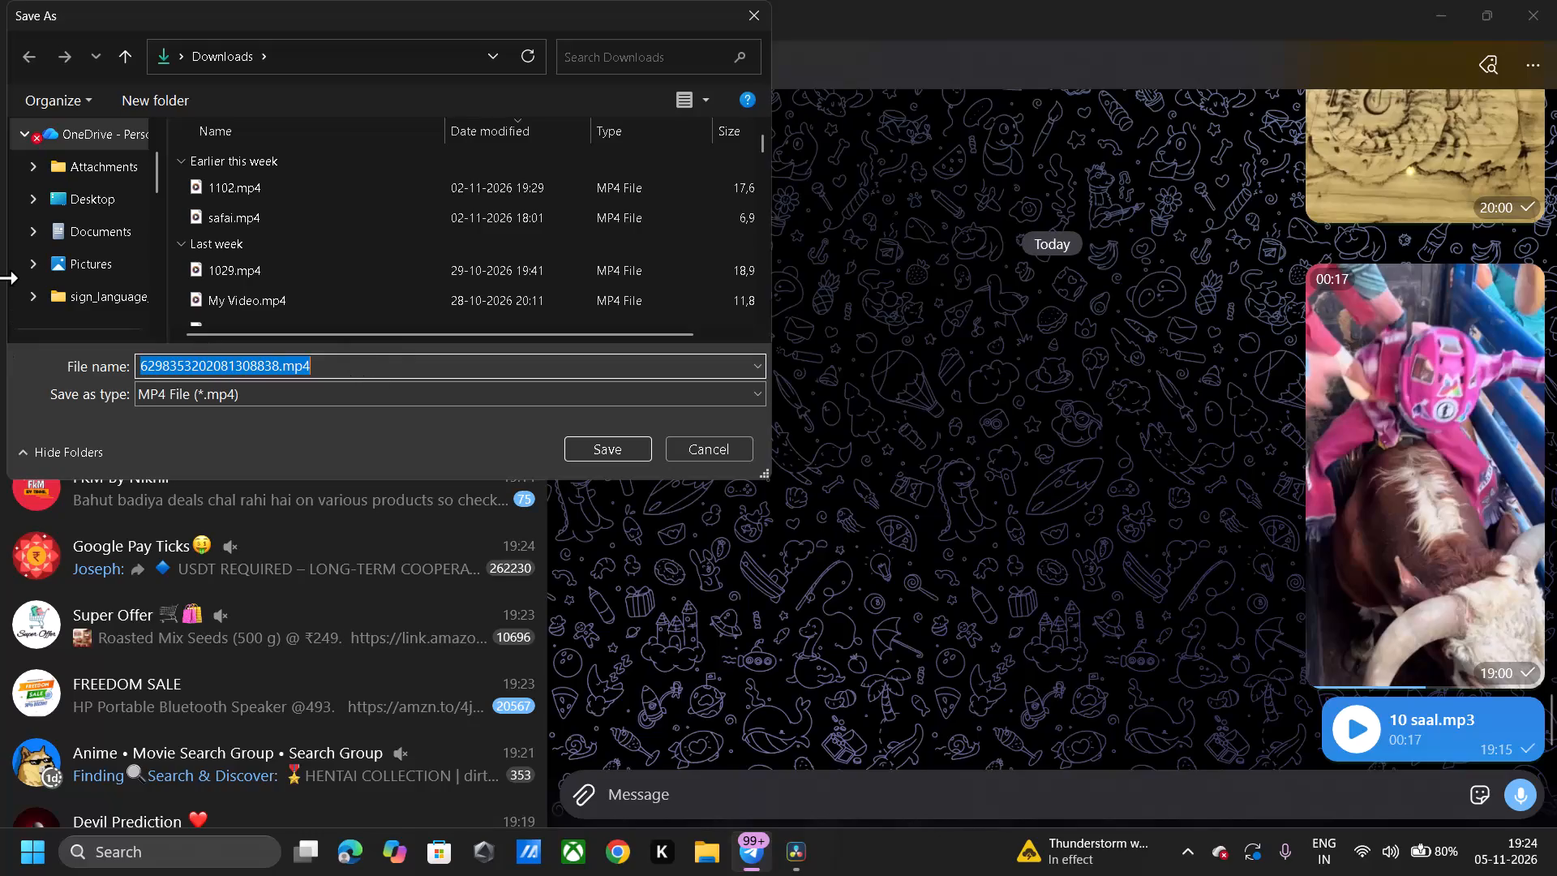
# Replace the suggested file name with "10 sall" for saving the Telegram video as an MP4 in Downloads.
pyautogui.press('BackSpace')
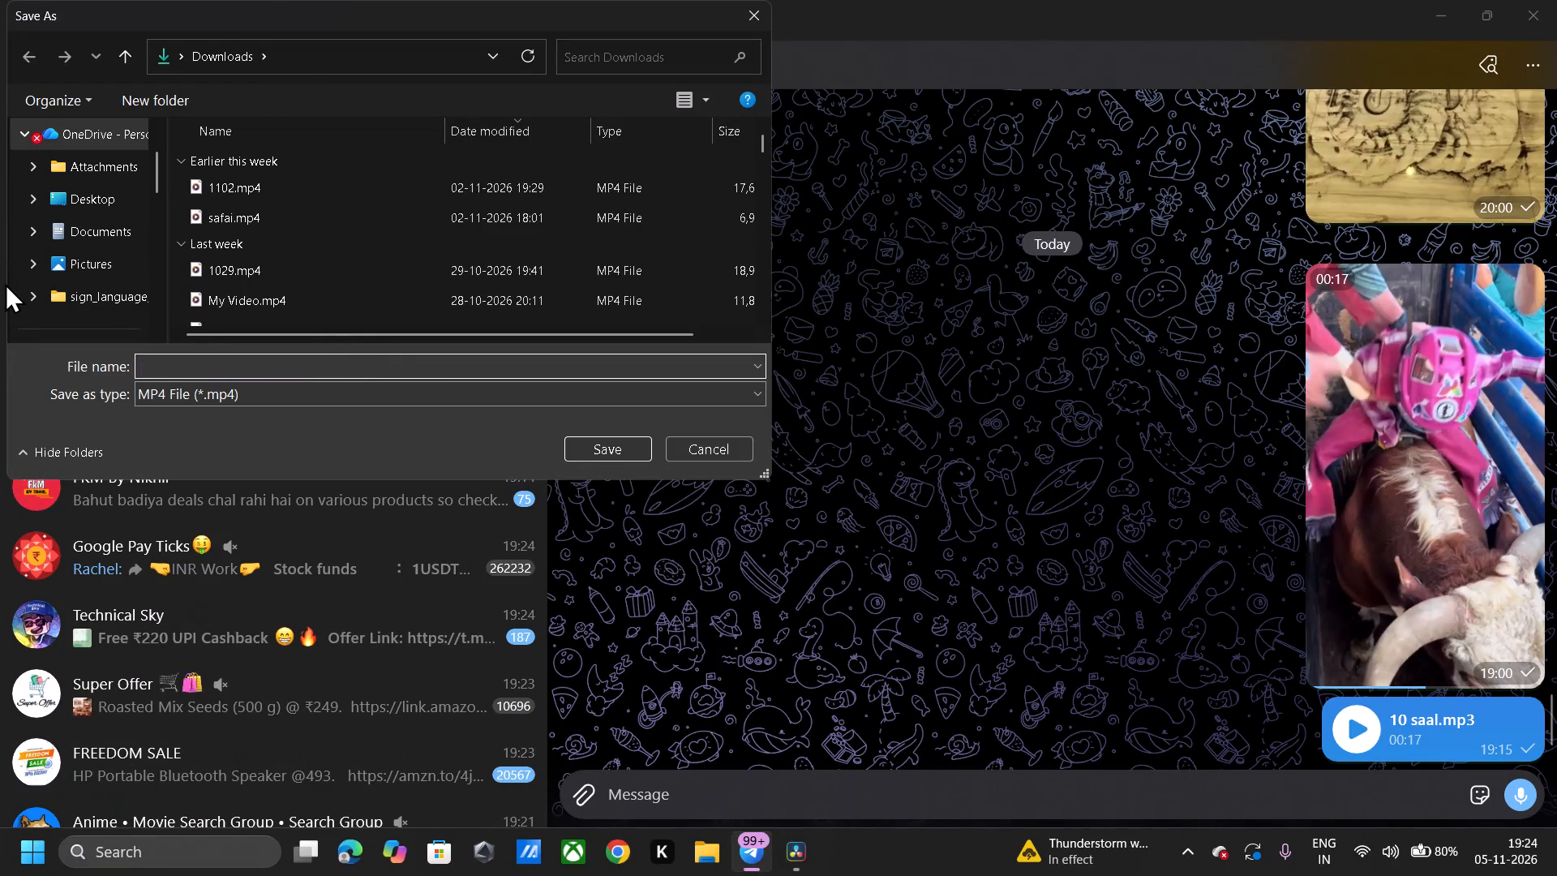
pyautogui.write('10')
pyautogui.press('space')
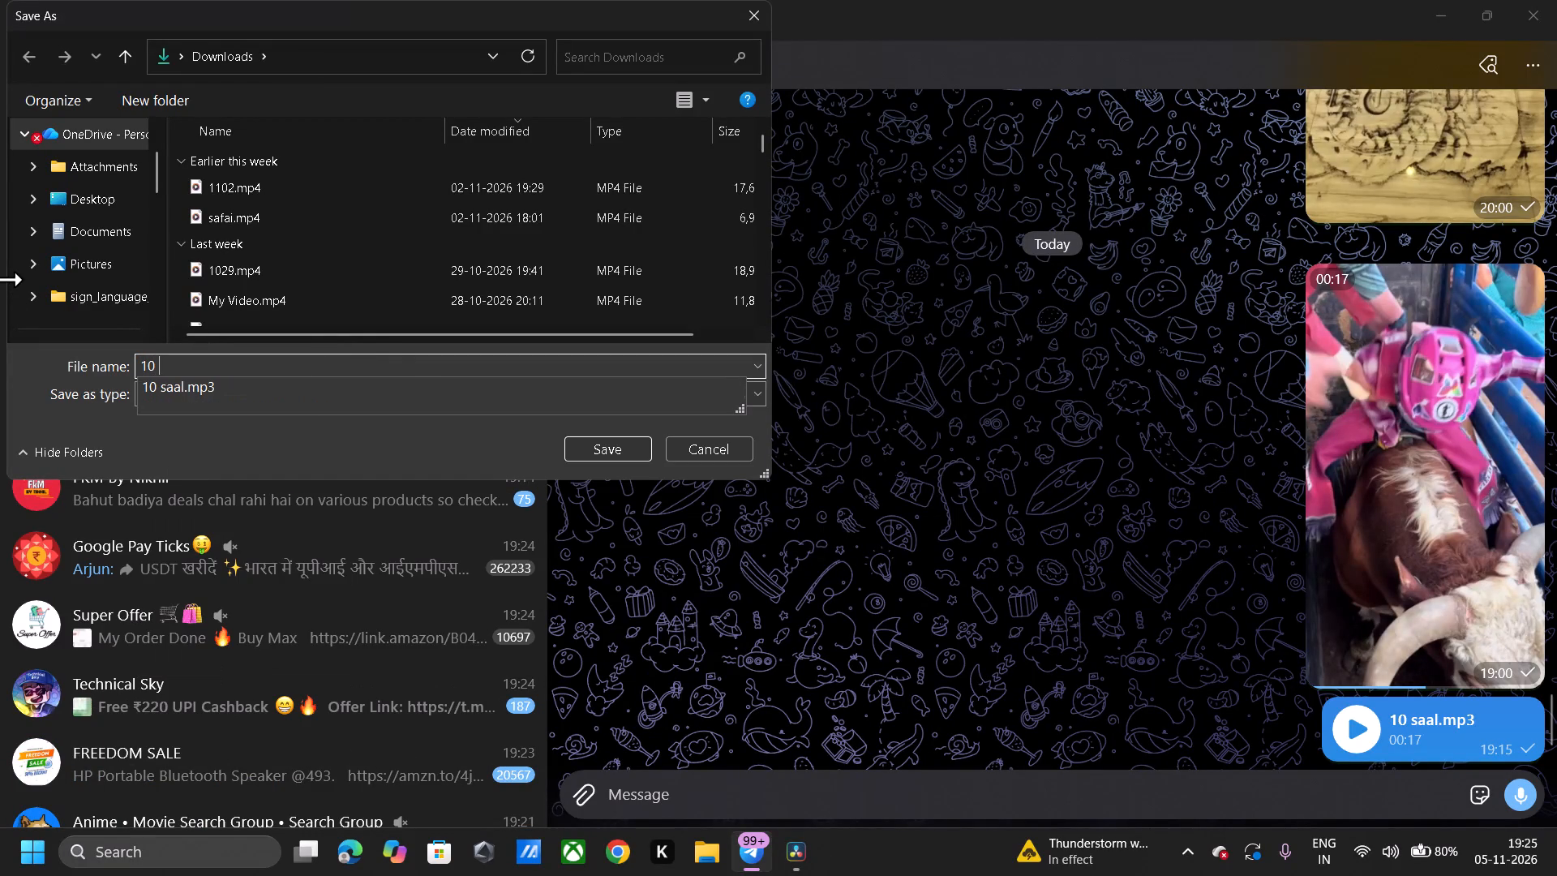
pyautogui.write('sall')
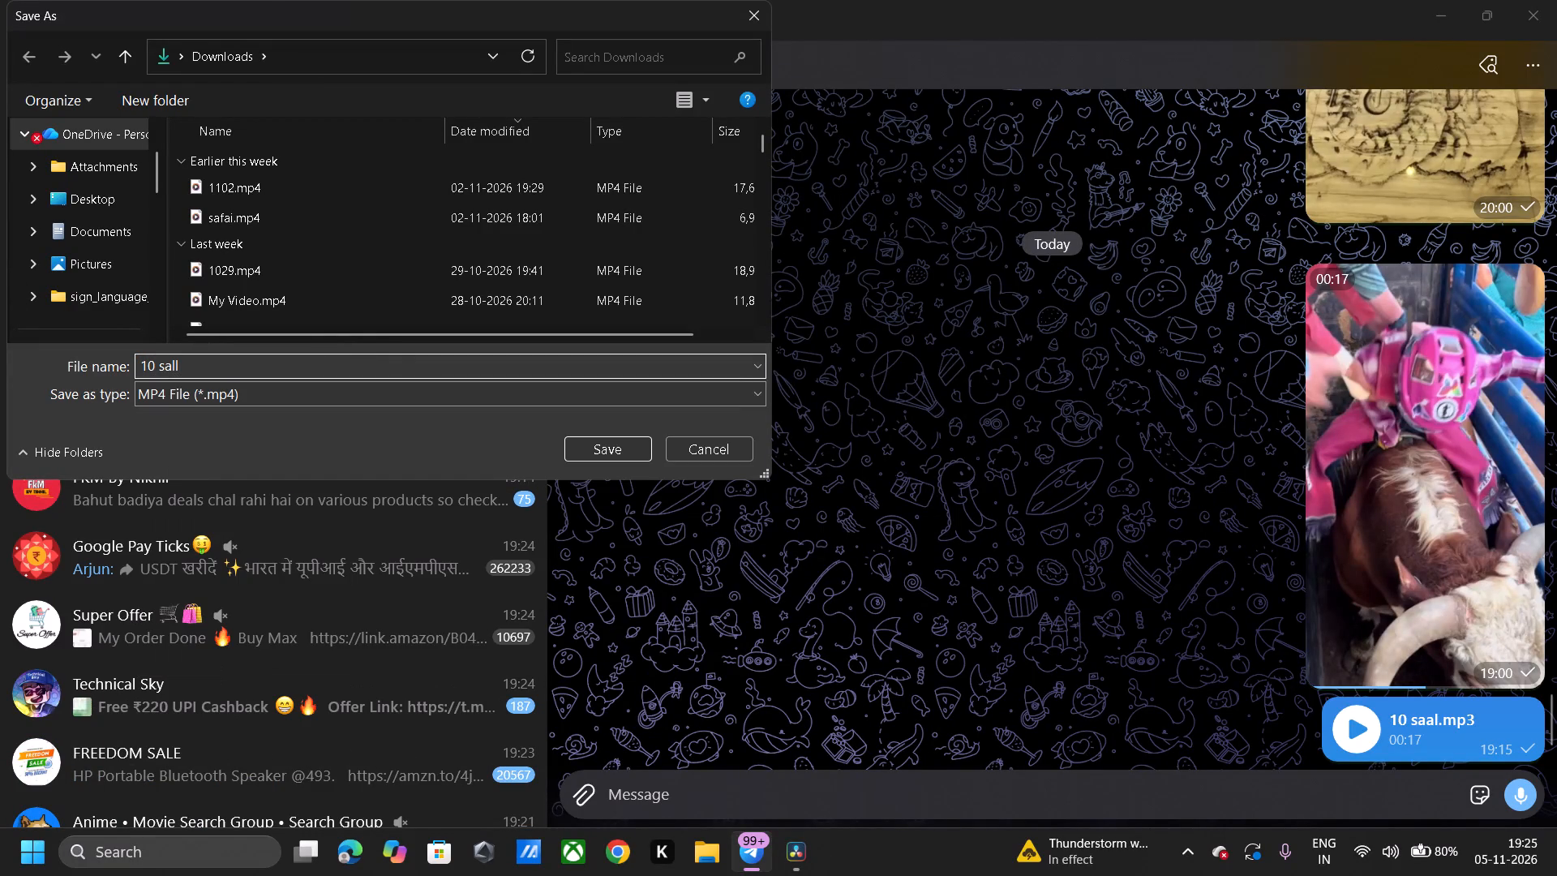
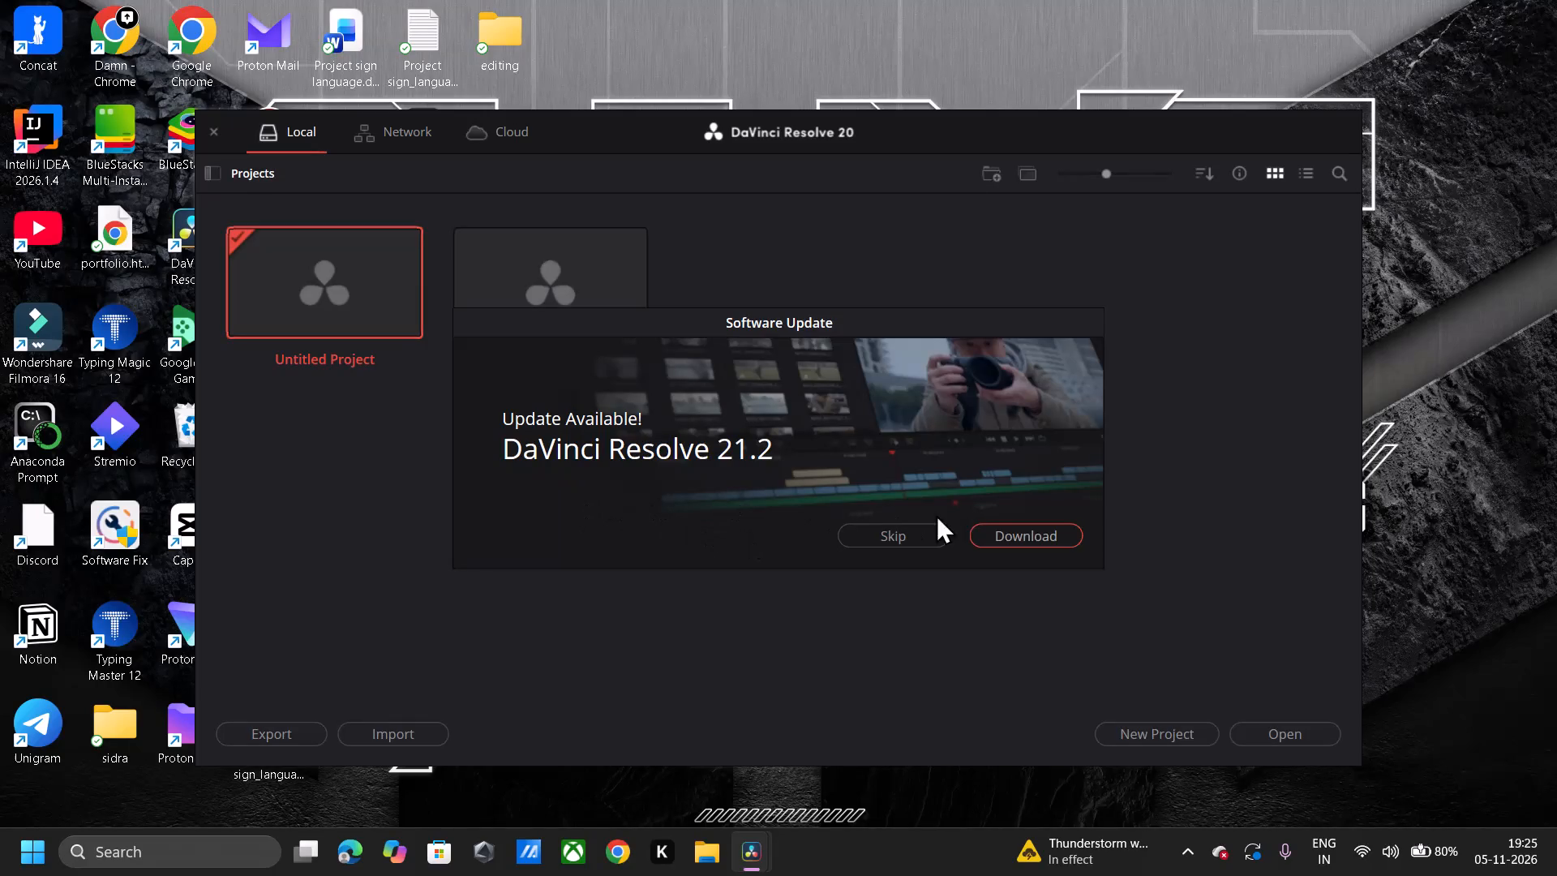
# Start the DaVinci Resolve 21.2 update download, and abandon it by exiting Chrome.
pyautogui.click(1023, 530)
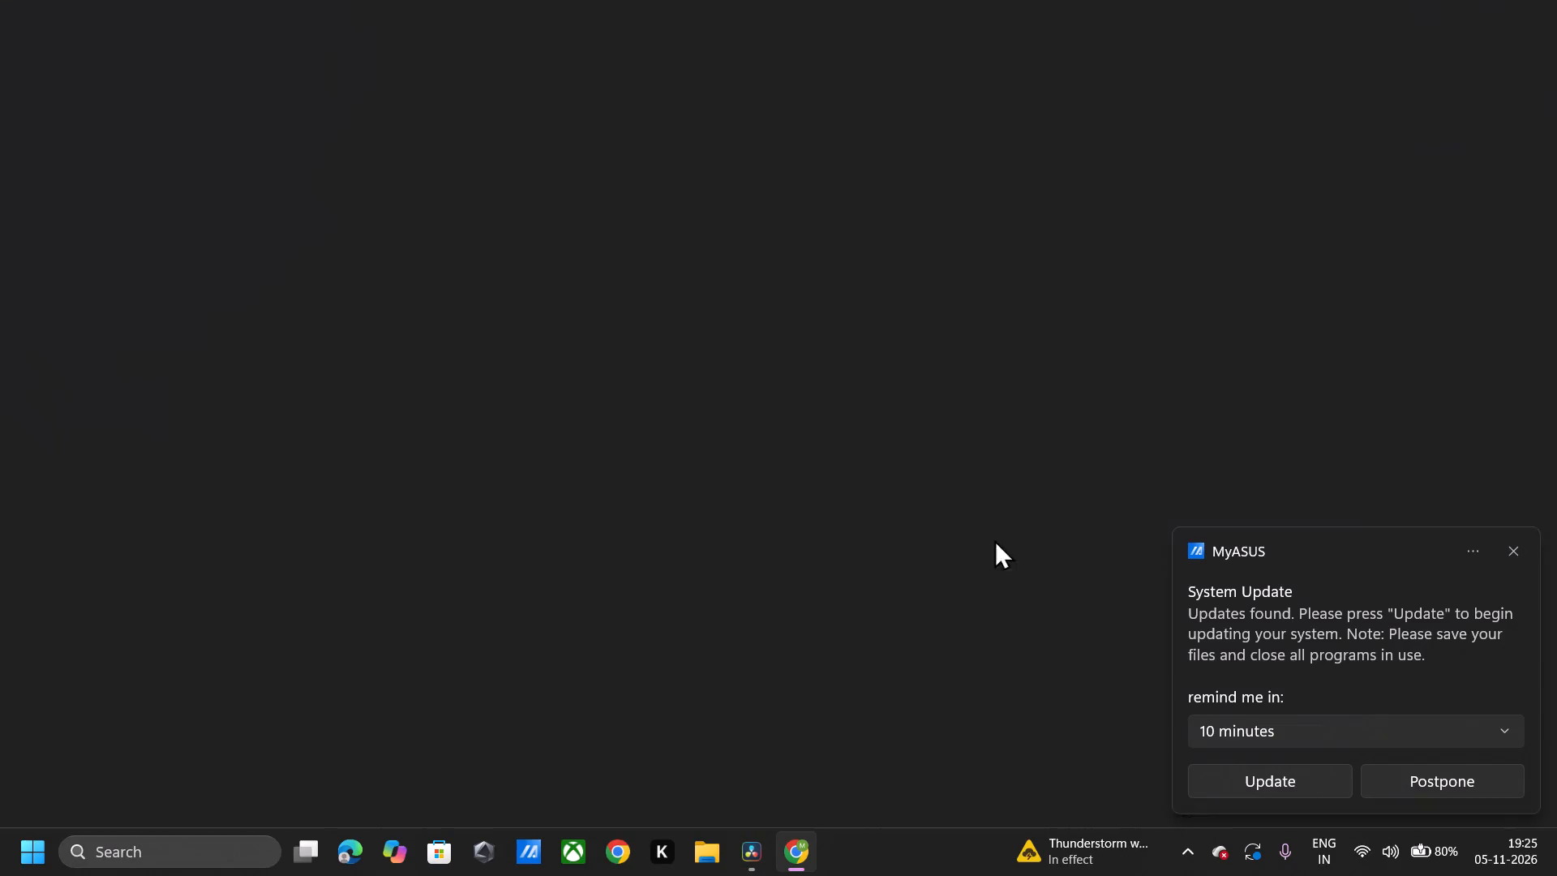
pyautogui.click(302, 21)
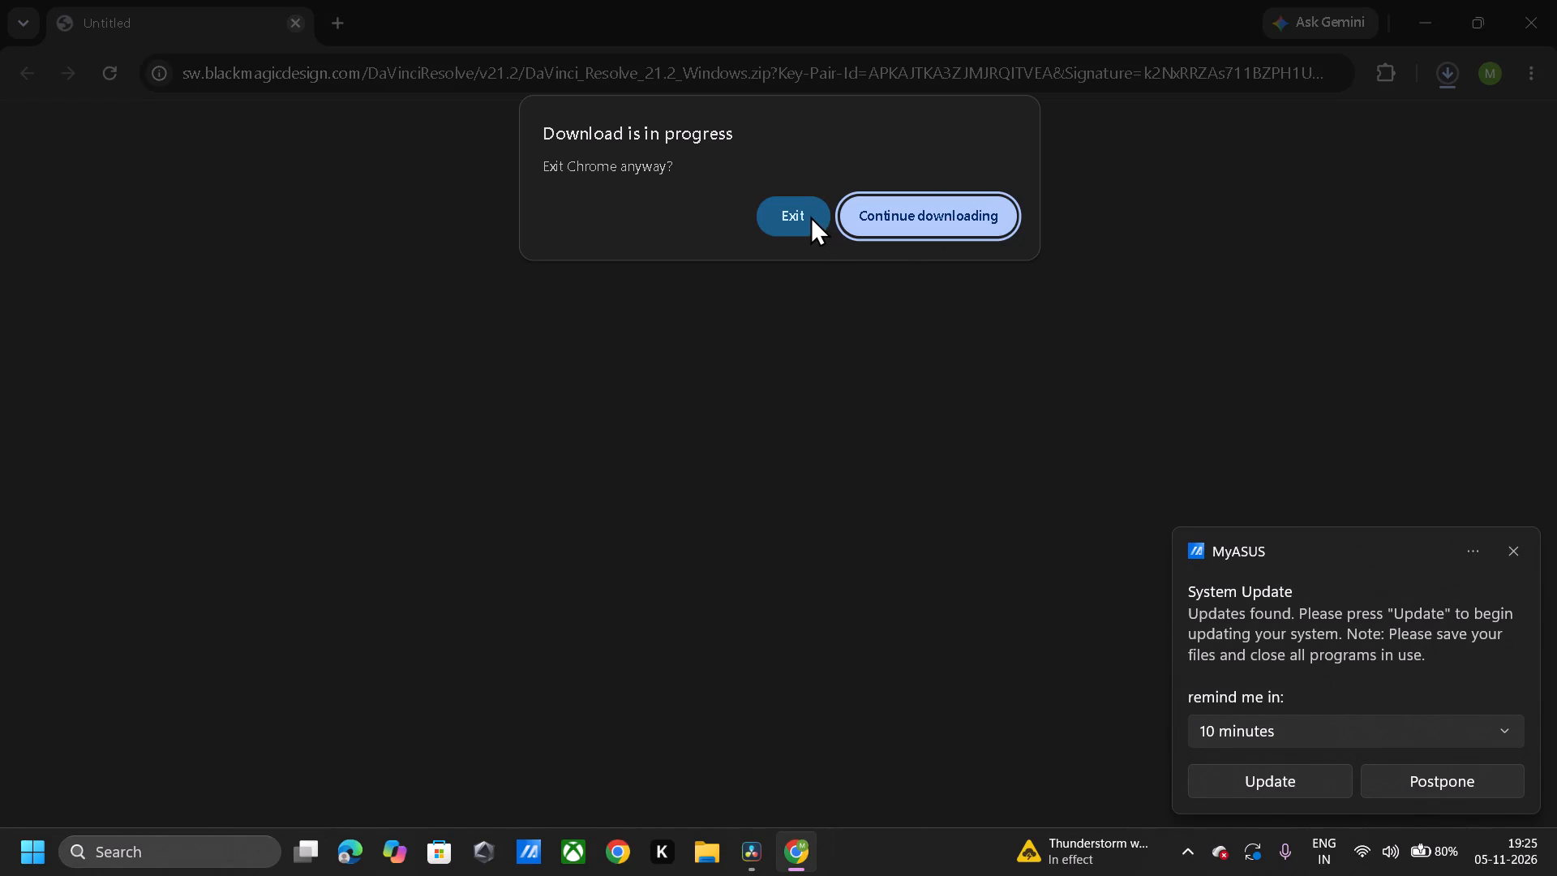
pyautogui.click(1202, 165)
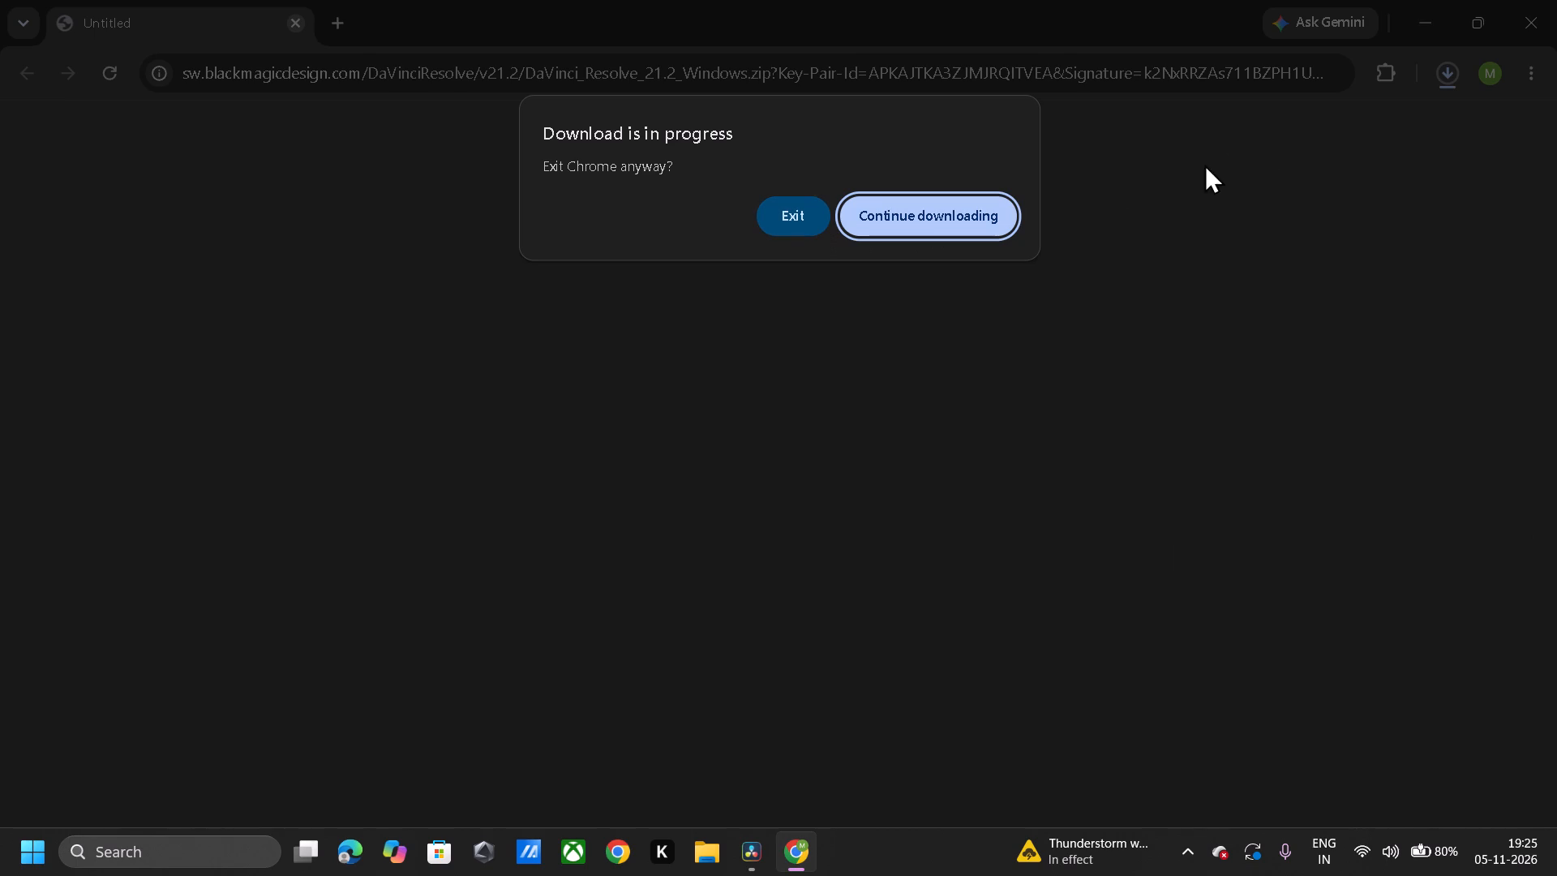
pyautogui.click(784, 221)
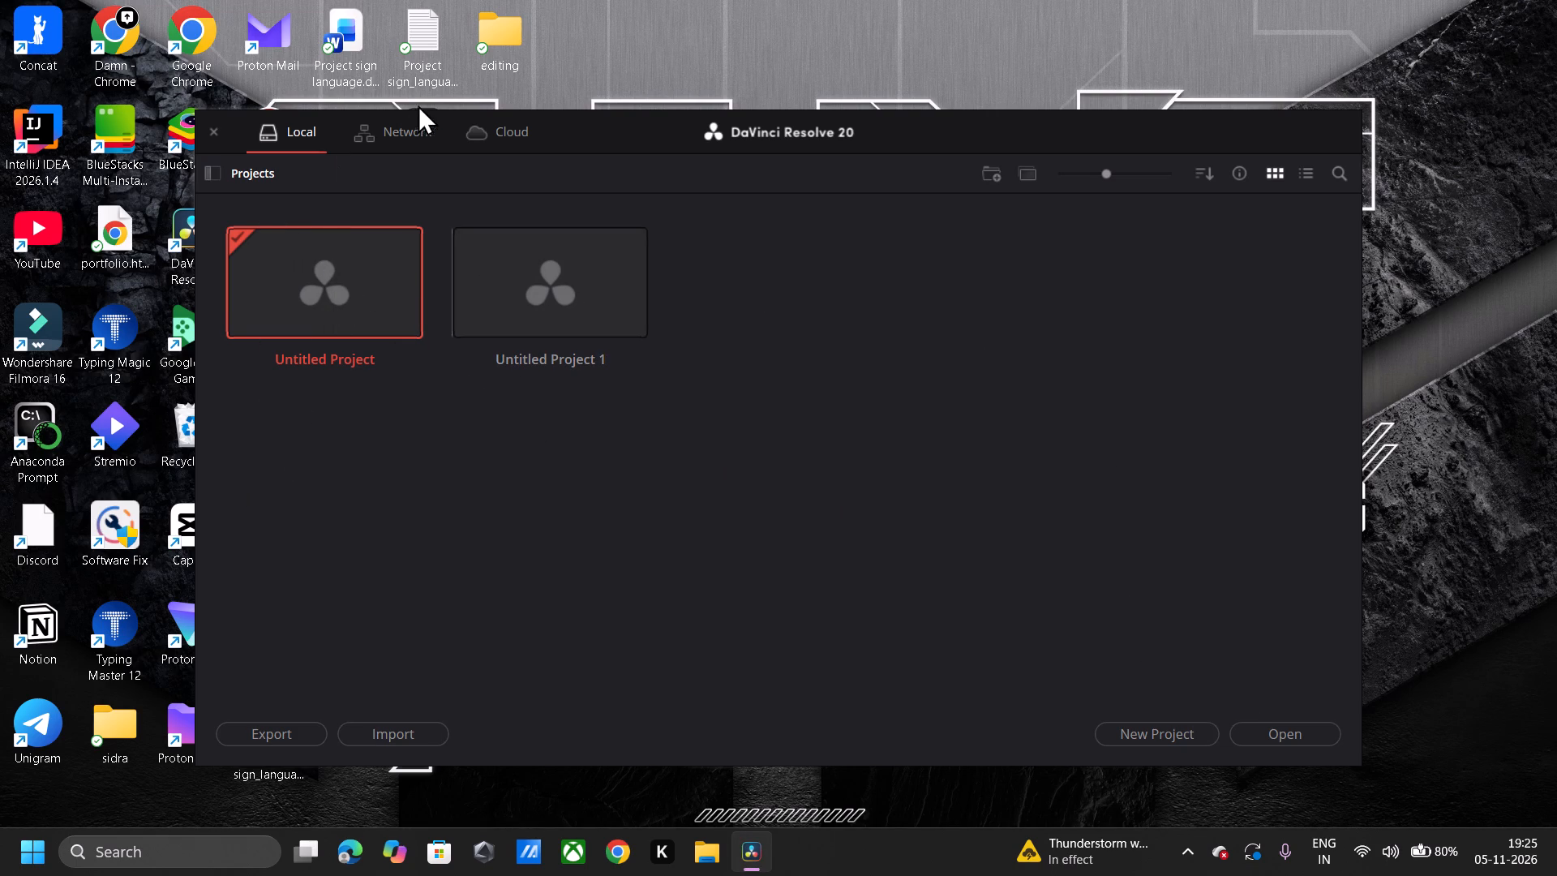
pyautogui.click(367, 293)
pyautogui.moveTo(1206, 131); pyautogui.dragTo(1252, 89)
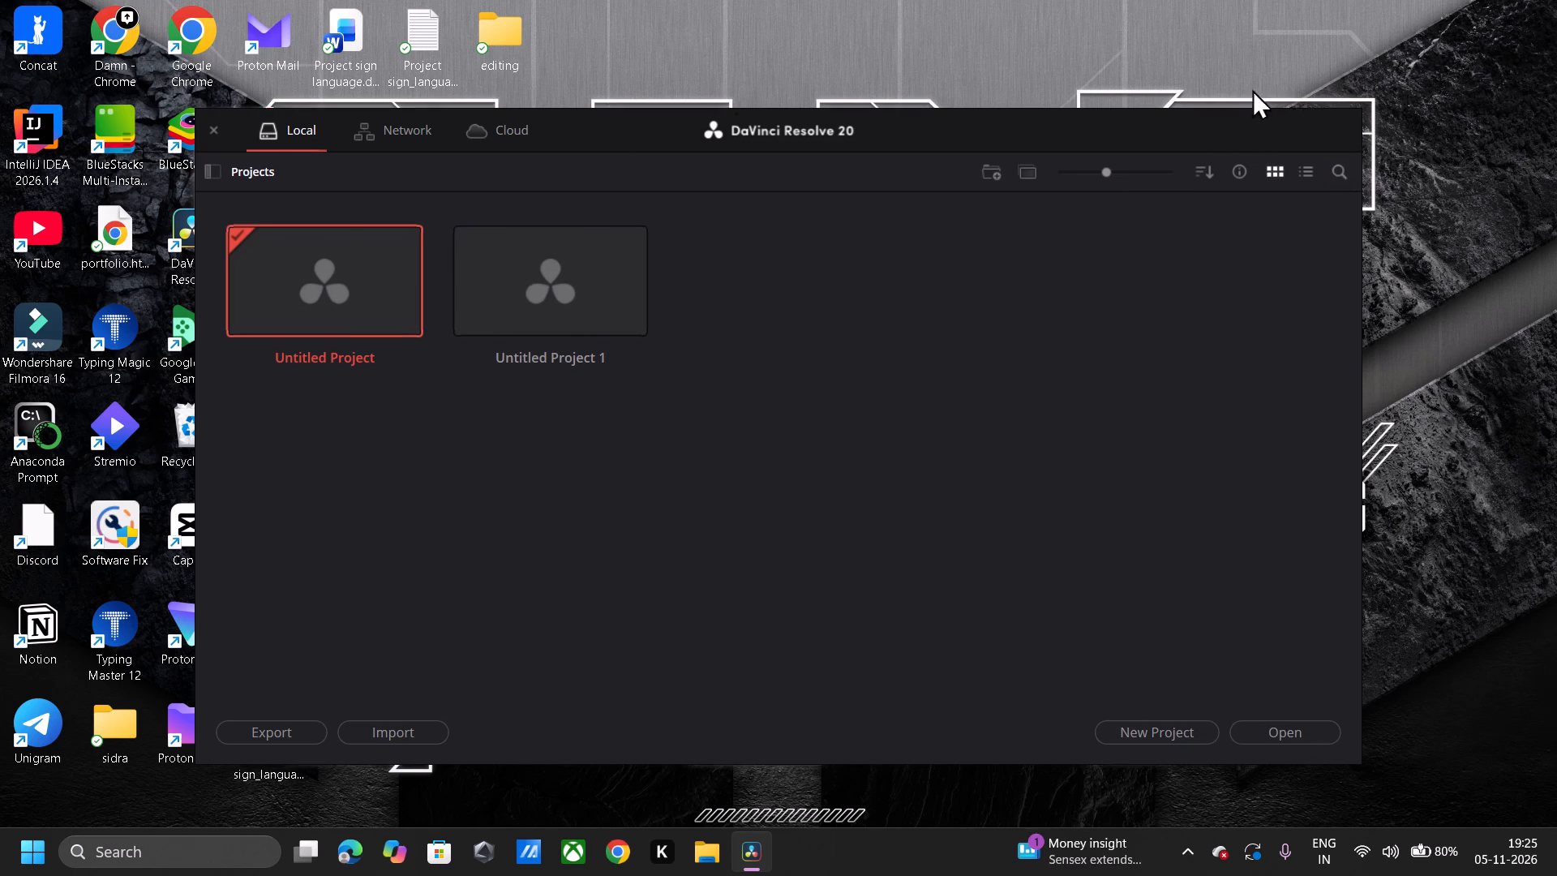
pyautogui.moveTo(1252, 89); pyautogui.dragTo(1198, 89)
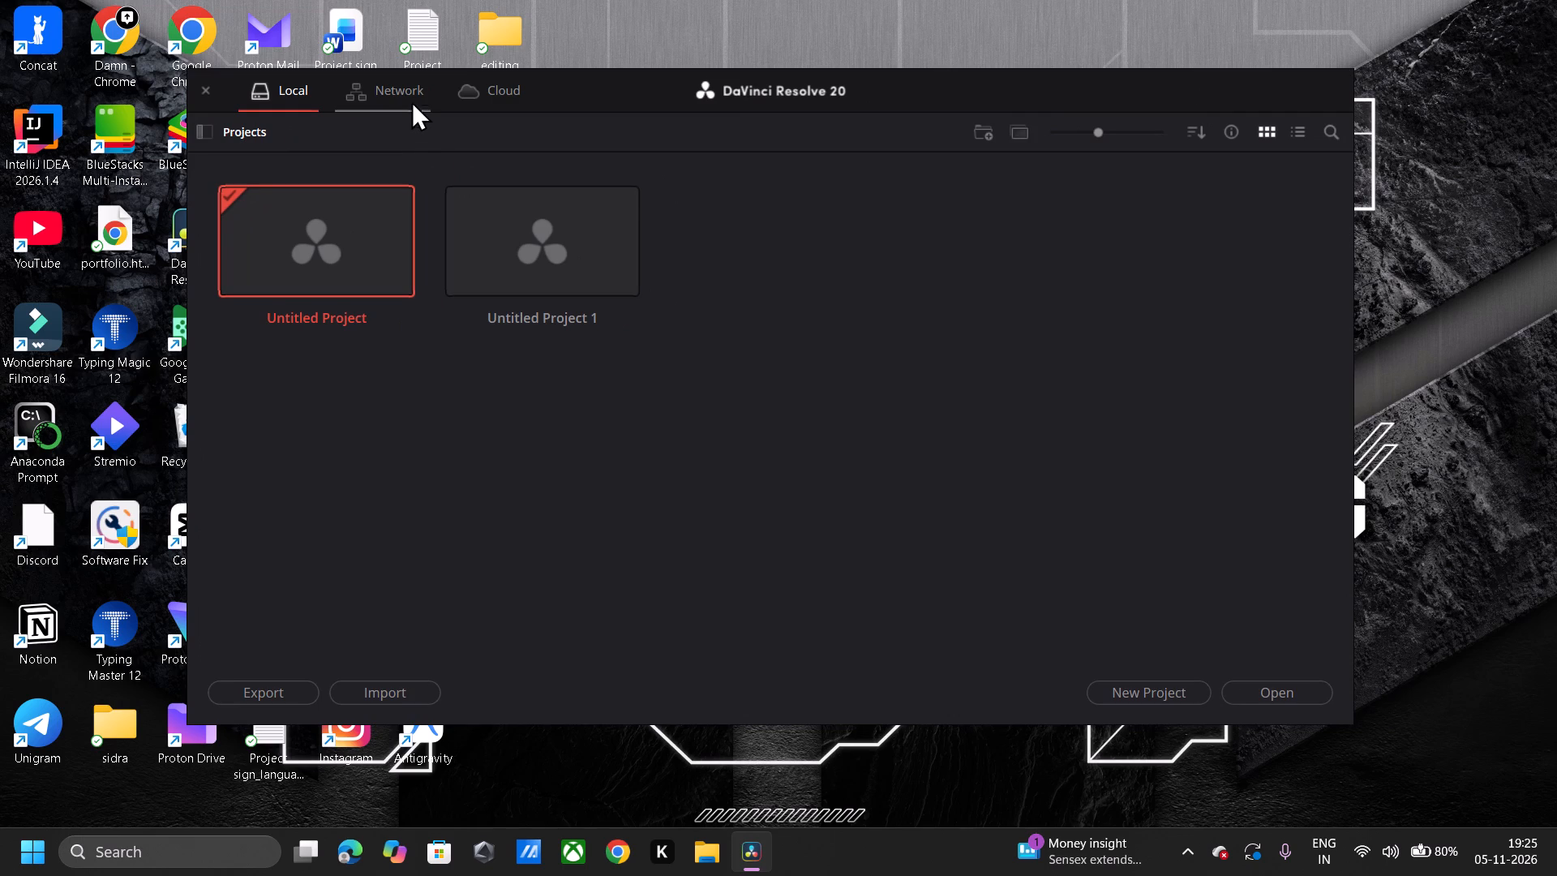
# Show the list of project libraries beside the projects in the project manager.
pyautogui.click(236, 127)
pyautogui.click(186, 132)
pyautogui.click(199, 127)
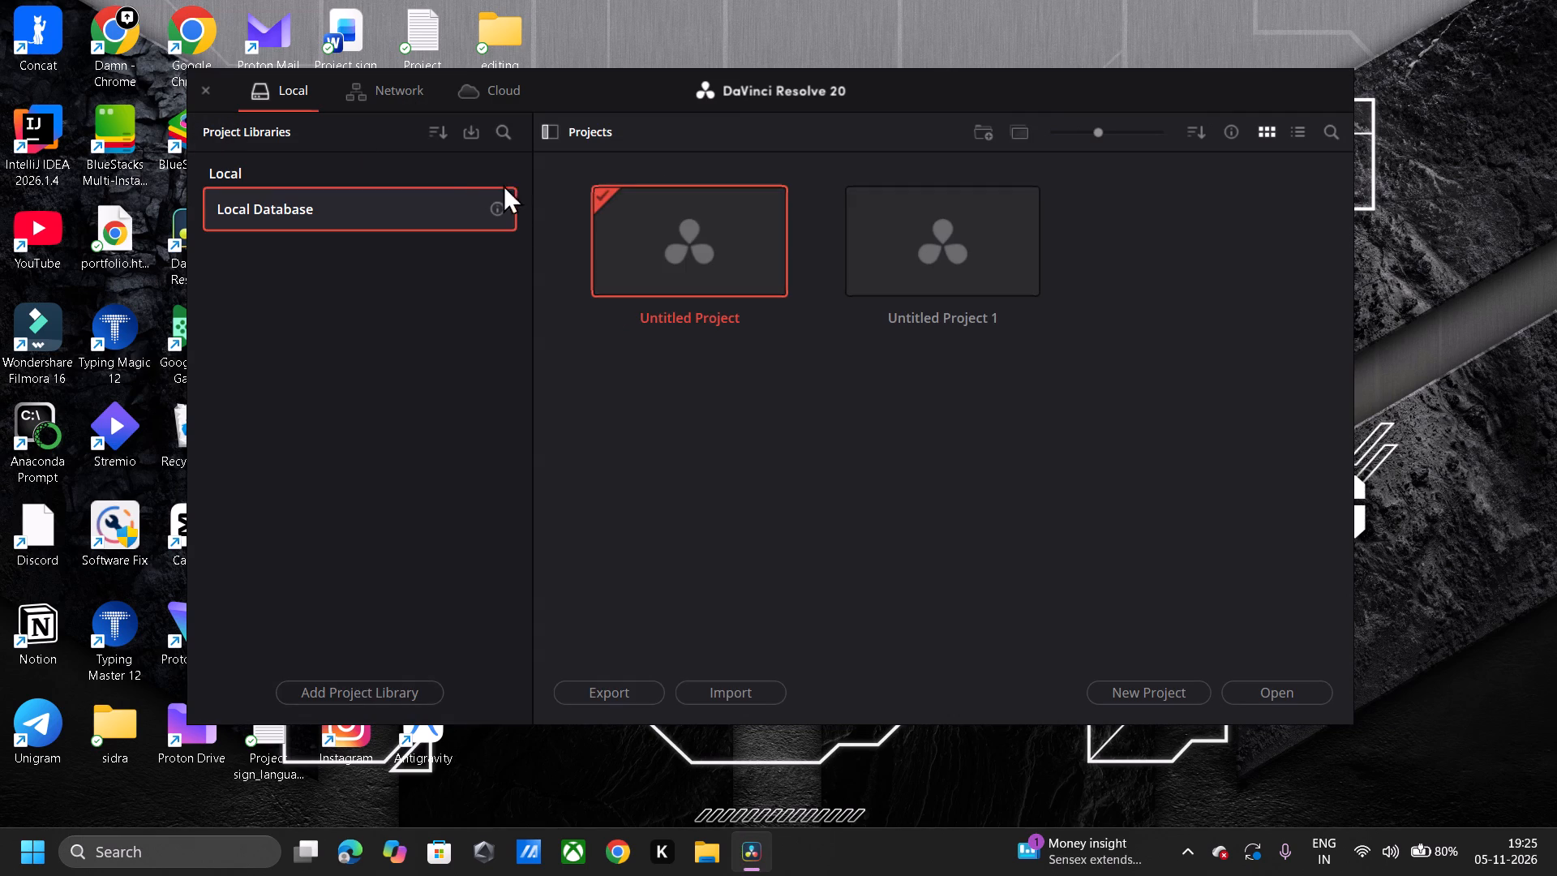
# Look over the projects in the local database and check the network and cloud libraries, ending on the local one.
pyautogui.click(311, 166)
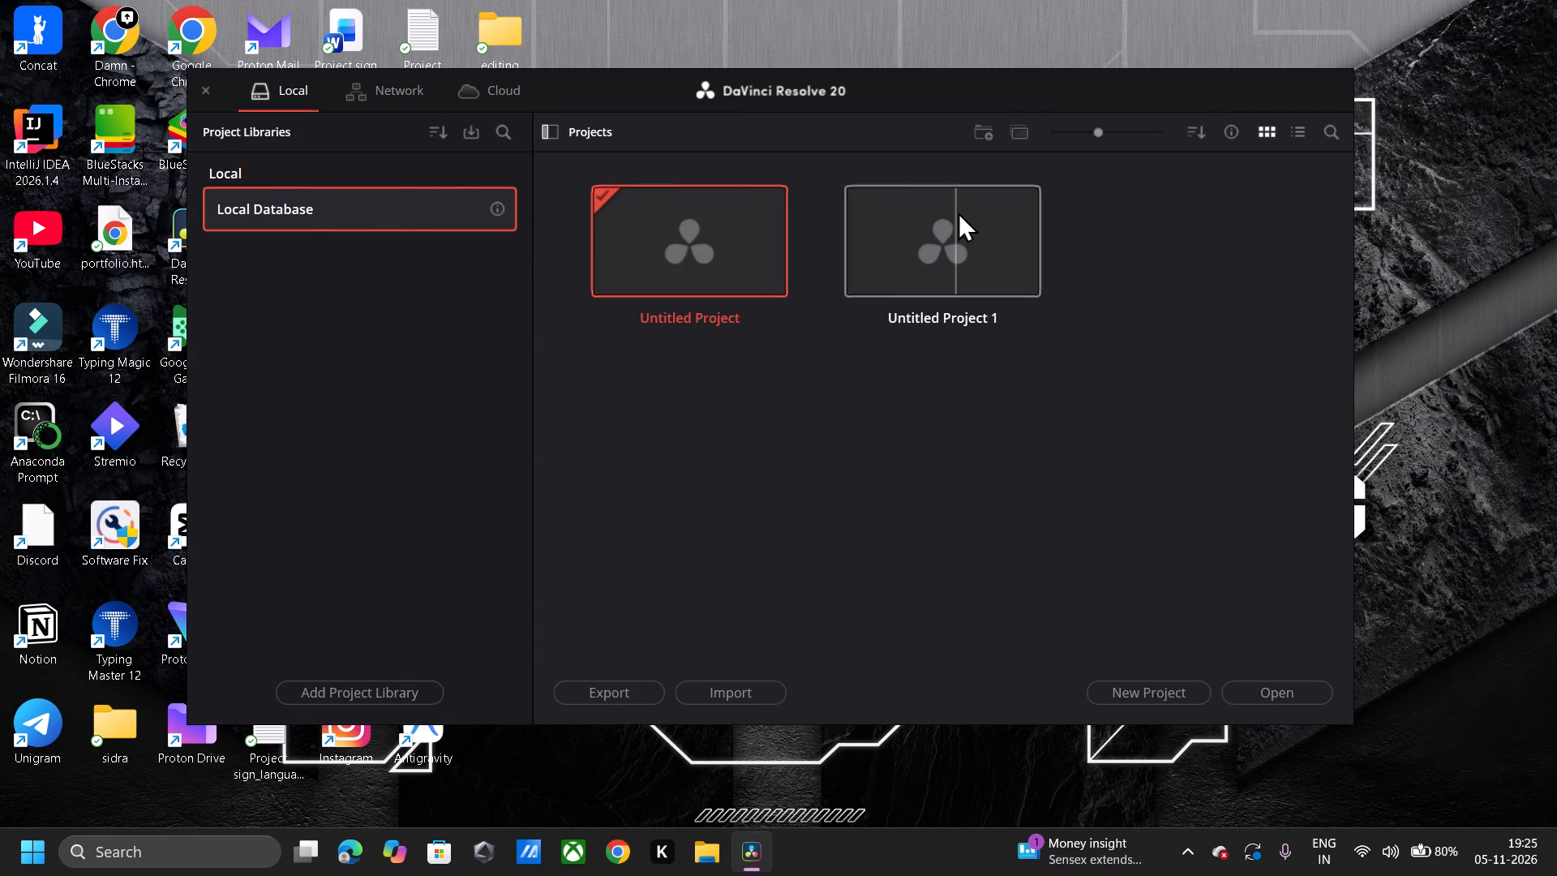
pyautogui.click(693, 258)
pyautogui.click(893, 250)
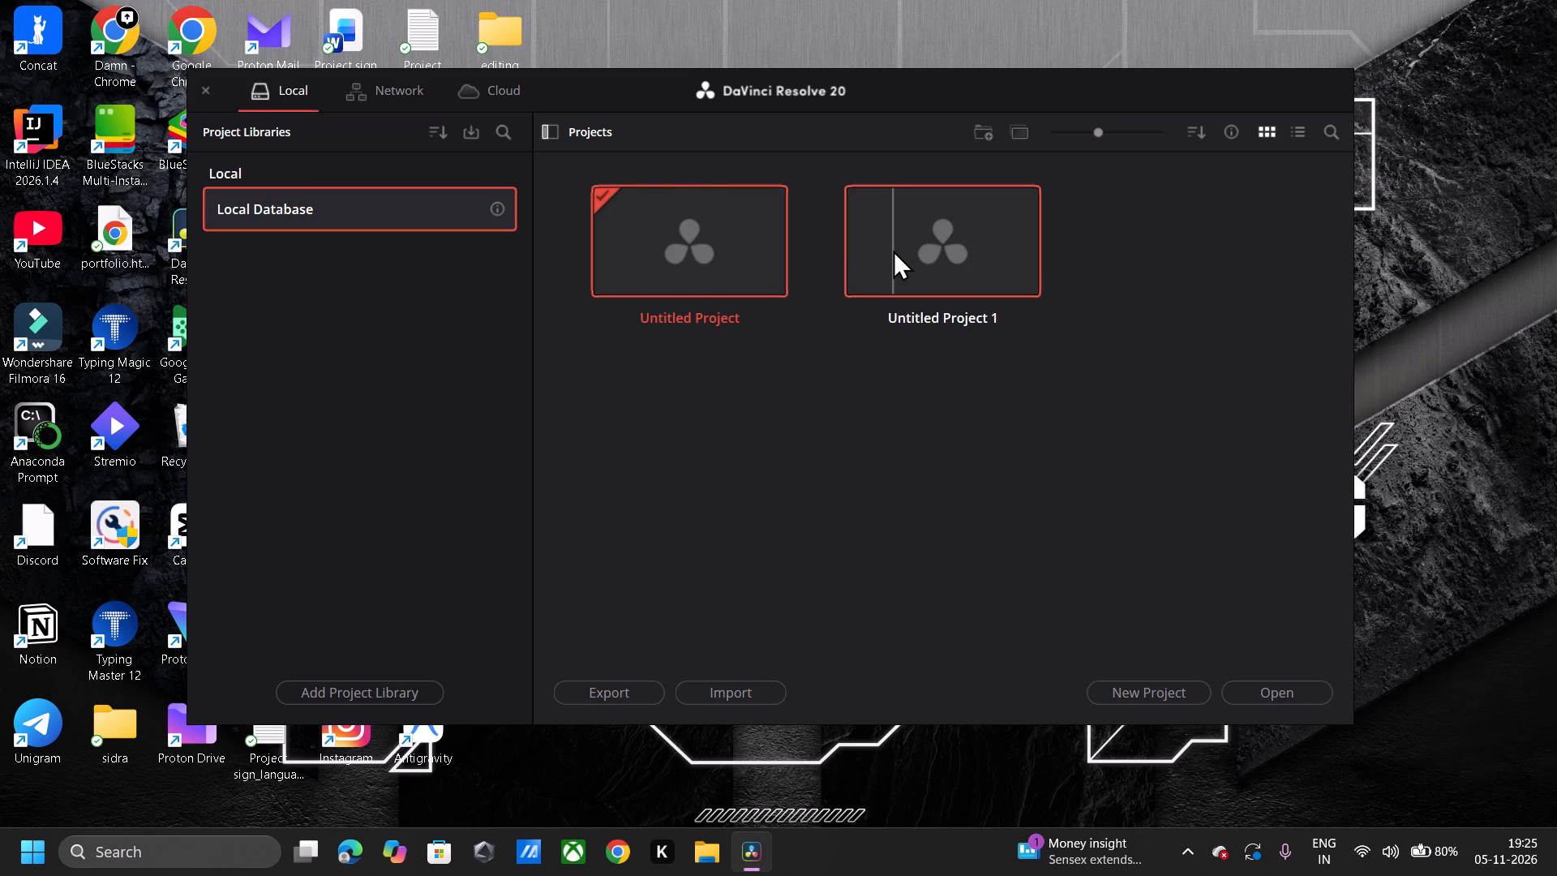
pyautogui.click(969, 219)
pyautogui.click(709, 402)
pyautogui.click(360, 213)
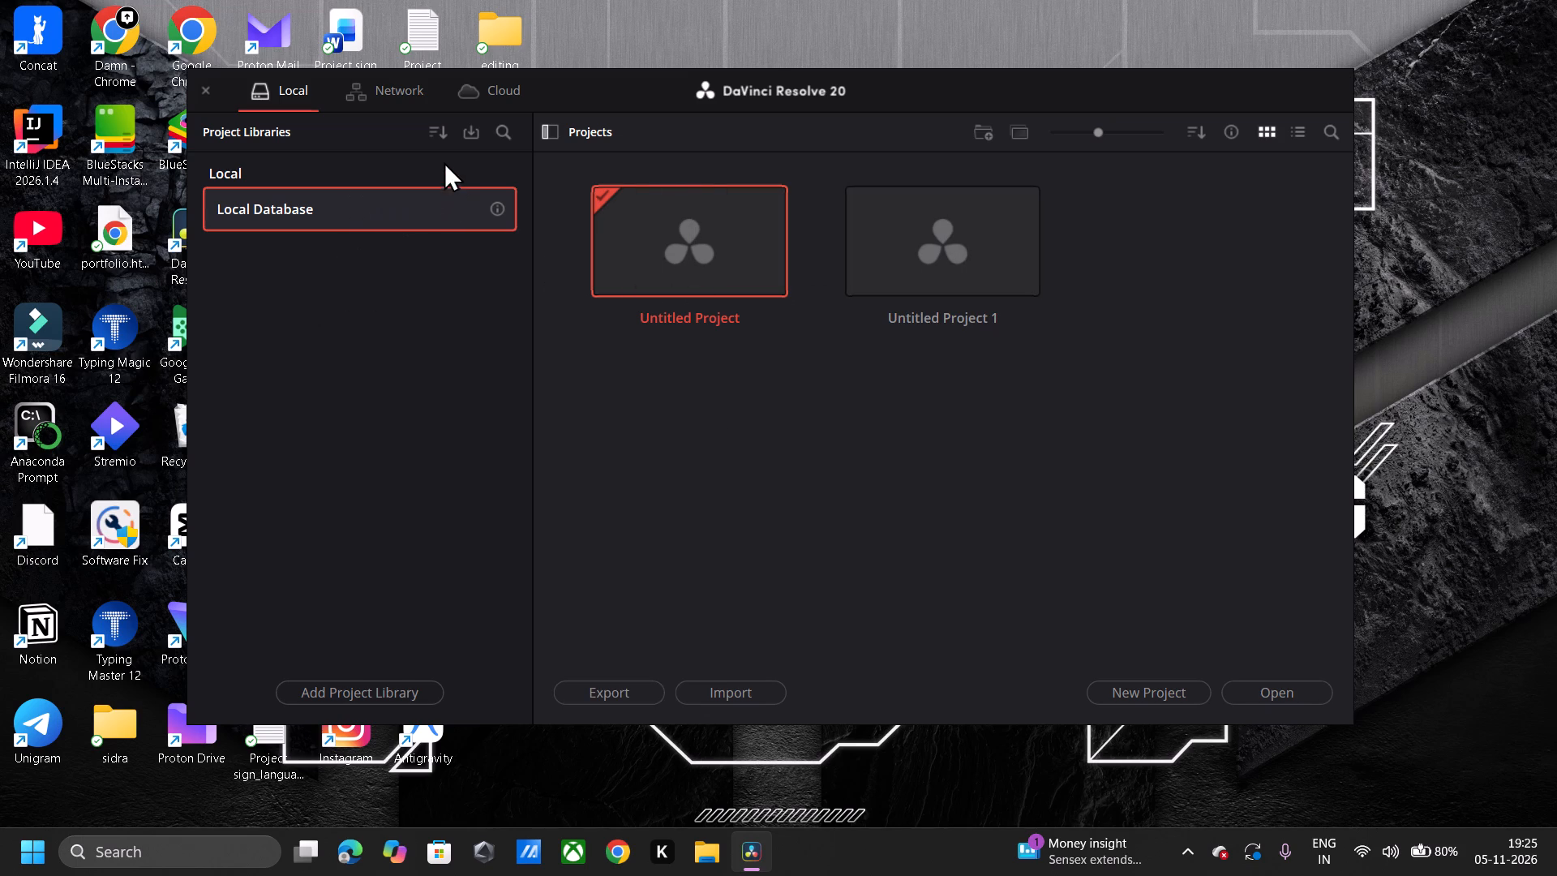
pyautogui.click(419, 150)
pyautogui.click(392, 172)
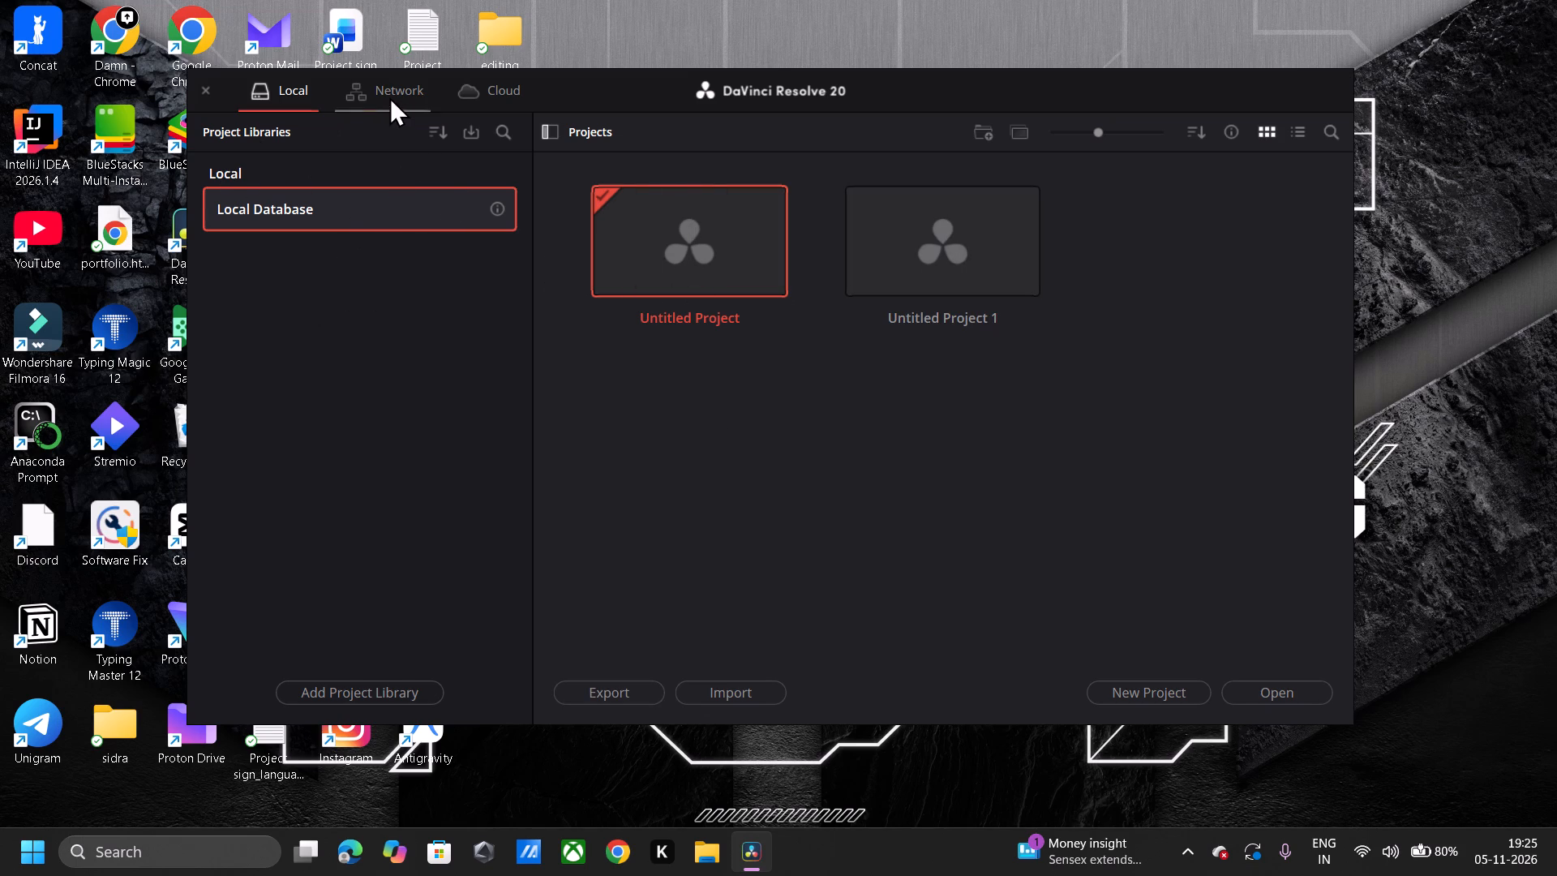
pyautogui.click(389, 97)
pyautogui.click(501, 77)
pyautogui.click(283, 97)
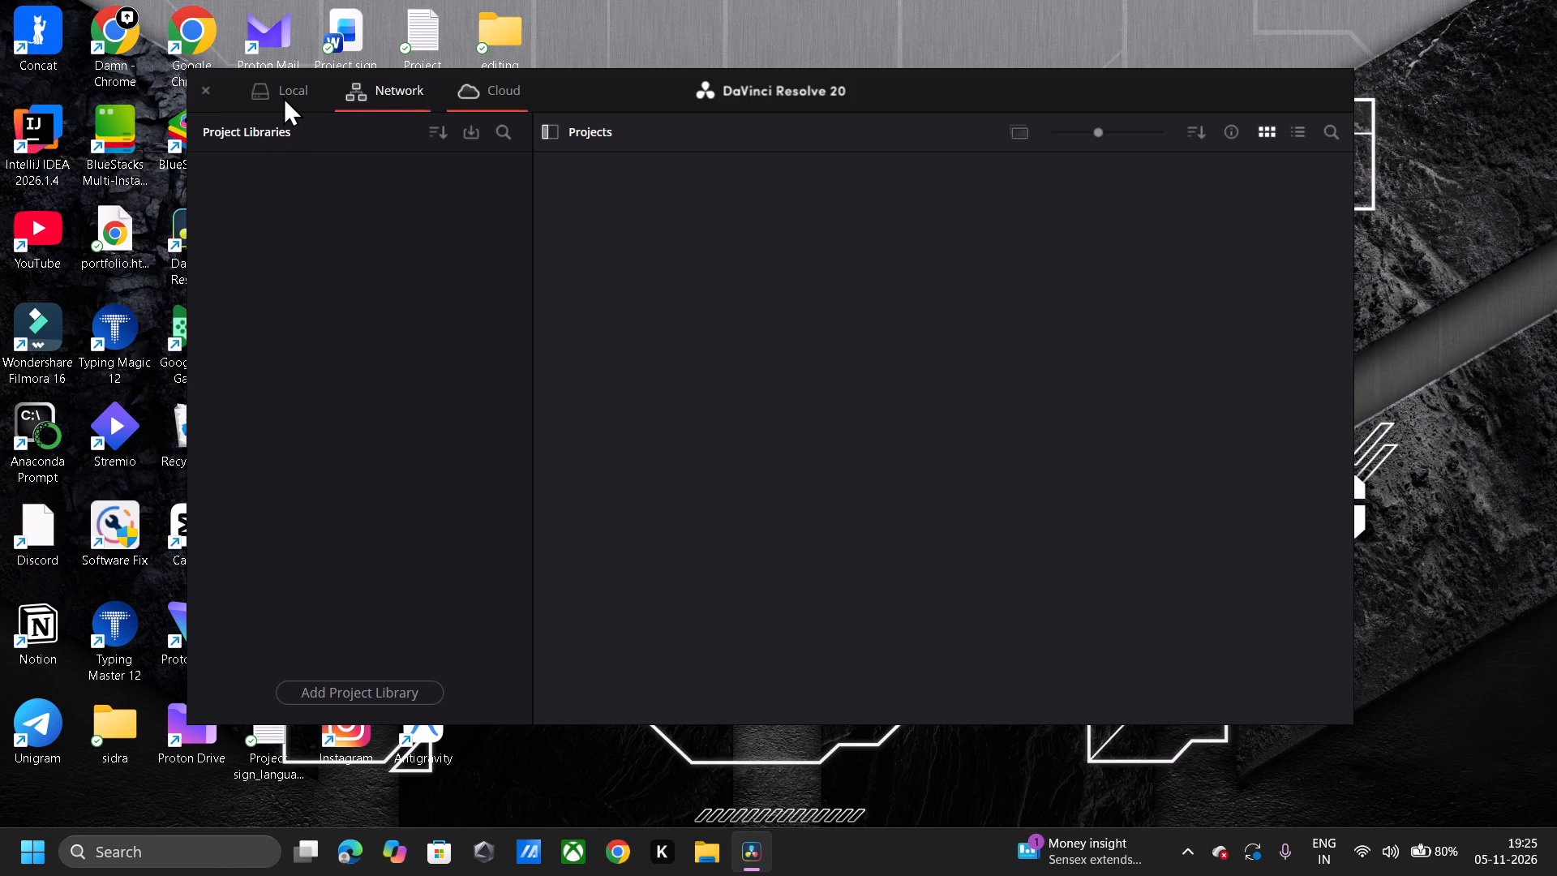
pyautogui.click(289, 84)
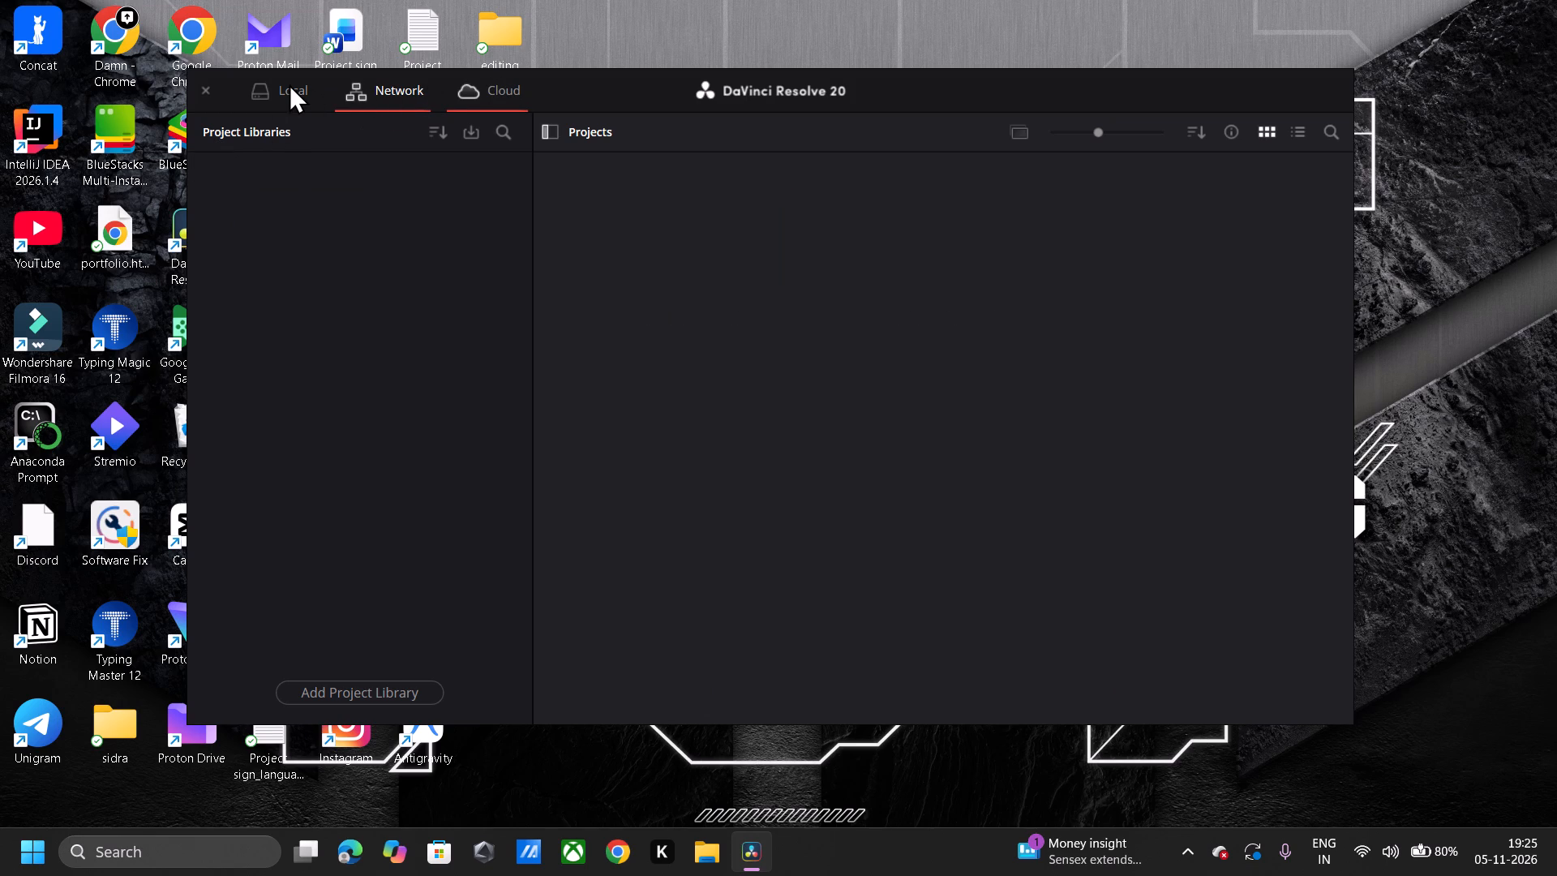
pyautogui.click(289, 84)
# Create a new project in the local database with the suggested name and media location.
pyautogui.doubleClick(699, 251)
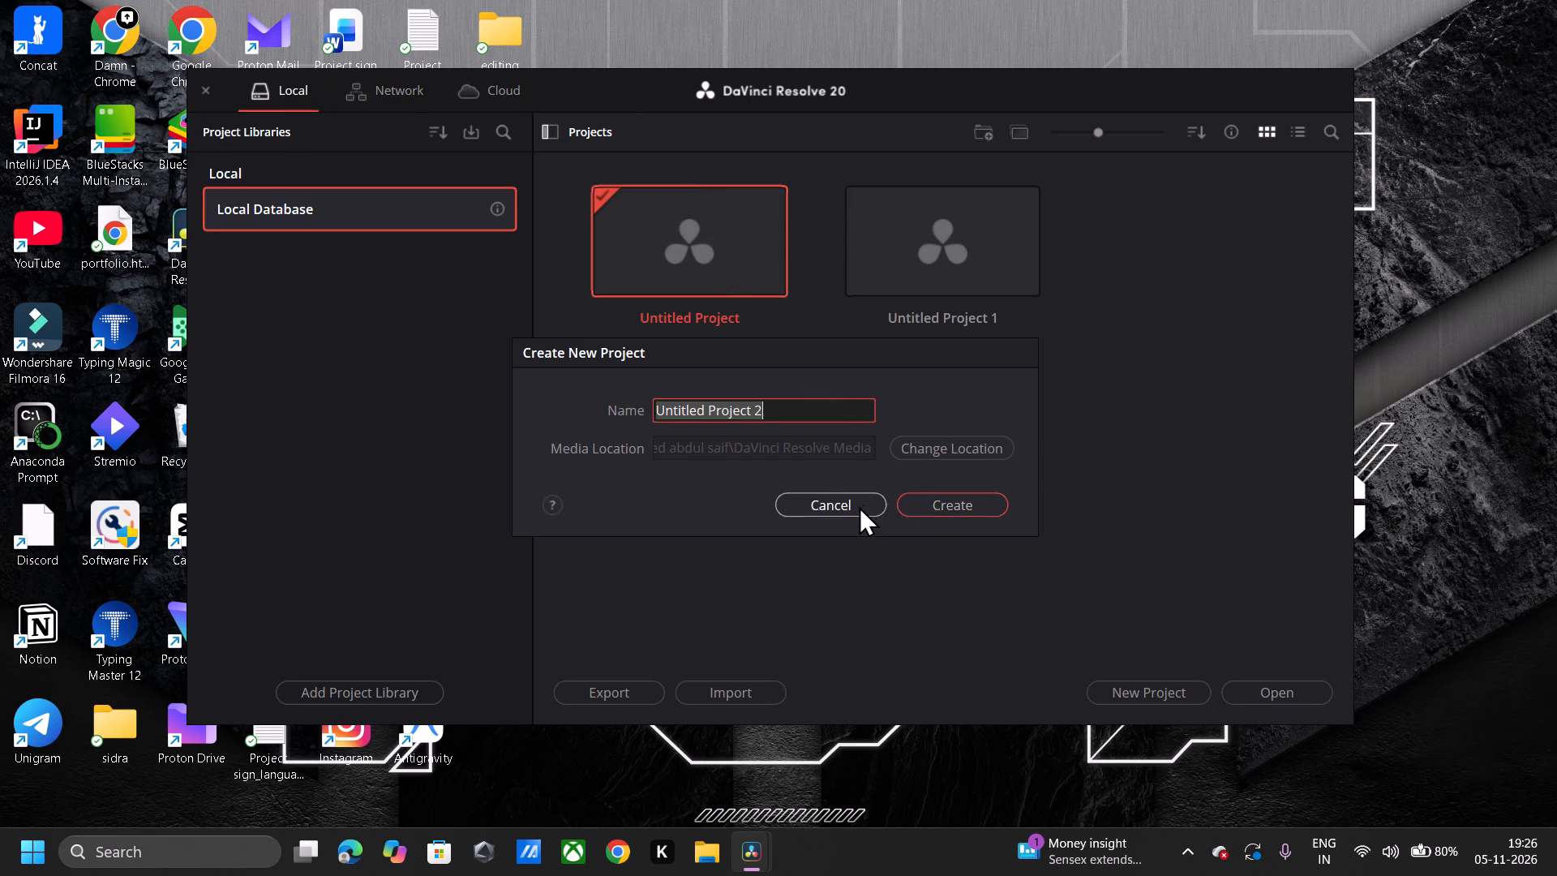
pyautogui.click(957, 494)
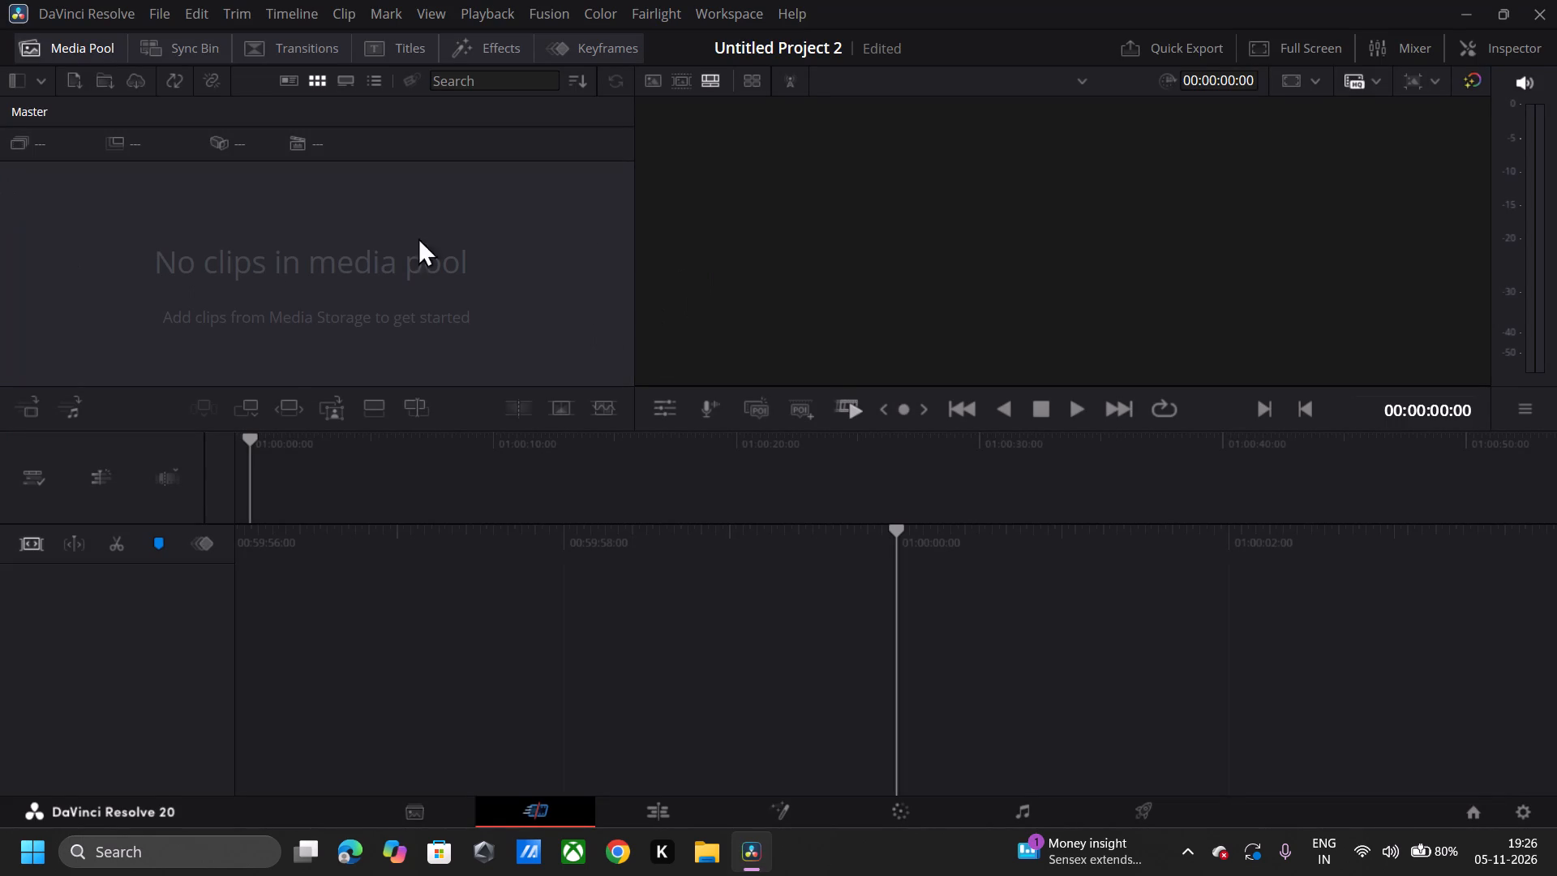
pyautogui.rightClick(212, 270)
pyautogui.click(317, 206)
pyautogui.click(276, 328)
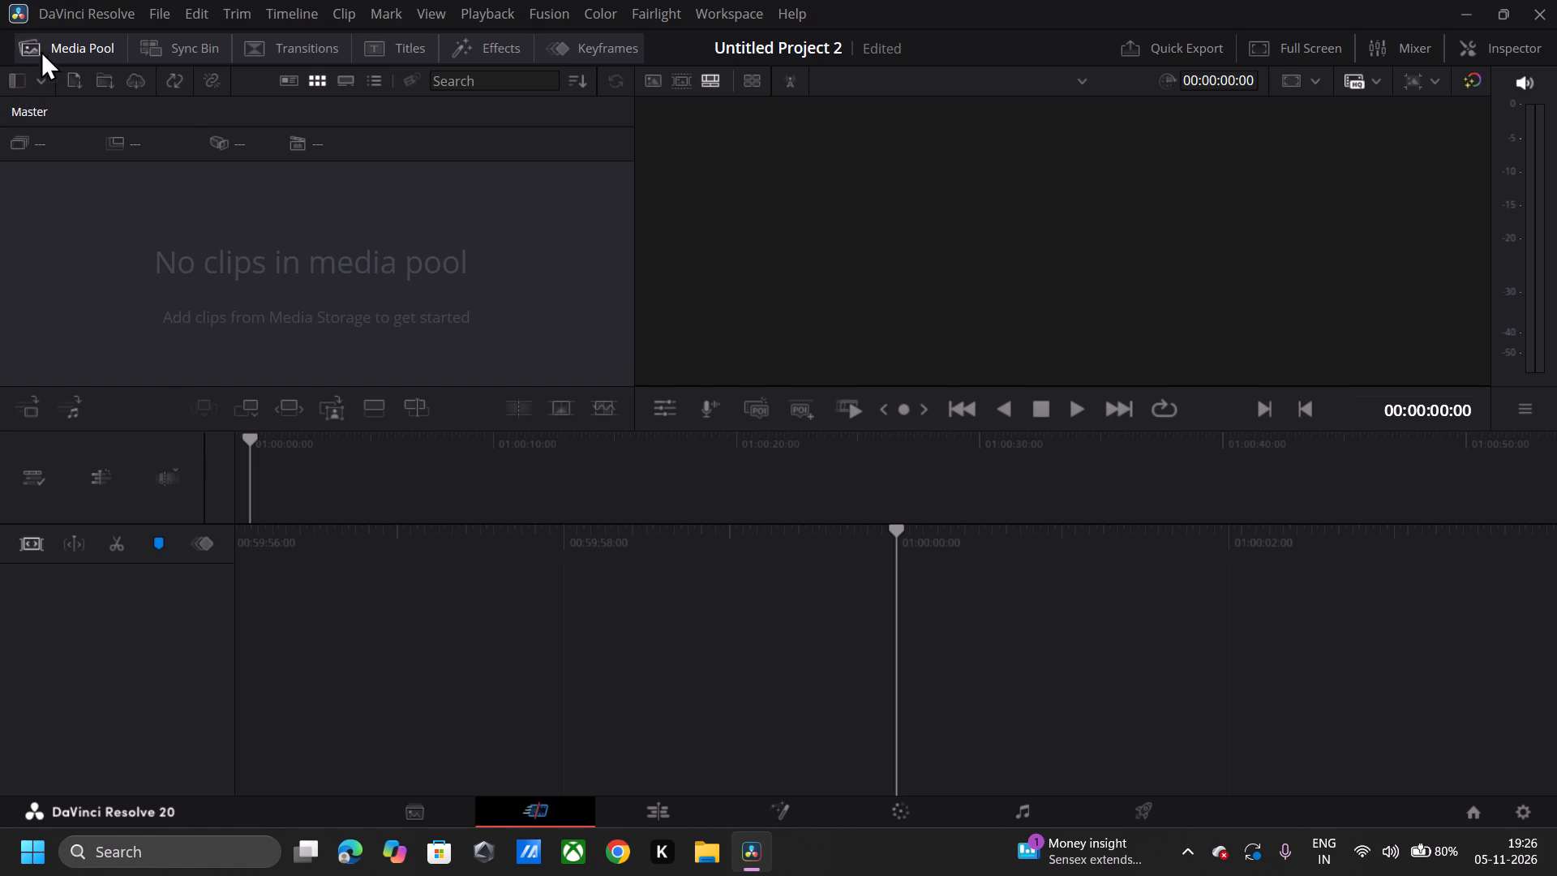
# Import 10 sall.mp4 and 10 saal.mp3 into the media pool, changing the project frame rate to match the clips.
pyautogui.click(80, 80)
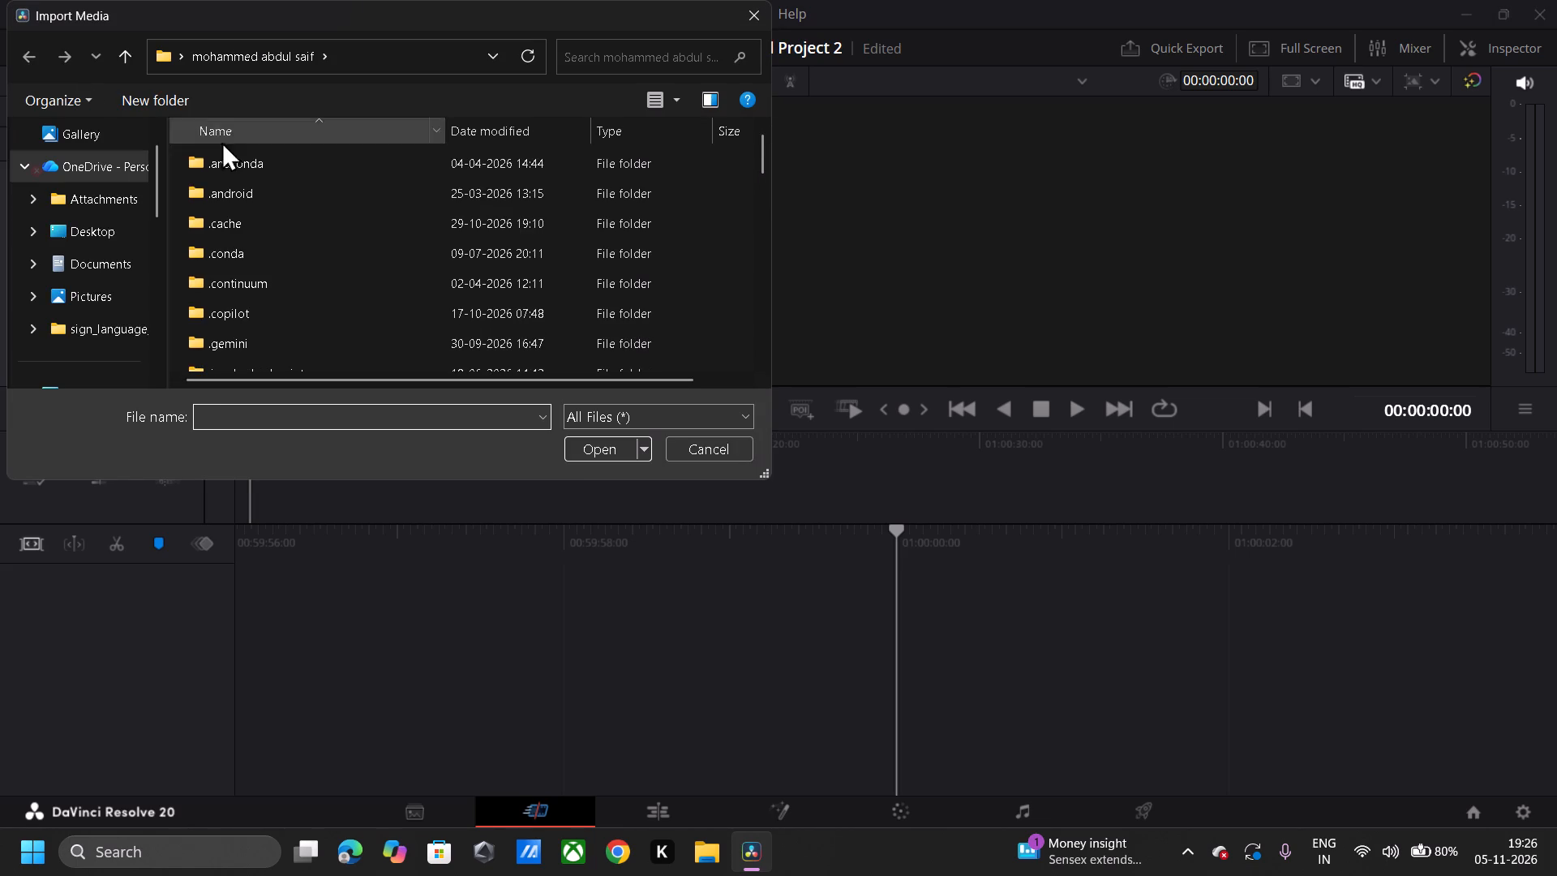
pyautogui.scroll(2, 93, 247)
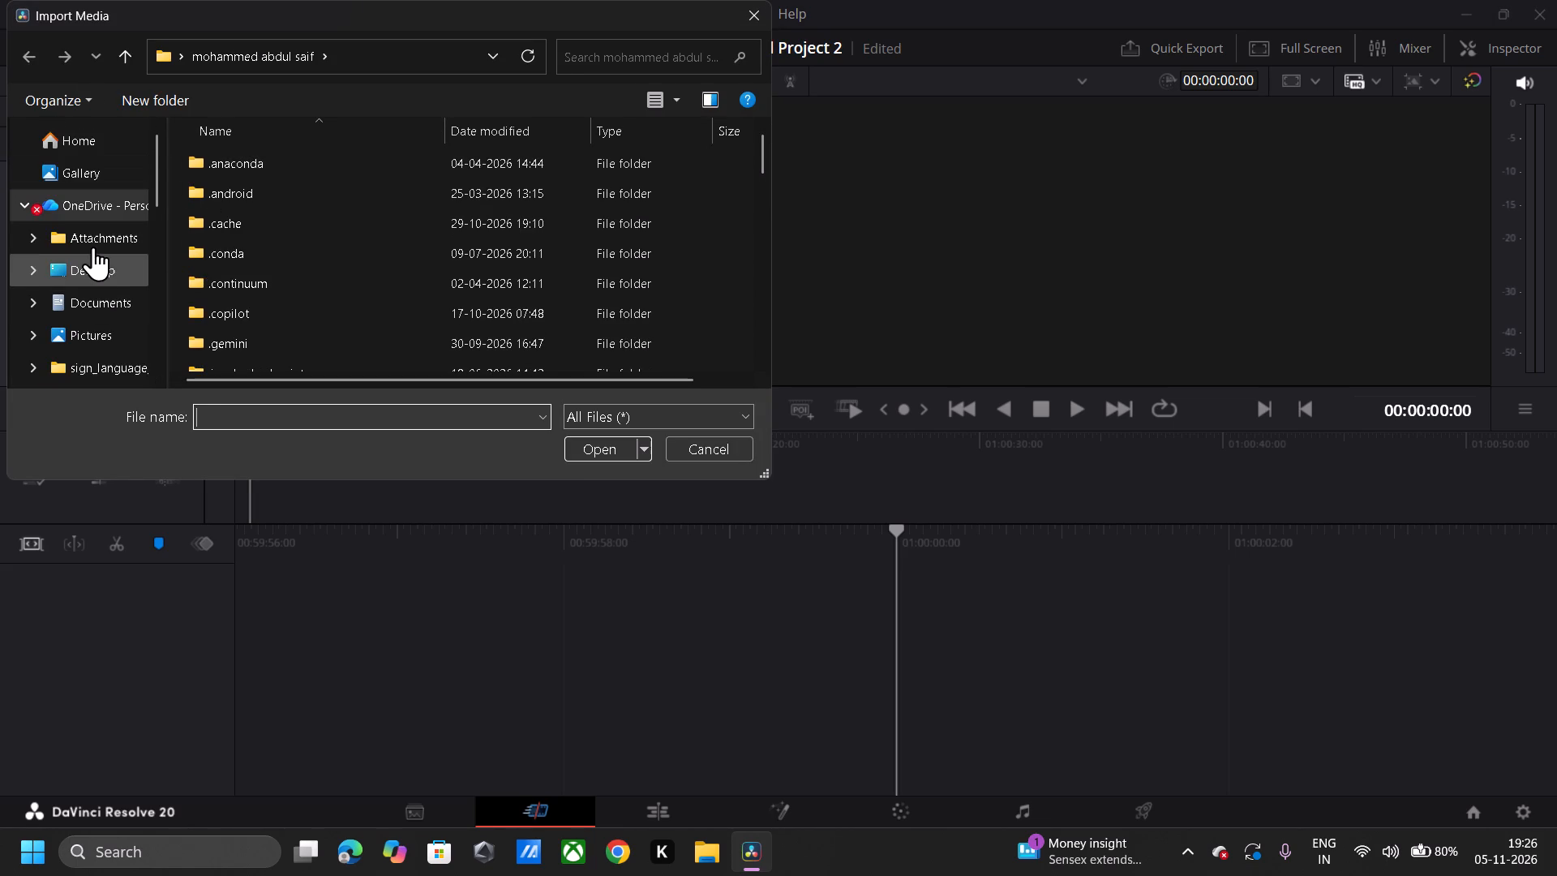
pyautogui.scroll(2, 93, 247)
pyautogui.click(61, 151)
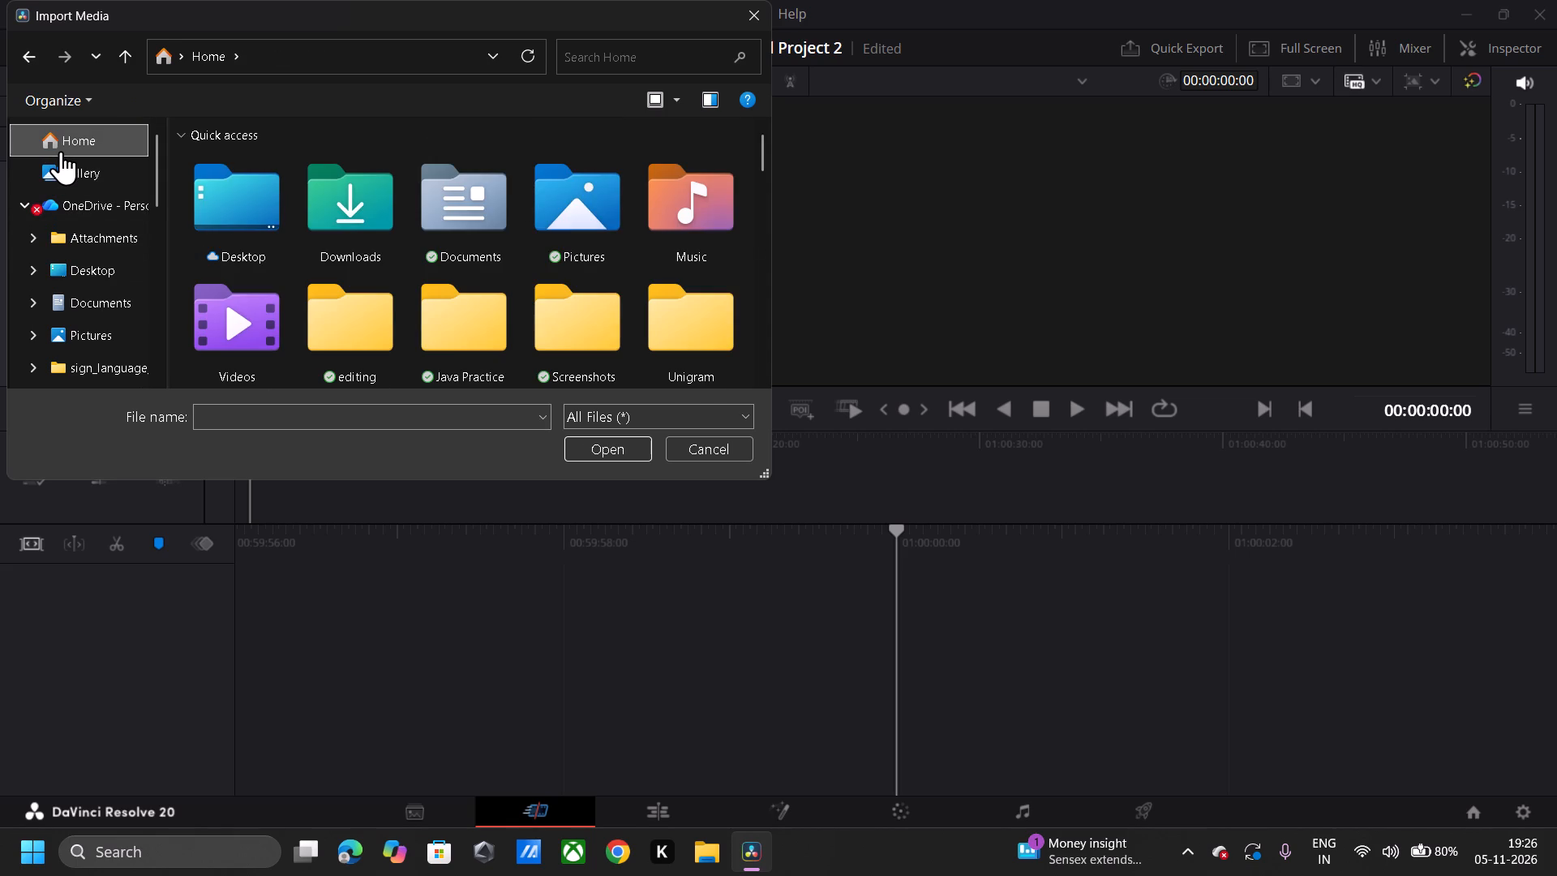
pyautogui.scroll(-3, 289, 197)
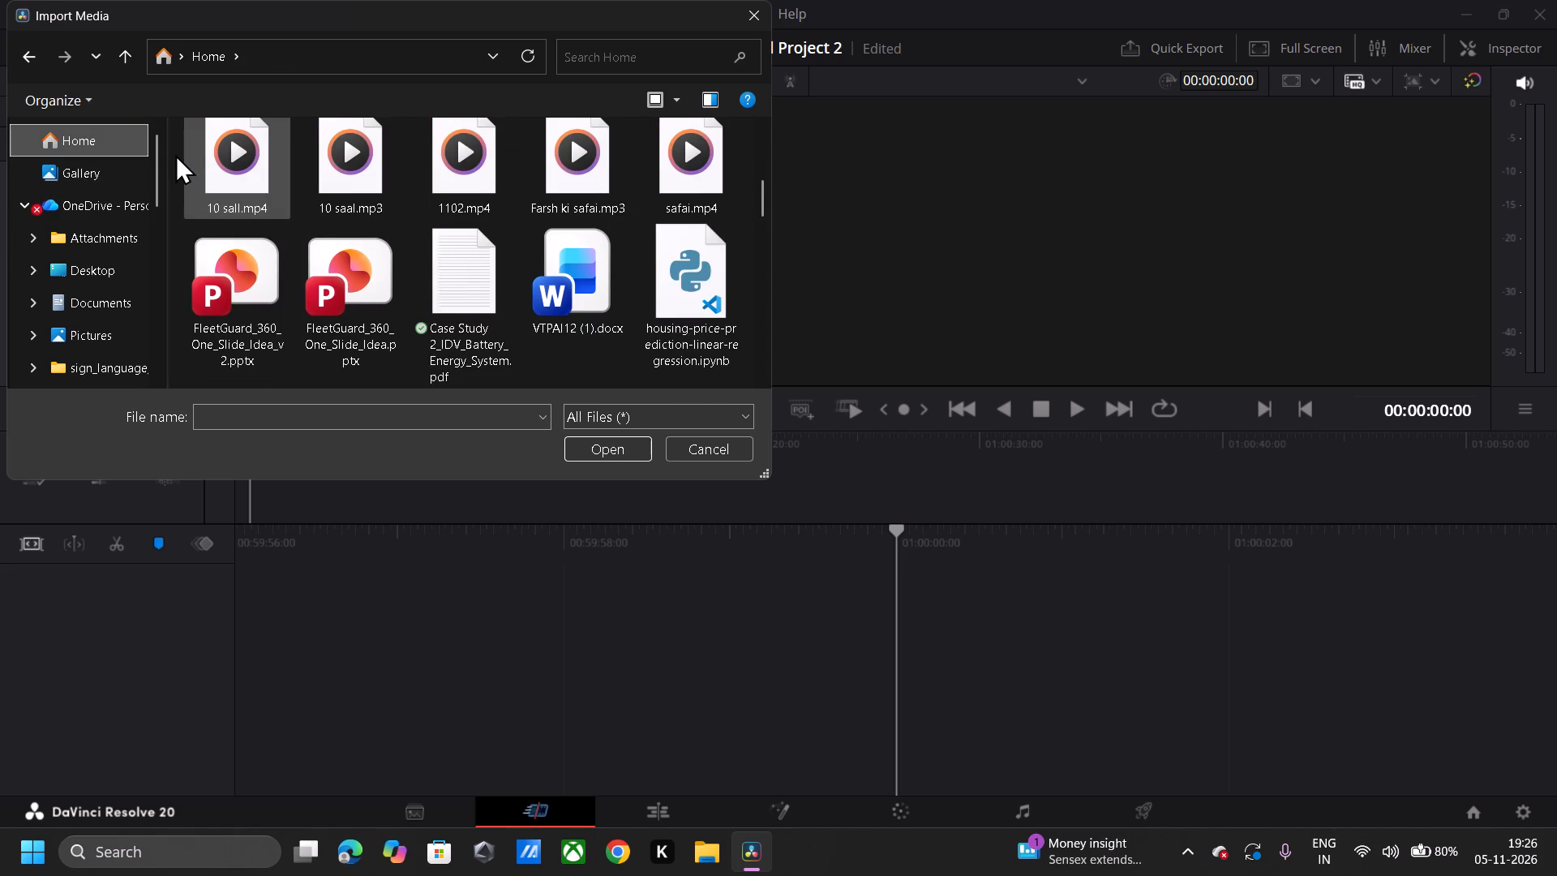
pyautogui.moveTo(175, 153); pyautogui.dragTo(388, 191)
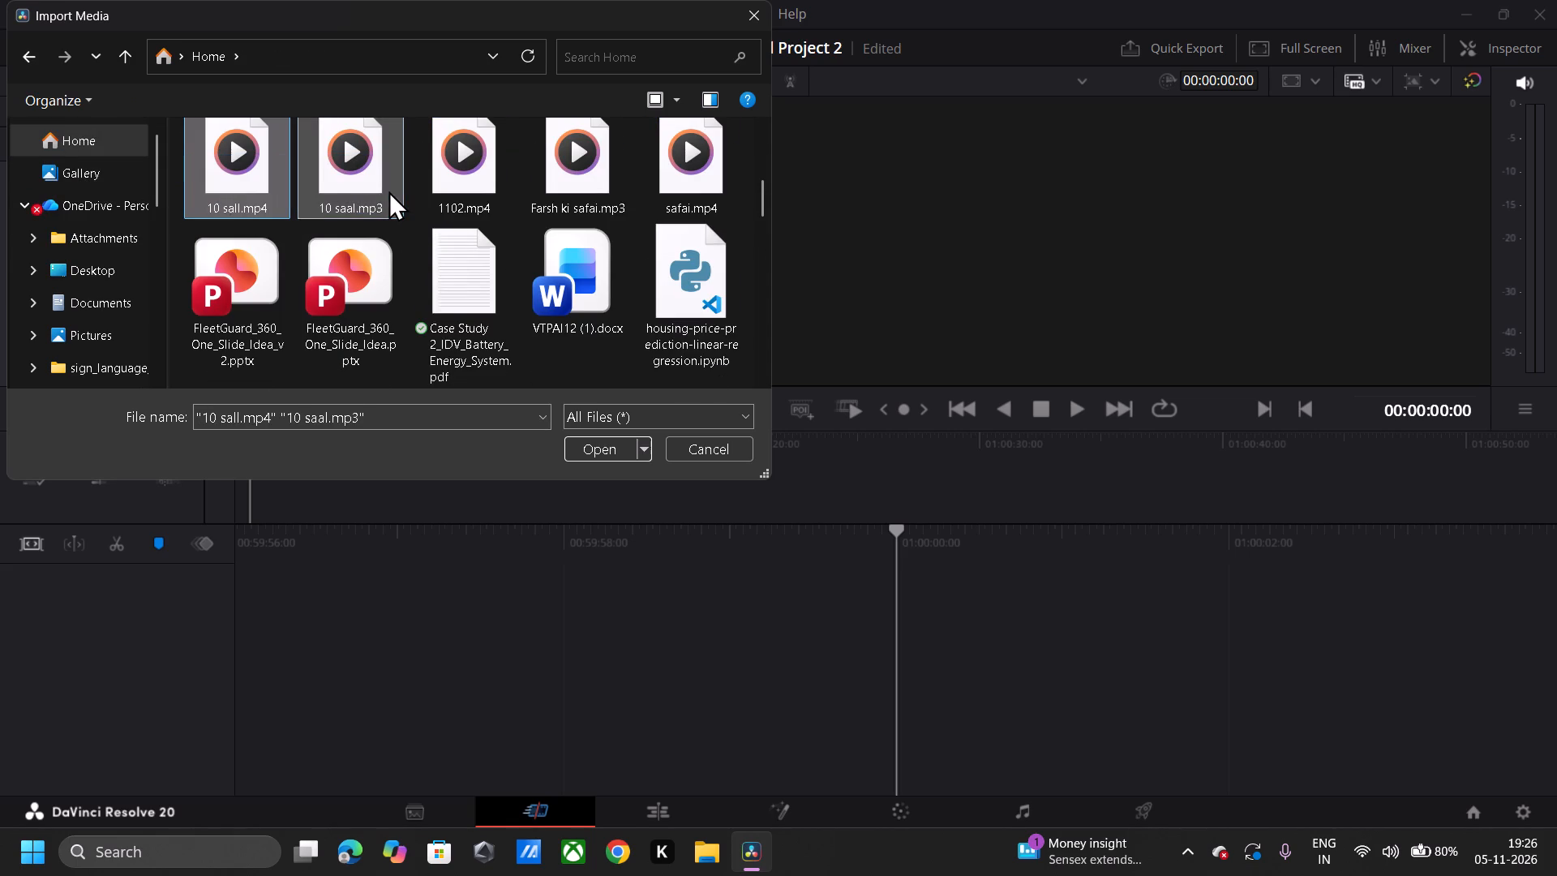
pyautogui.click(601, 441)
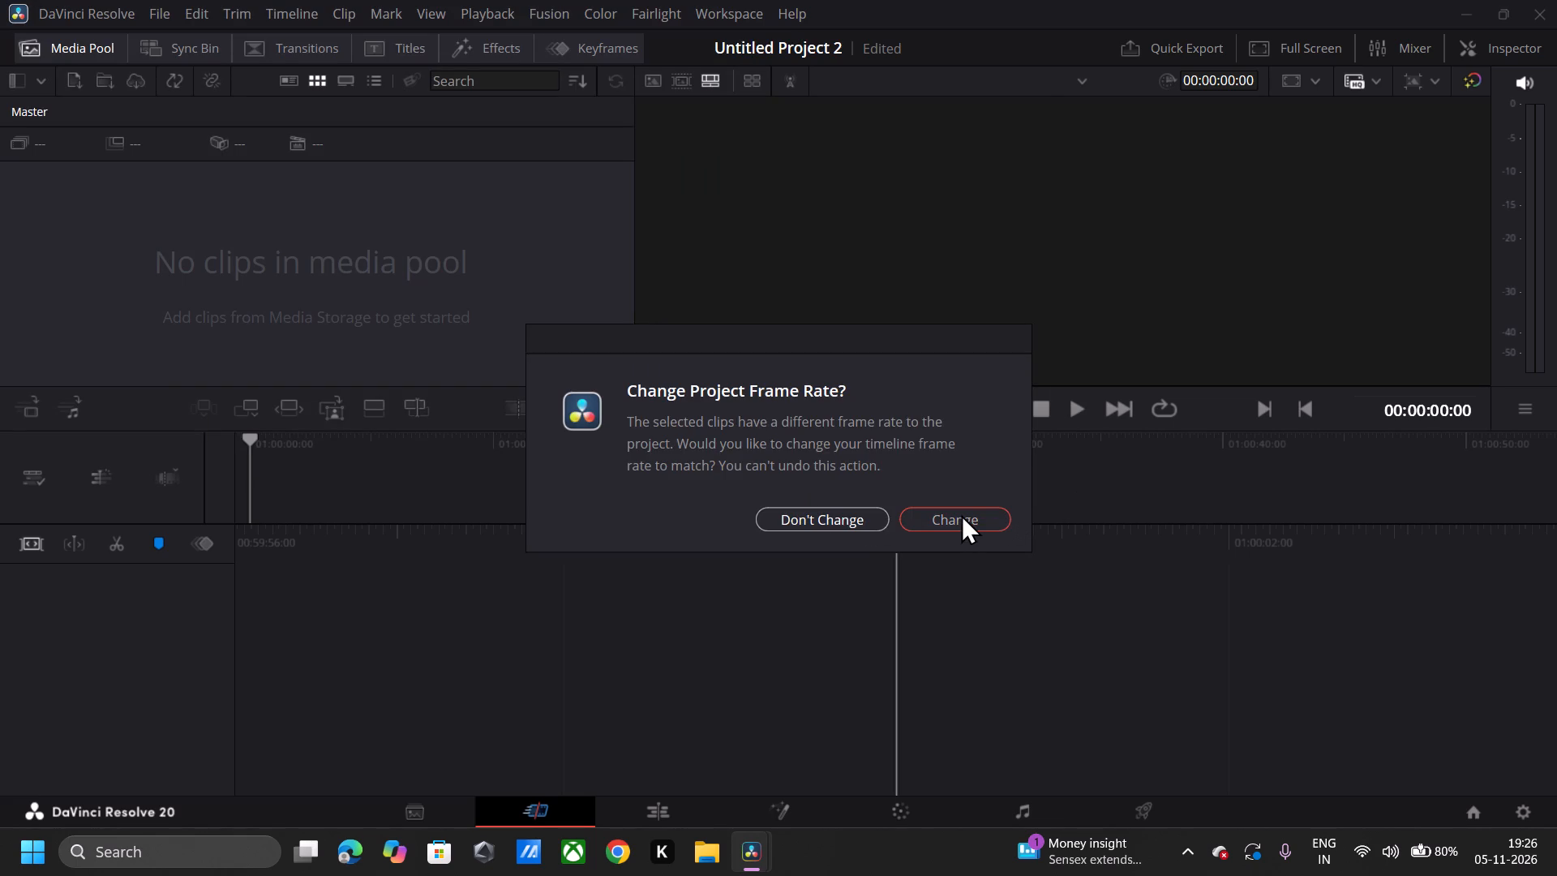
pyautogui.click(961, 514)
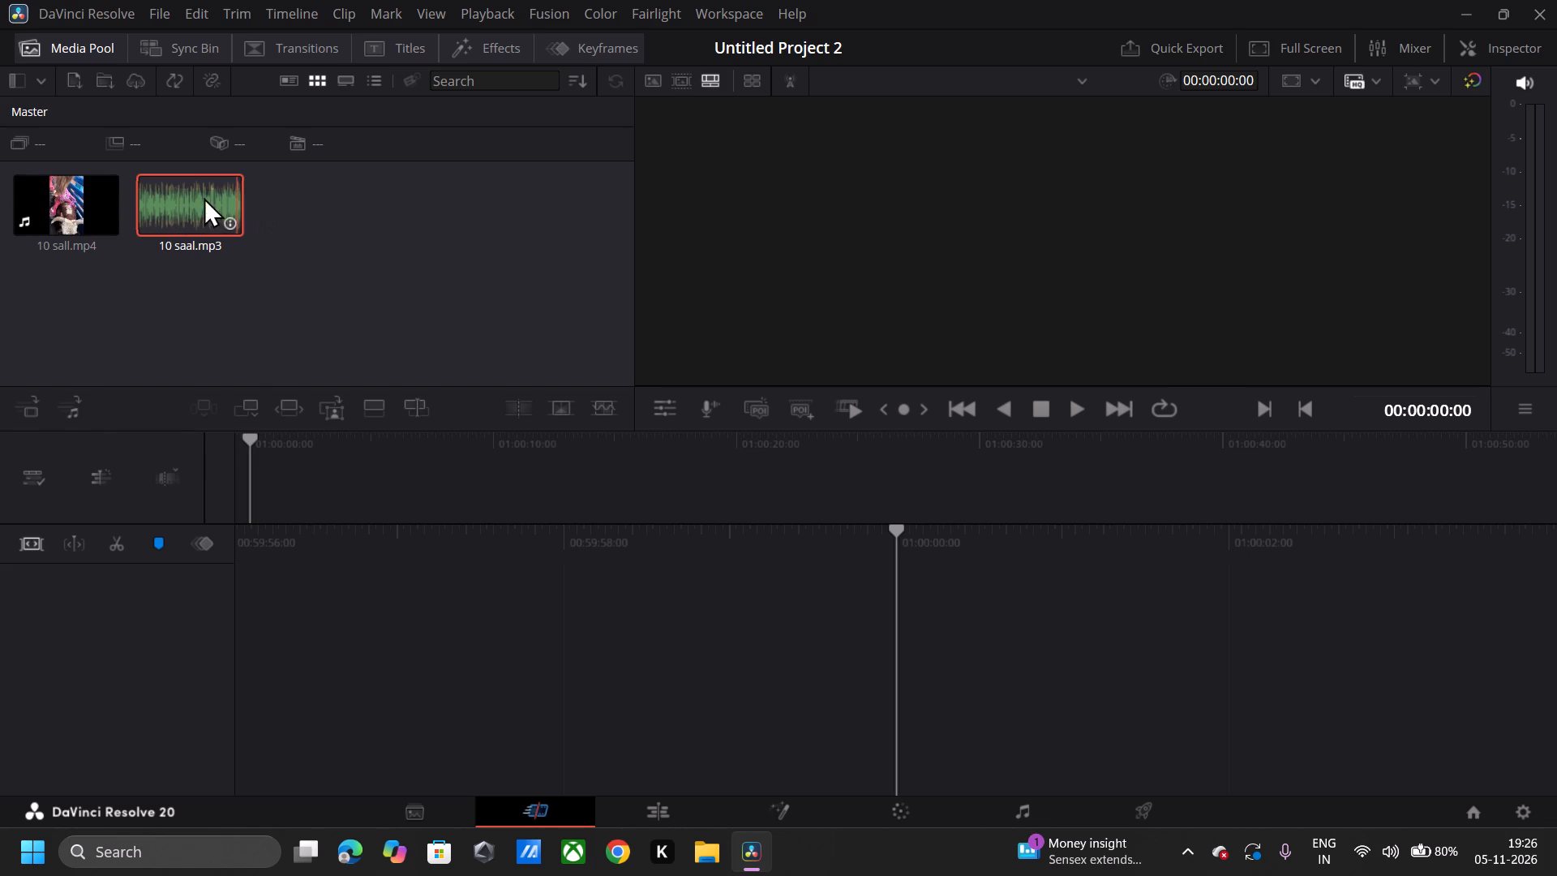
# Add the 10 sall.mp4 clip from the media pool to the start of track V1 in a new timeline.
pyautogui.click(65, 208)
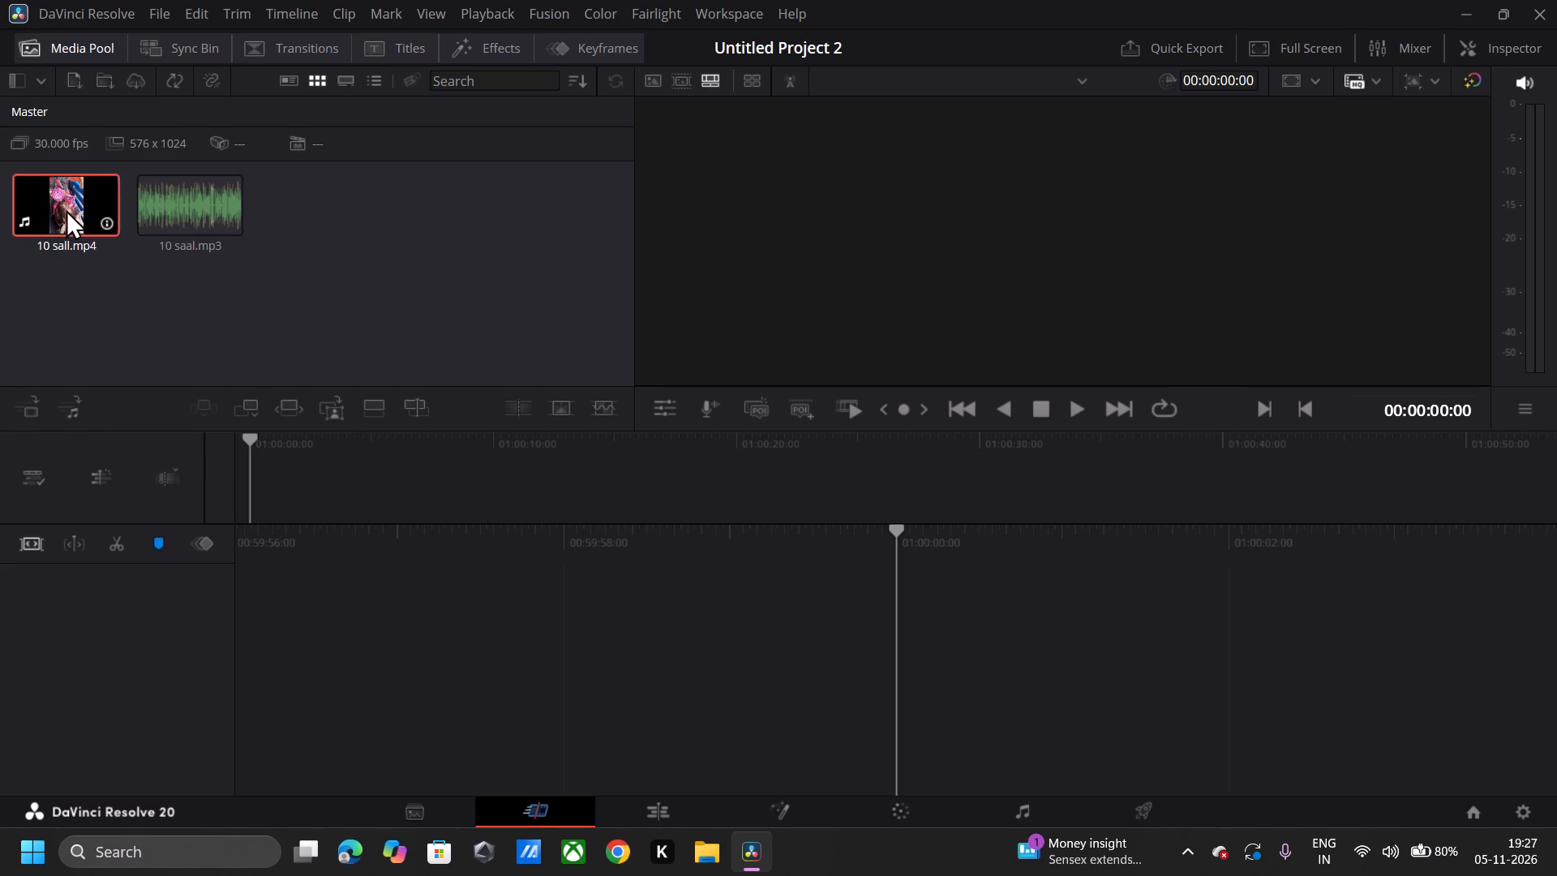
pyautogui.moveTo(64, 197); pyautogui.dragTo(373, 486)
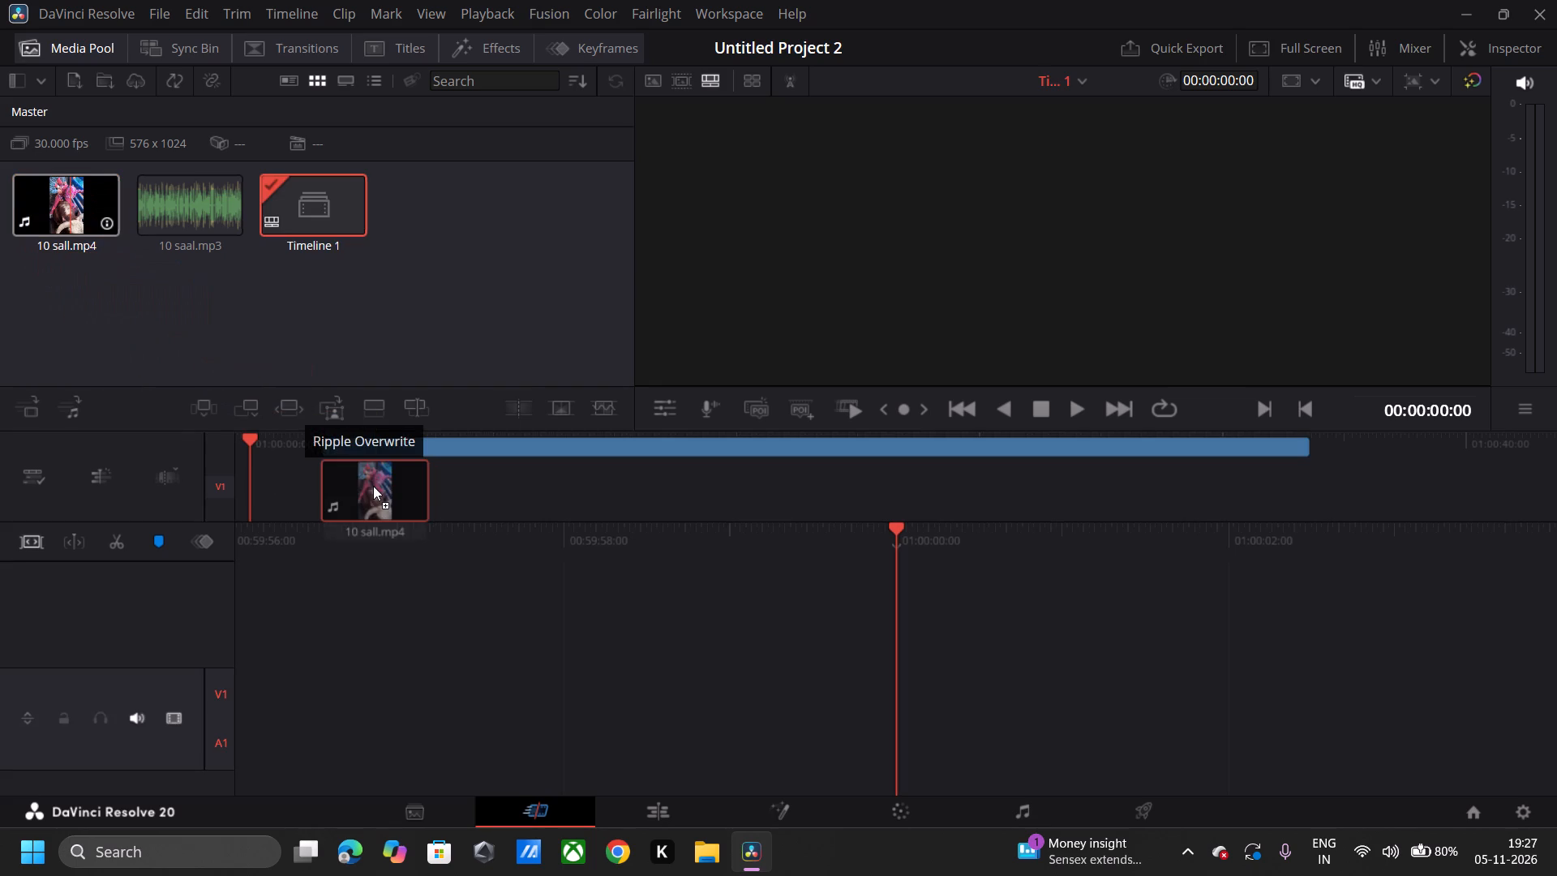
pyautogui.moveTo(373, 486); pyautogui.dragTo(365, 465)
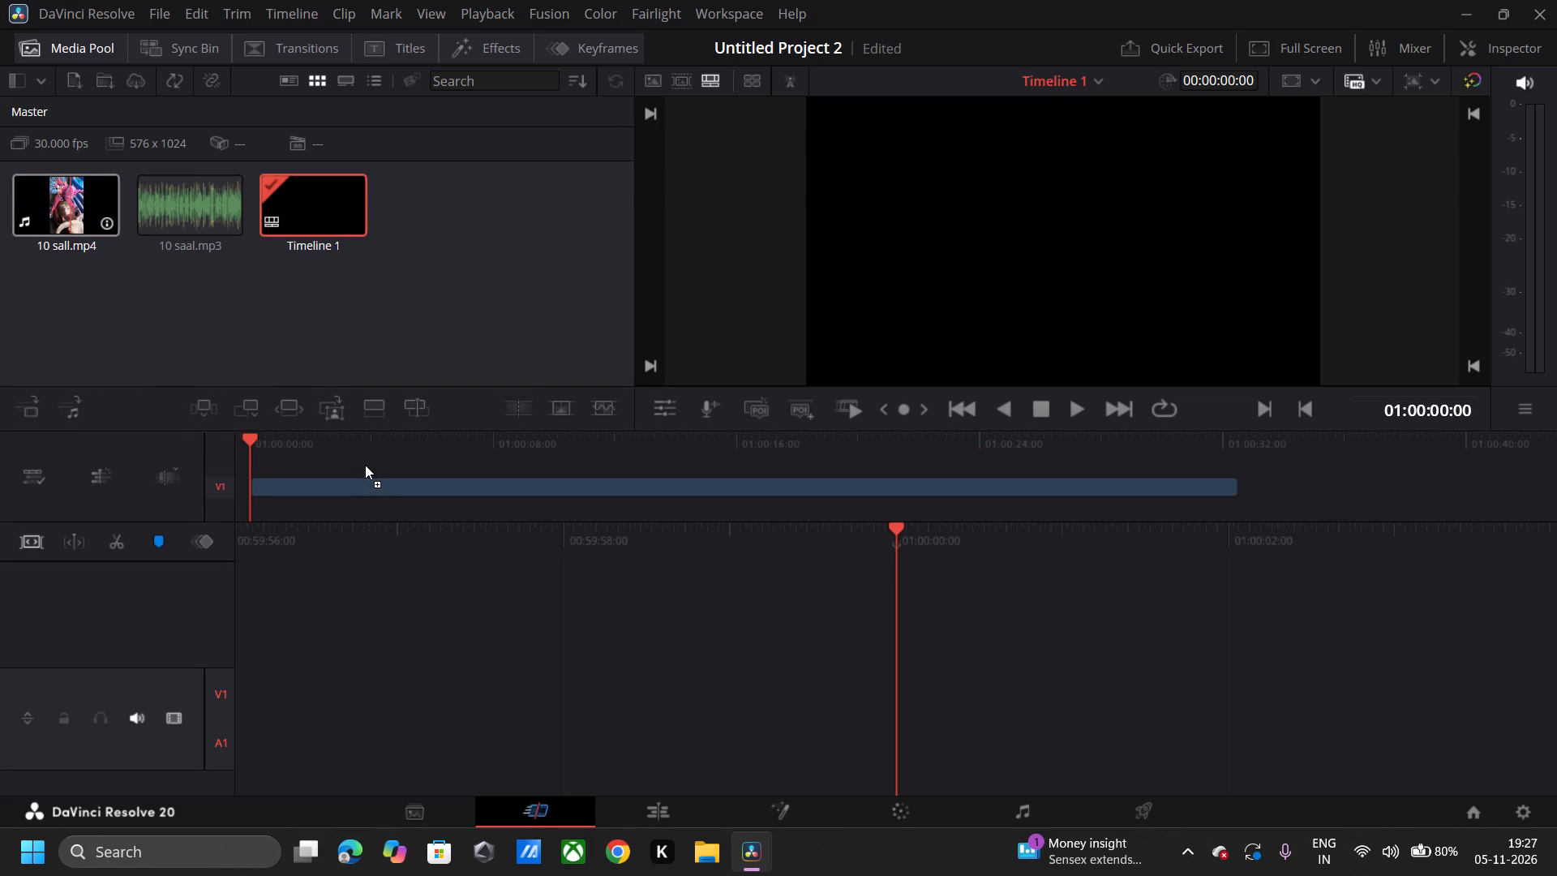
pyautogui.moveTo(365, 465); pyautogui.dragTo(396, 639)
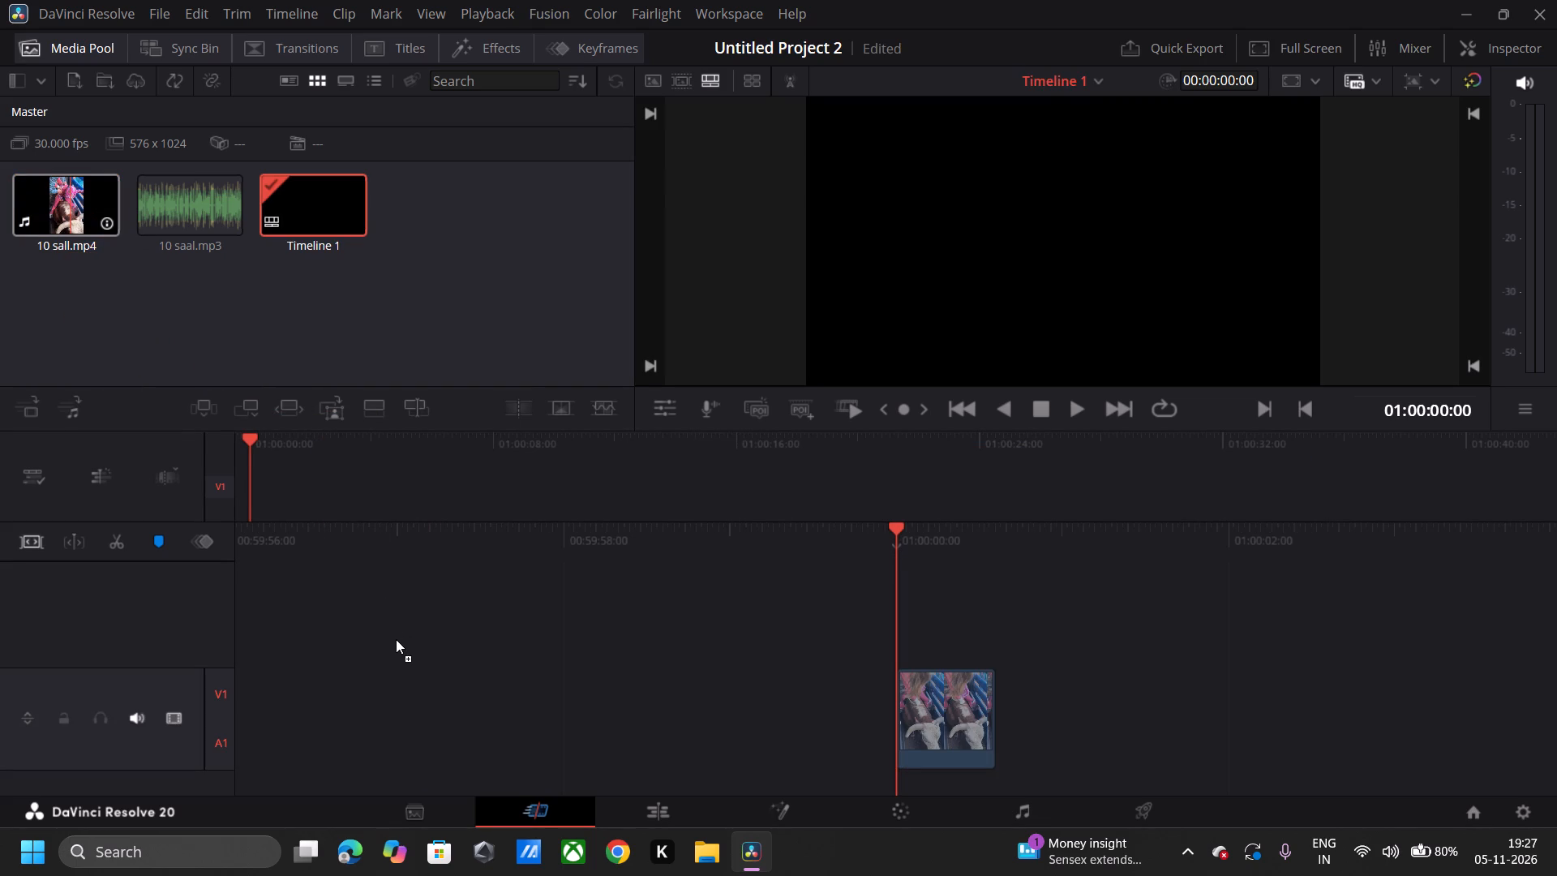
pyautogui.moveTo(396, 639); pyautogui.dragTo(374, 474)
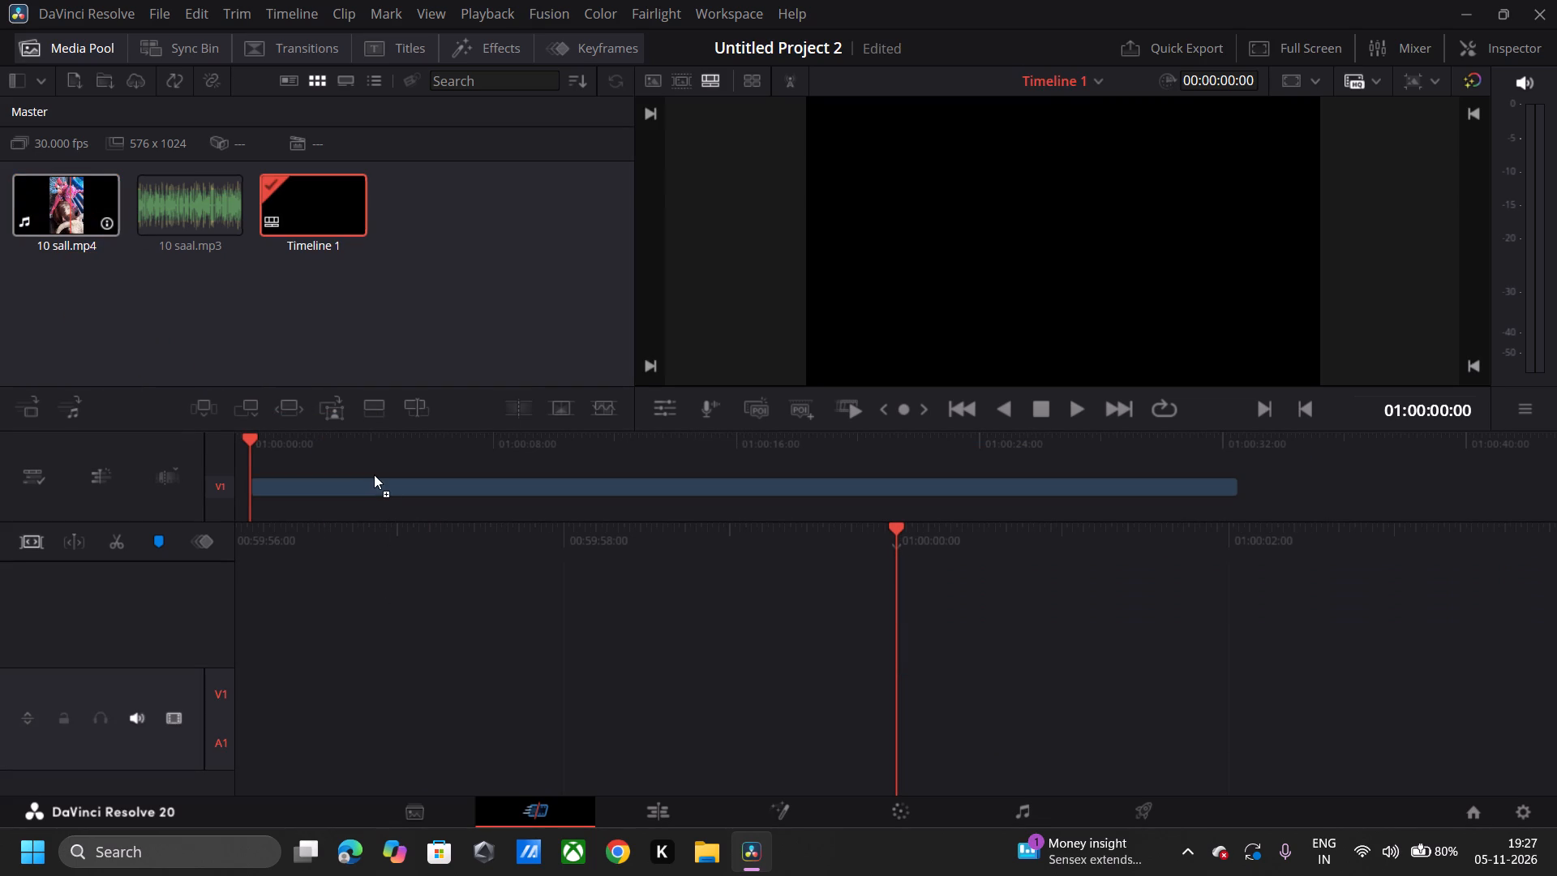
pyautogui.moveTo(374, 474); pyautogui.dragTo(410, 595)
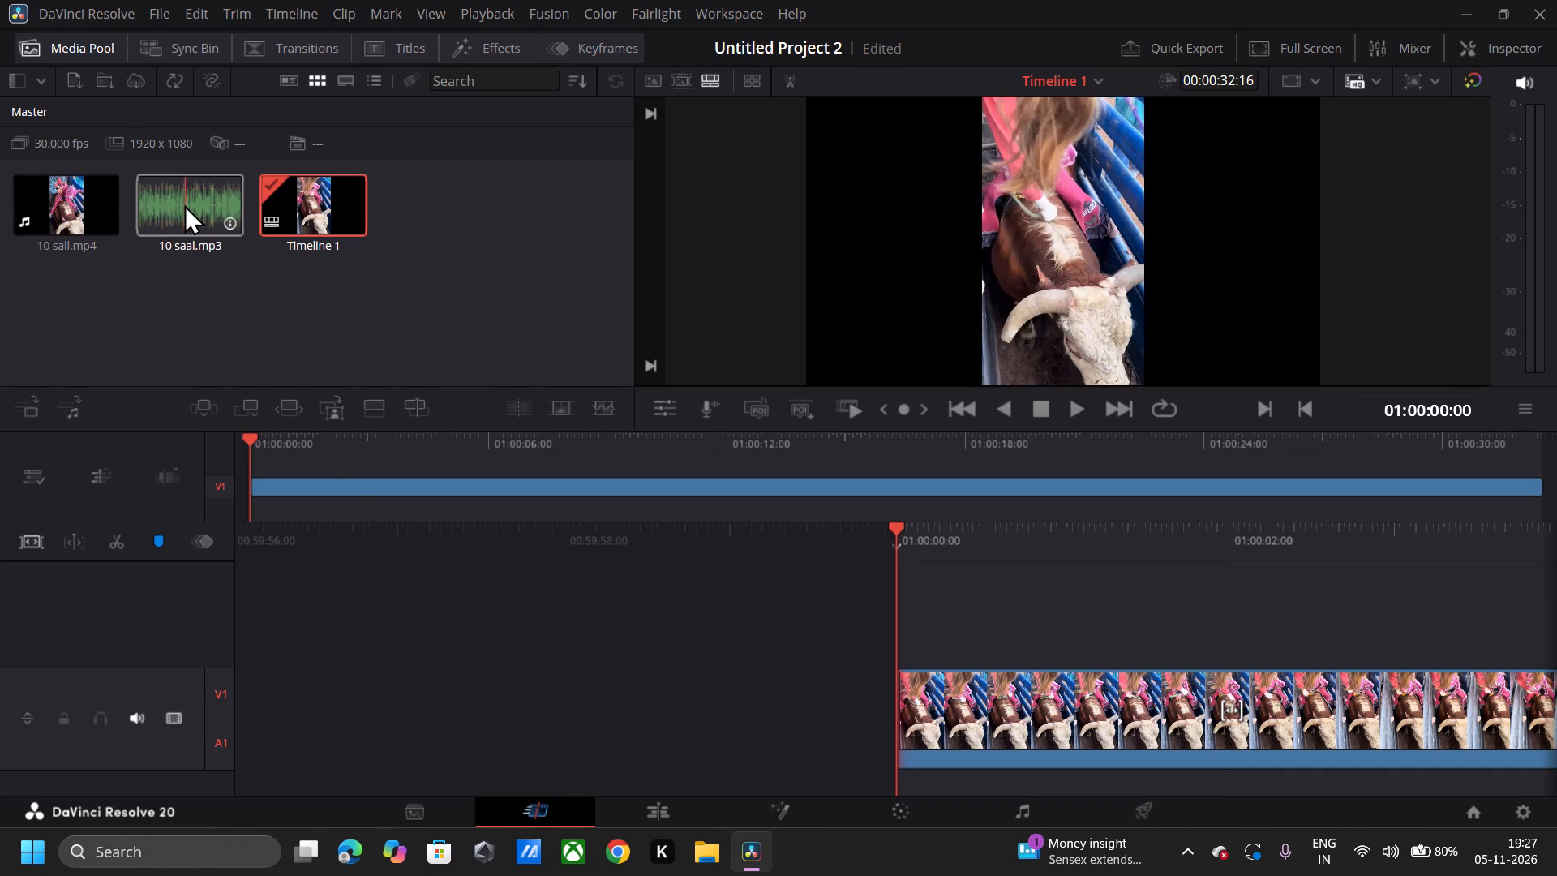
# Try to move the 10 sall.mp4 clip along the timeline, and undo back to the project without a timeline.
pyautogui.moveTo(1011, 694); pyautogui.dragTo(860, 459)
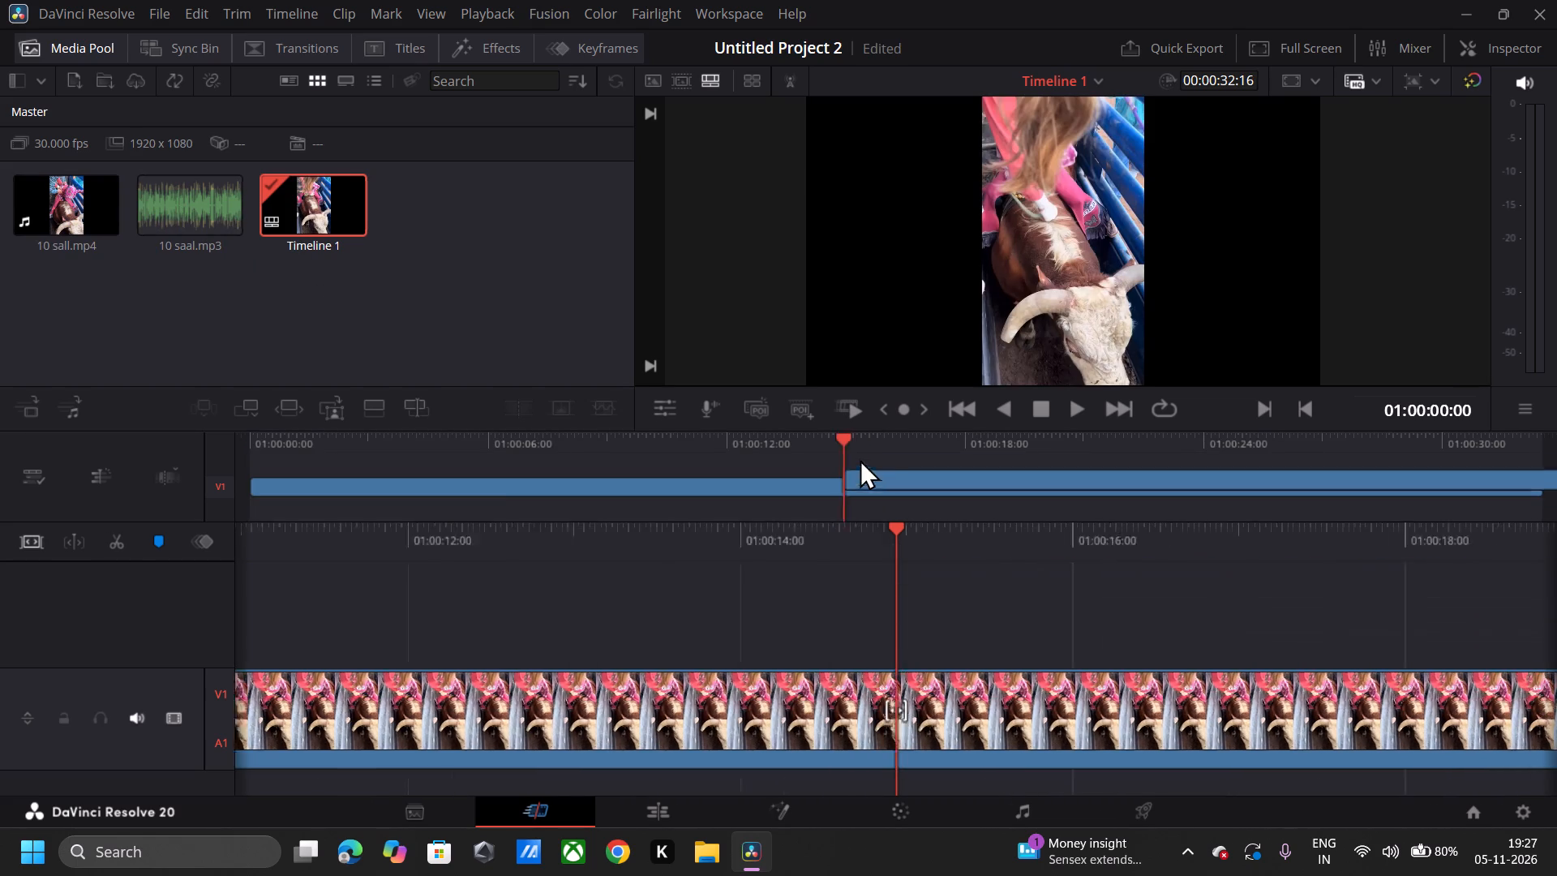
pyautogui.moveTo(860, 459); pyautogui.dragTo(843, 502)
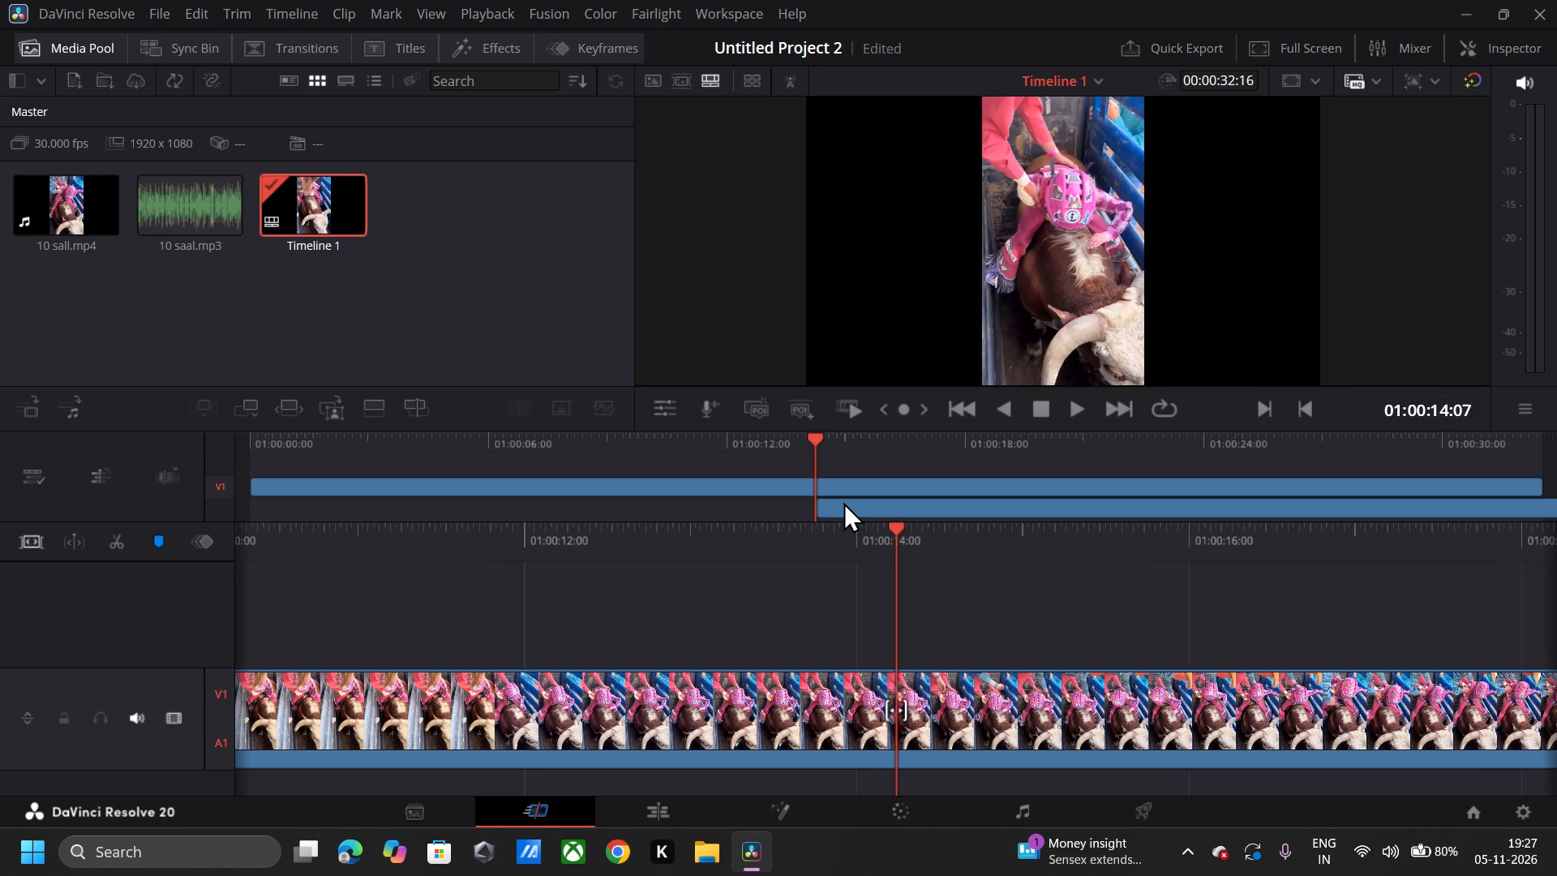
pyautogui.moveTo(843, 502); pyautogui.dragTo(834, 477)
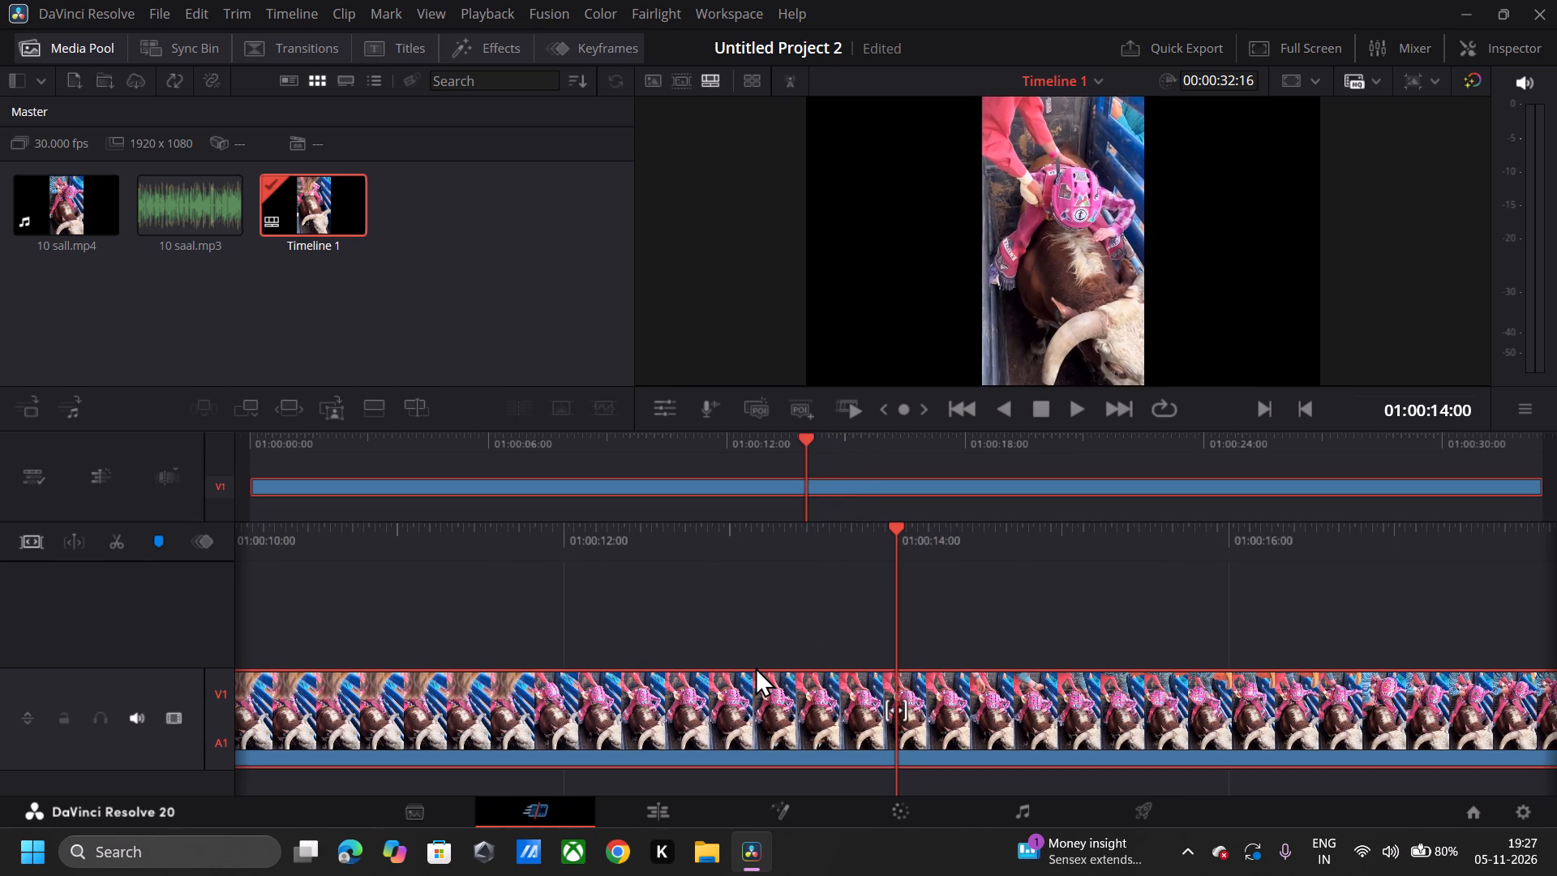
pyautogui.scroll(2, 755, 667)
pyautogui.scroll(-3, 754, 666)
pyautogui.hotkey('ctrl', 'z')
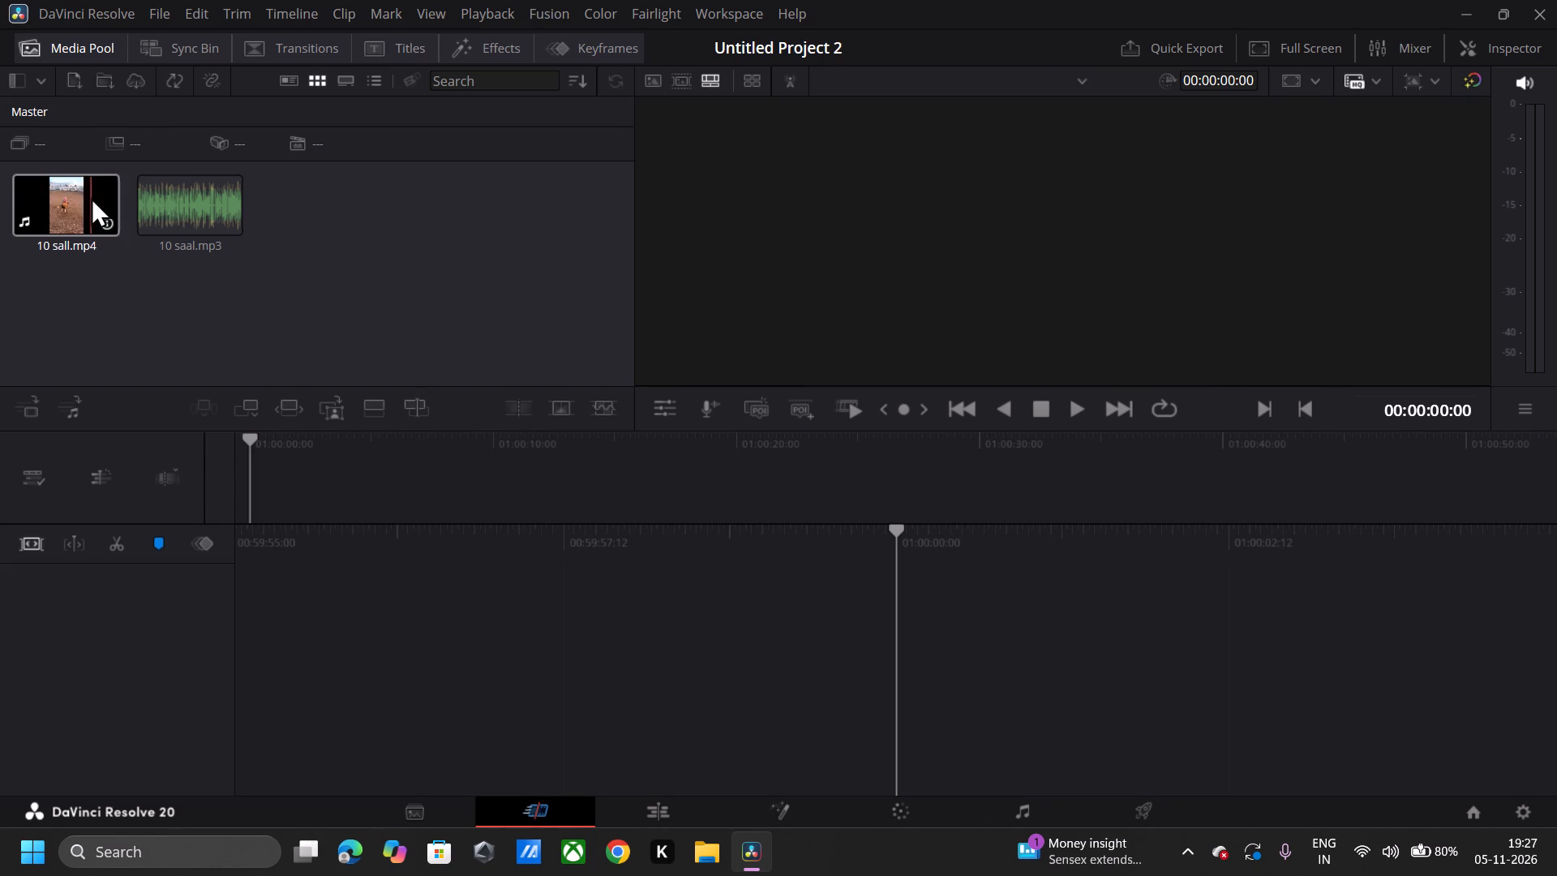
# Add the 10 sall.mp4 clip from the media pool to the start of track V1 in a new timeline.
pyautogui.doubleClick(62, 199)
pyautogui.moveTo(62, 199); pyautogui.dragTo(324, 483)
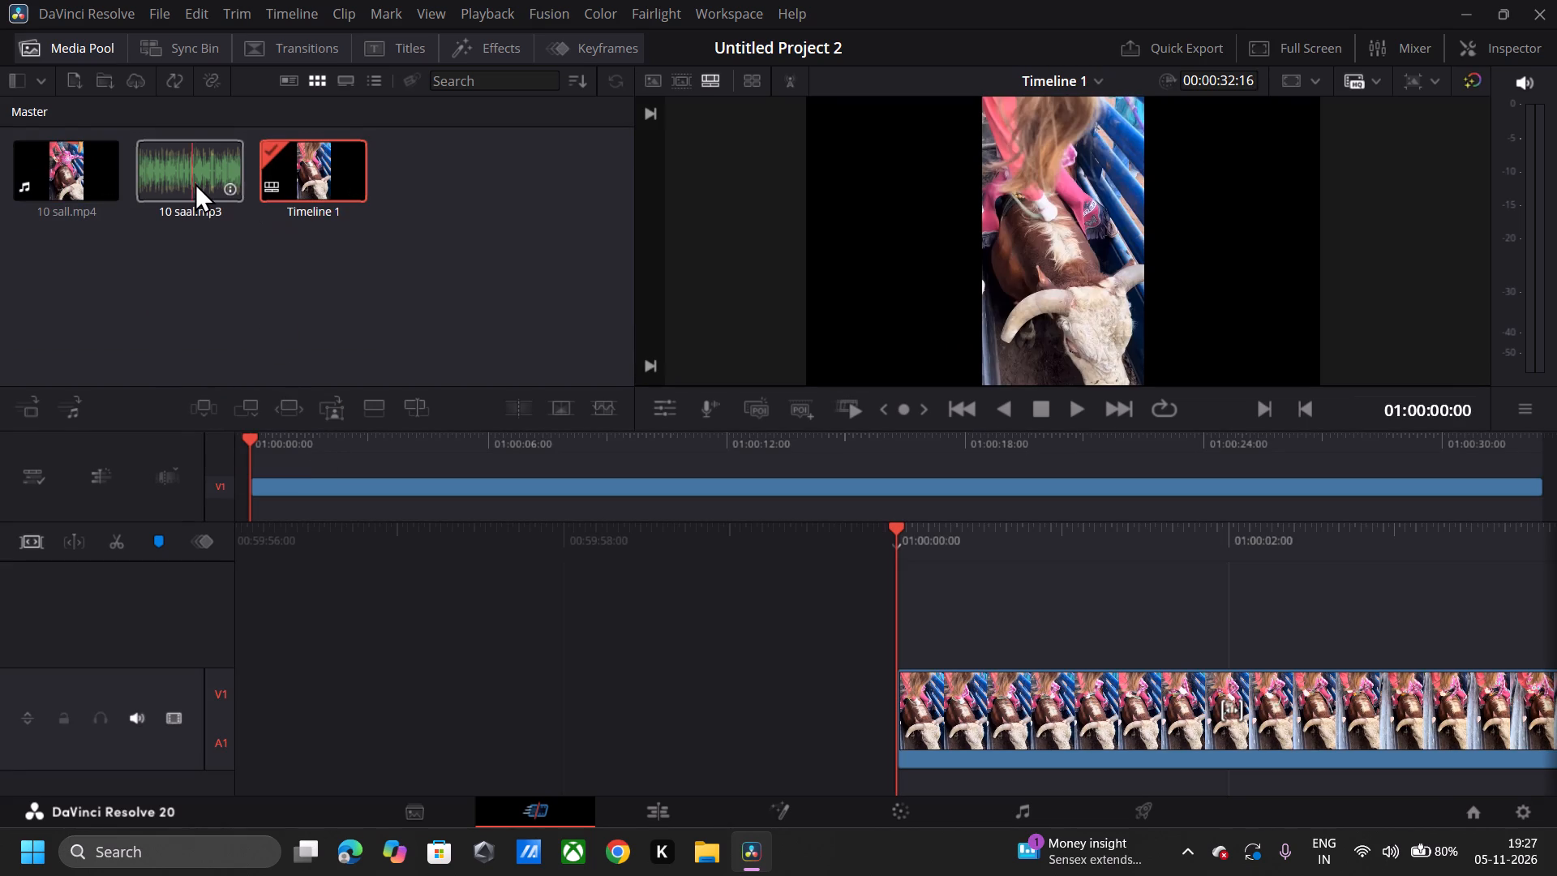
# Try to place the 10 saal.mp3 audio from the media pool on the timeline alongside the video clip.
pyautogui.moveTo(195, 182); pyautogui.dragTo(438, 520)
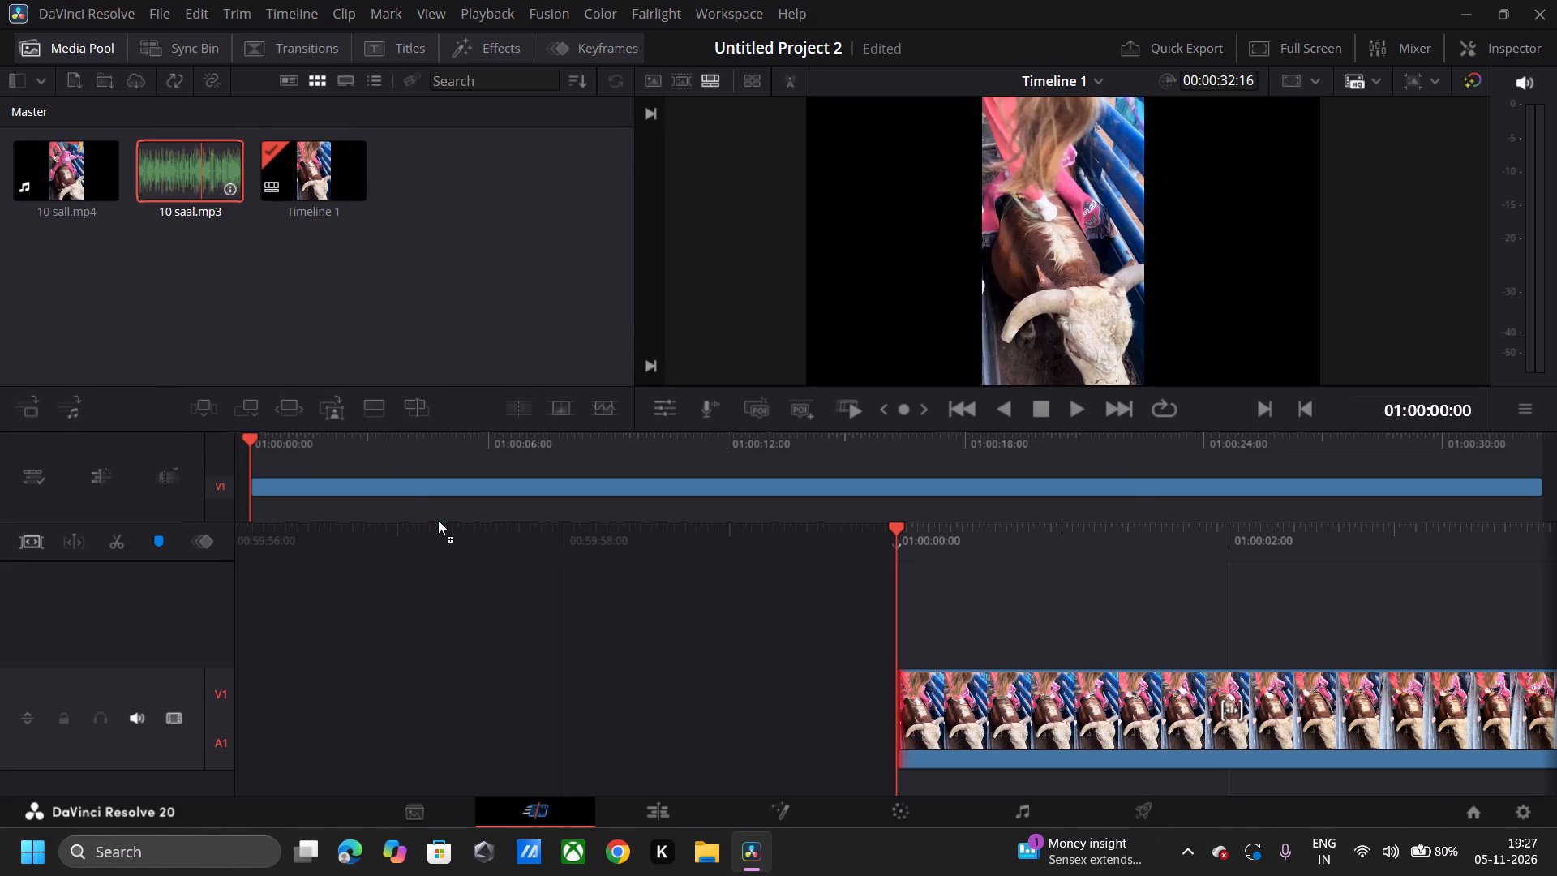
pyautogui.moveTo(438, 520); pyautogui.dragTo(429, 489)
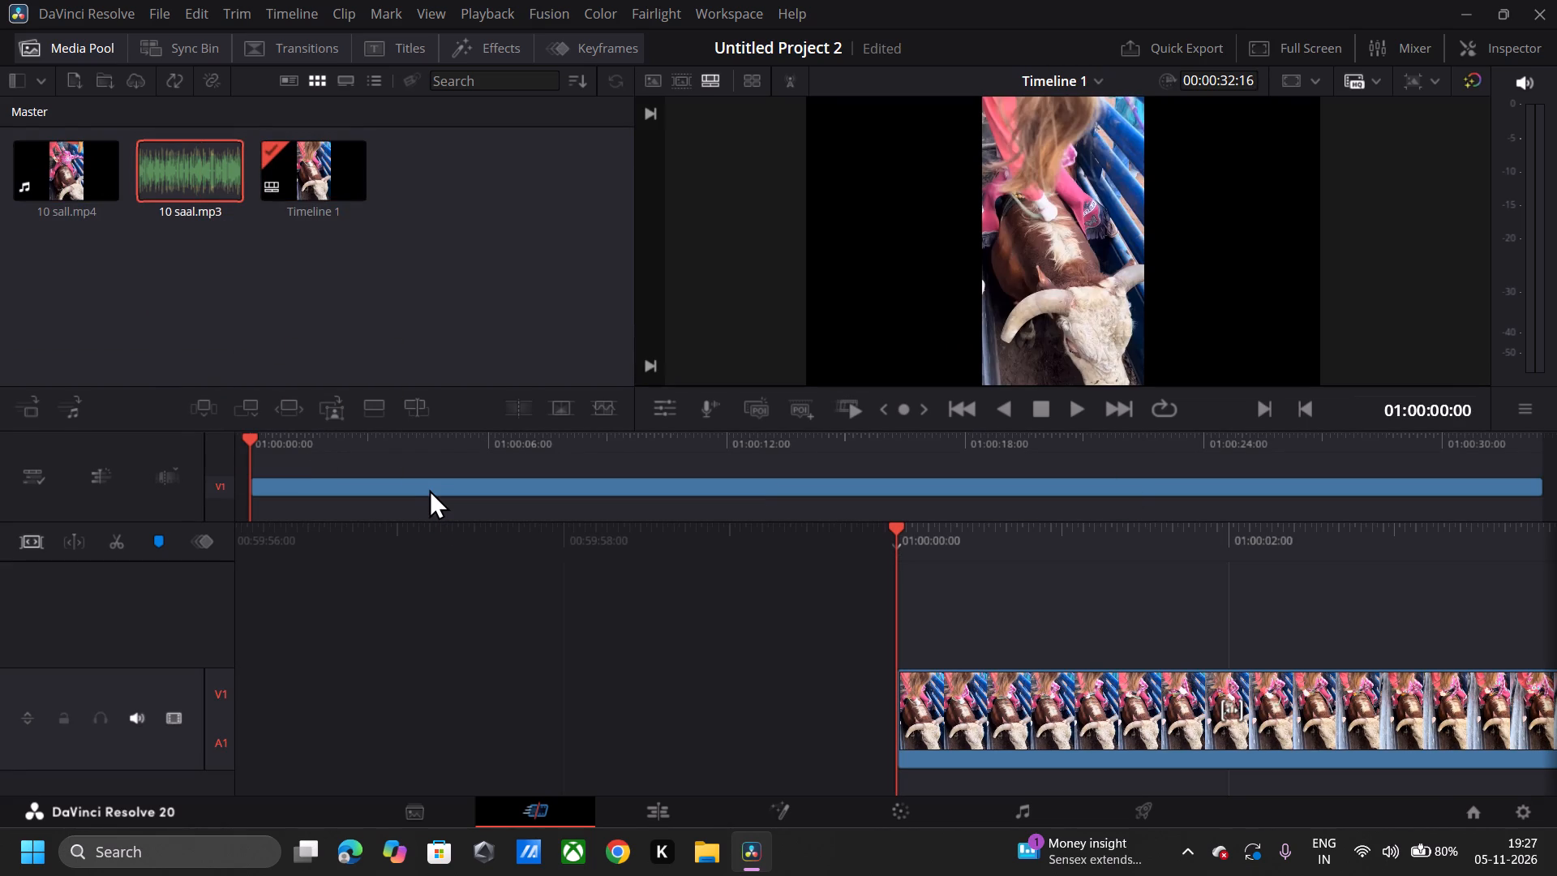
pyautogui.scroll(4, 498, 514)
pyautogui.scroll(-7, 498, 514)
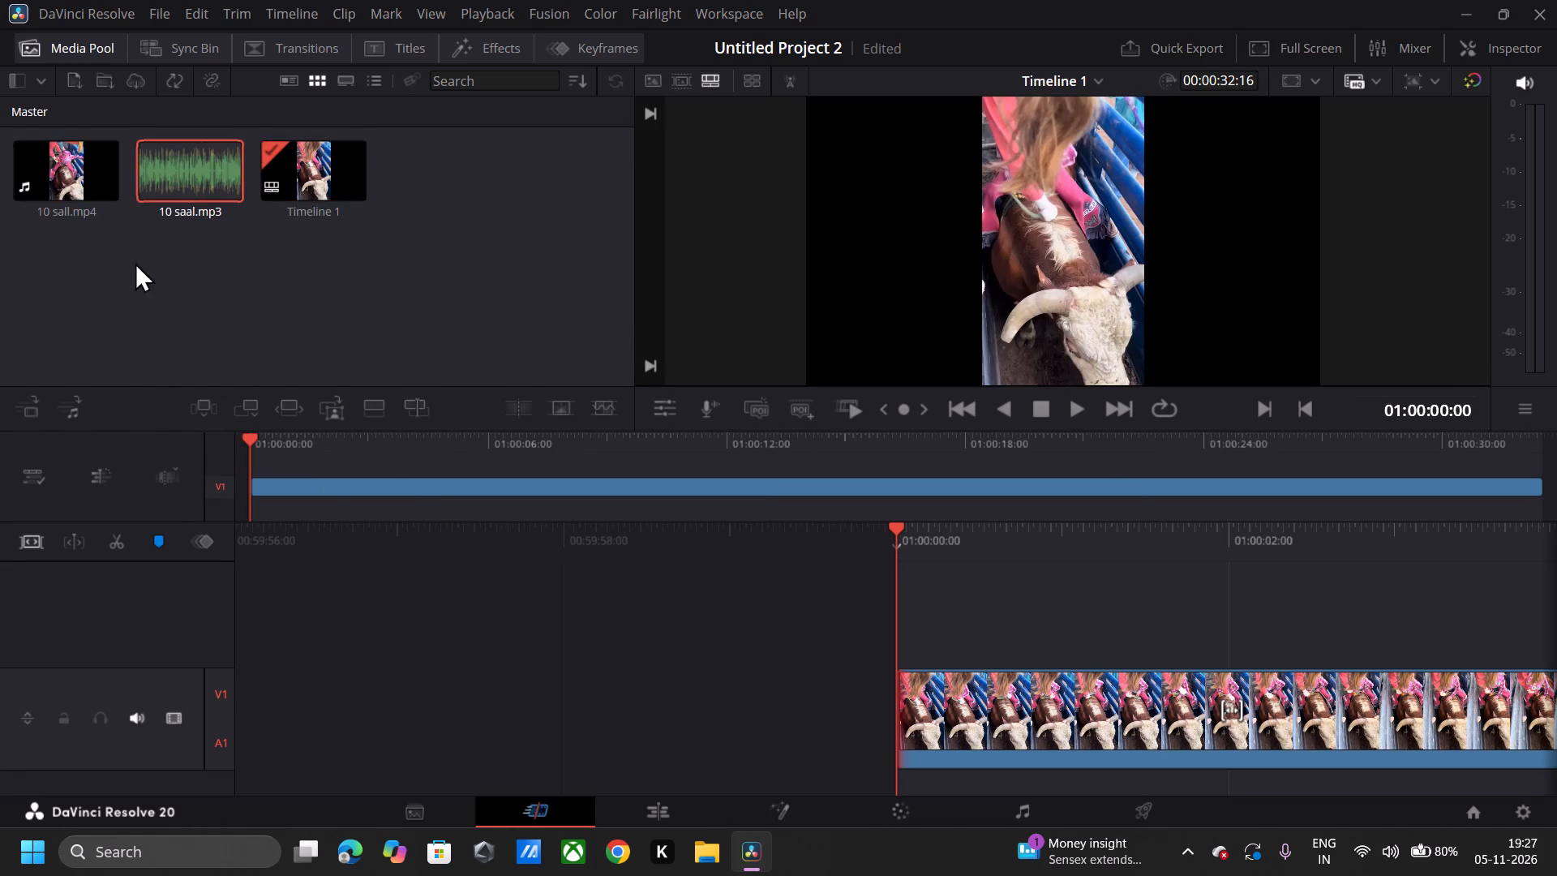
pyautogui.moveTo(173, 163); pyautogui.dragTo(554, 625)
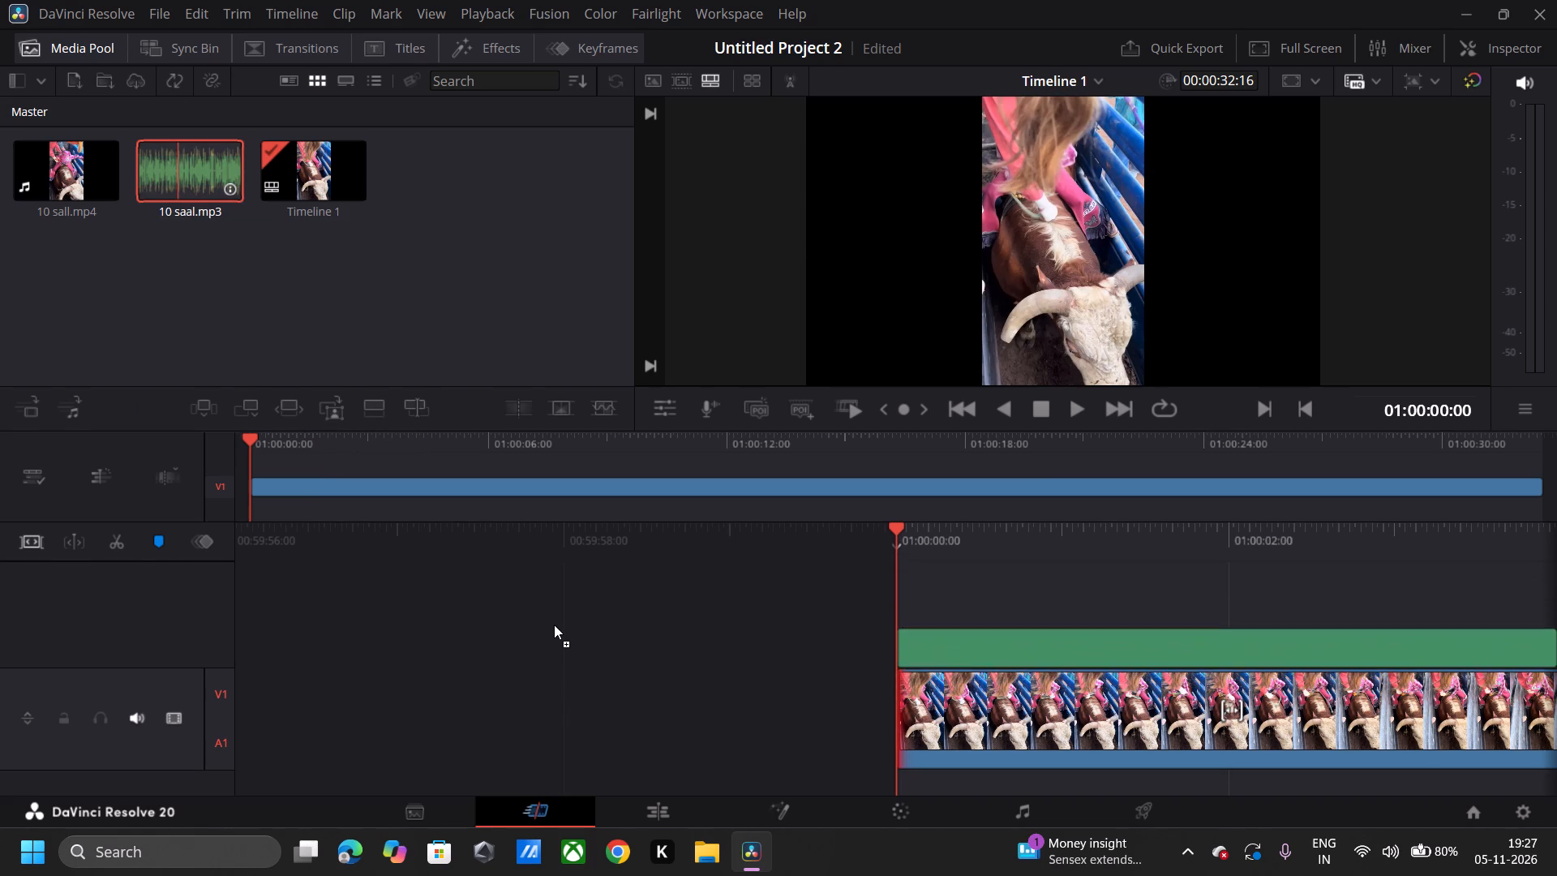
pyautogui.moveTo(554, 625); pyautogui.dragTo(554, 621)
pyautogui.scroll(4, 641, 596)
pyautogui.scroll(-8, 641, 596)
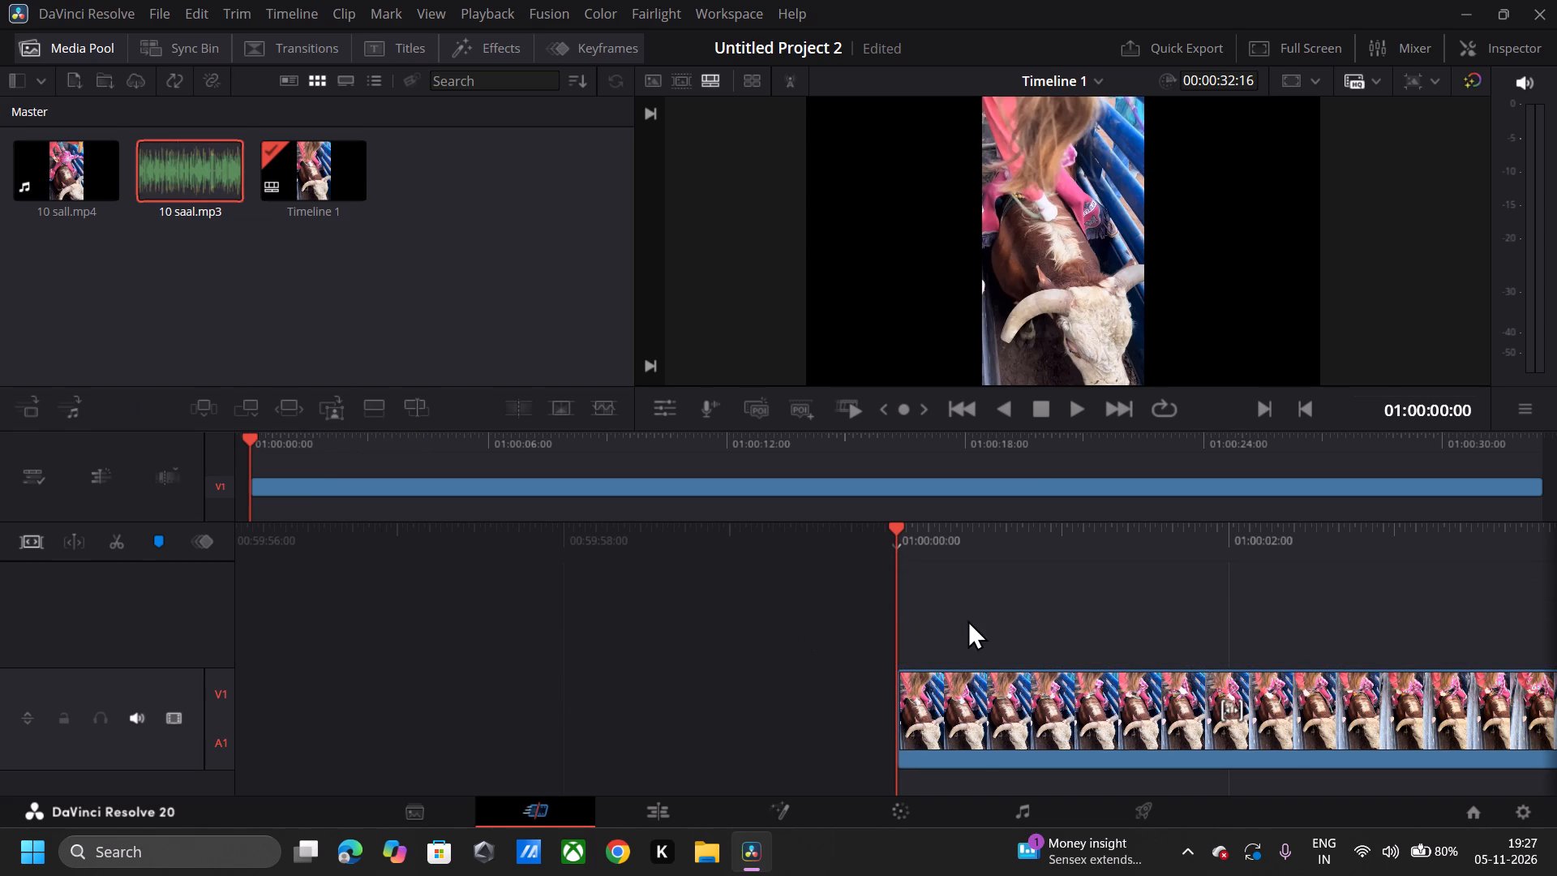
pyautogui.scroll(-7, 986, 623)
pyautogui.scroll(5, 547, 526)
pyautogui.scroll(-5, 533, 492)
# Enlarge the timeline area slightly and add 10 saal.mp3 on a new audio track A2 at the start of the timeline.
pyautogui.moveTo(926, 431); pyautogui.dragTo(924, 297)
pyautogui.doubleClick(192, 166)
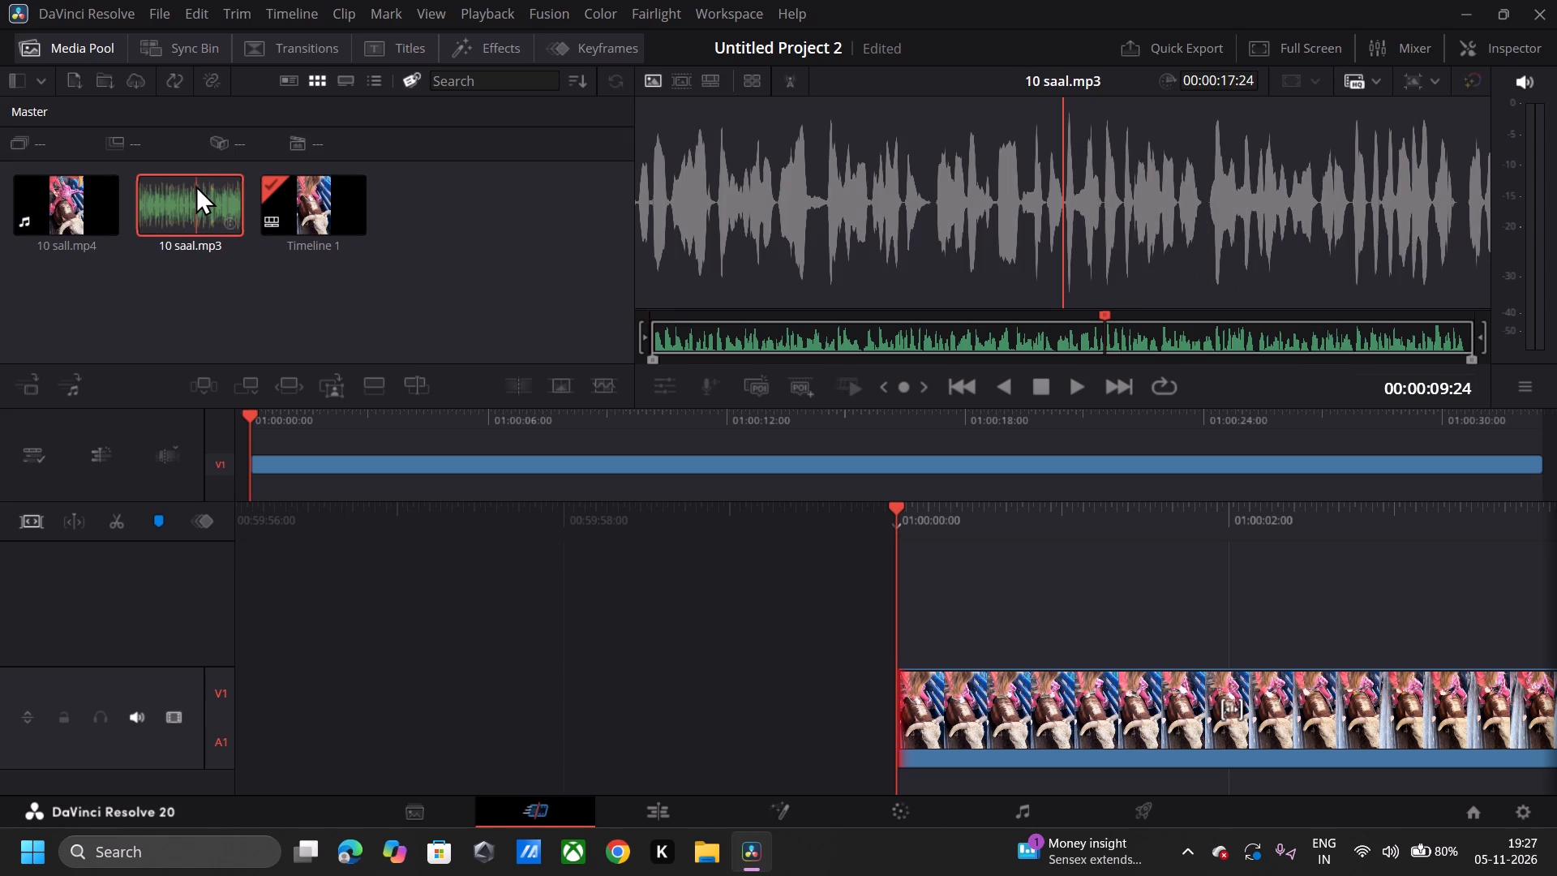
pyautogui.moveTo(195, 186); pyautogui.dragTo(303, 488)
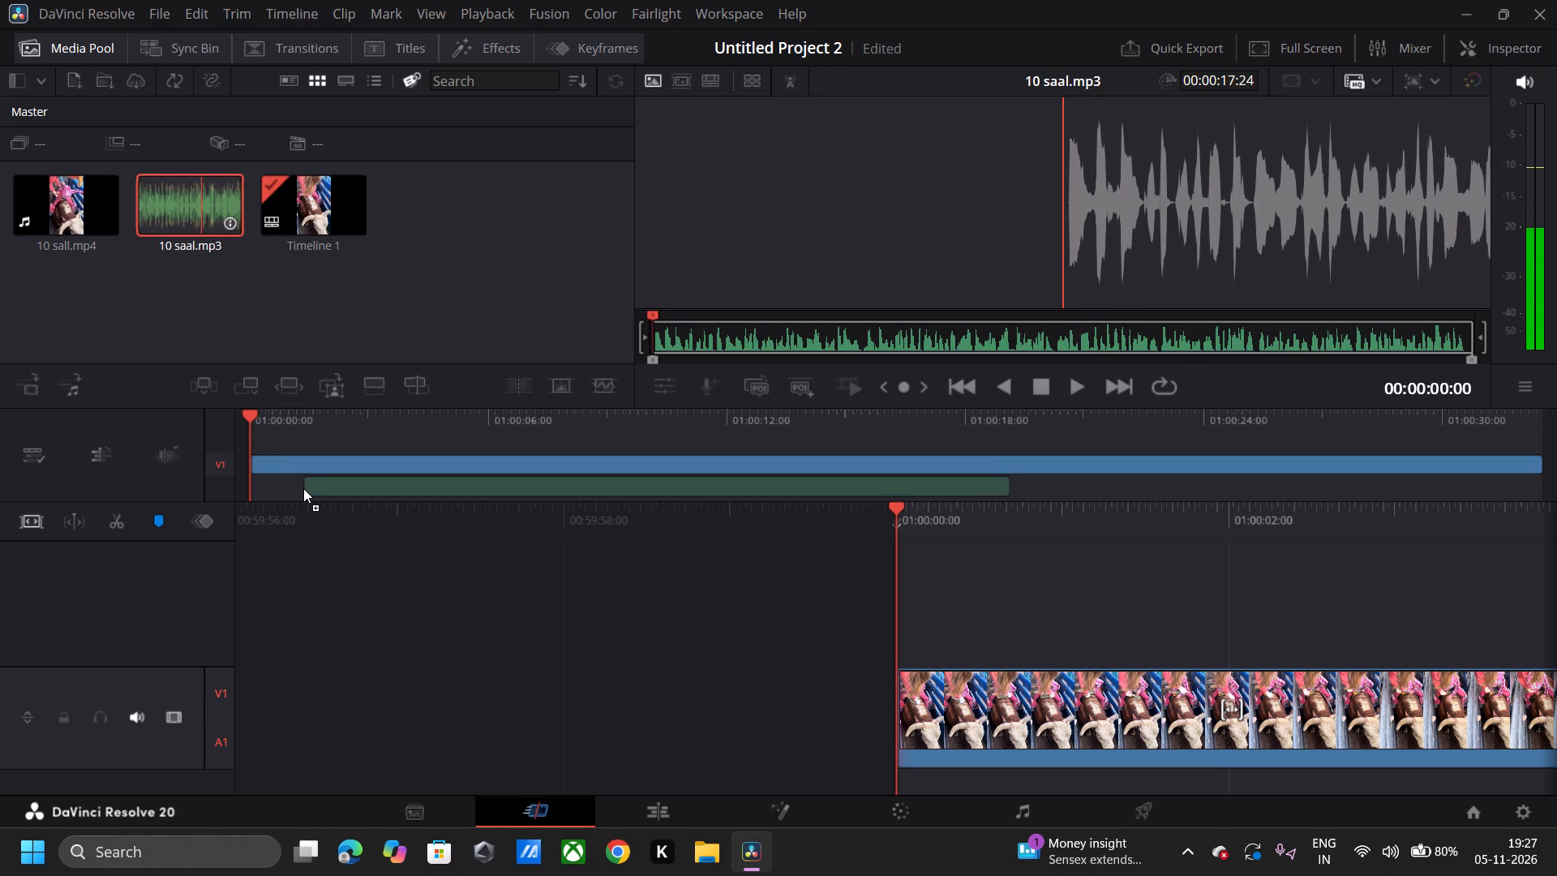
pyautogui.moveTo(303, 488); pyautogui.dragTo(258, 481)
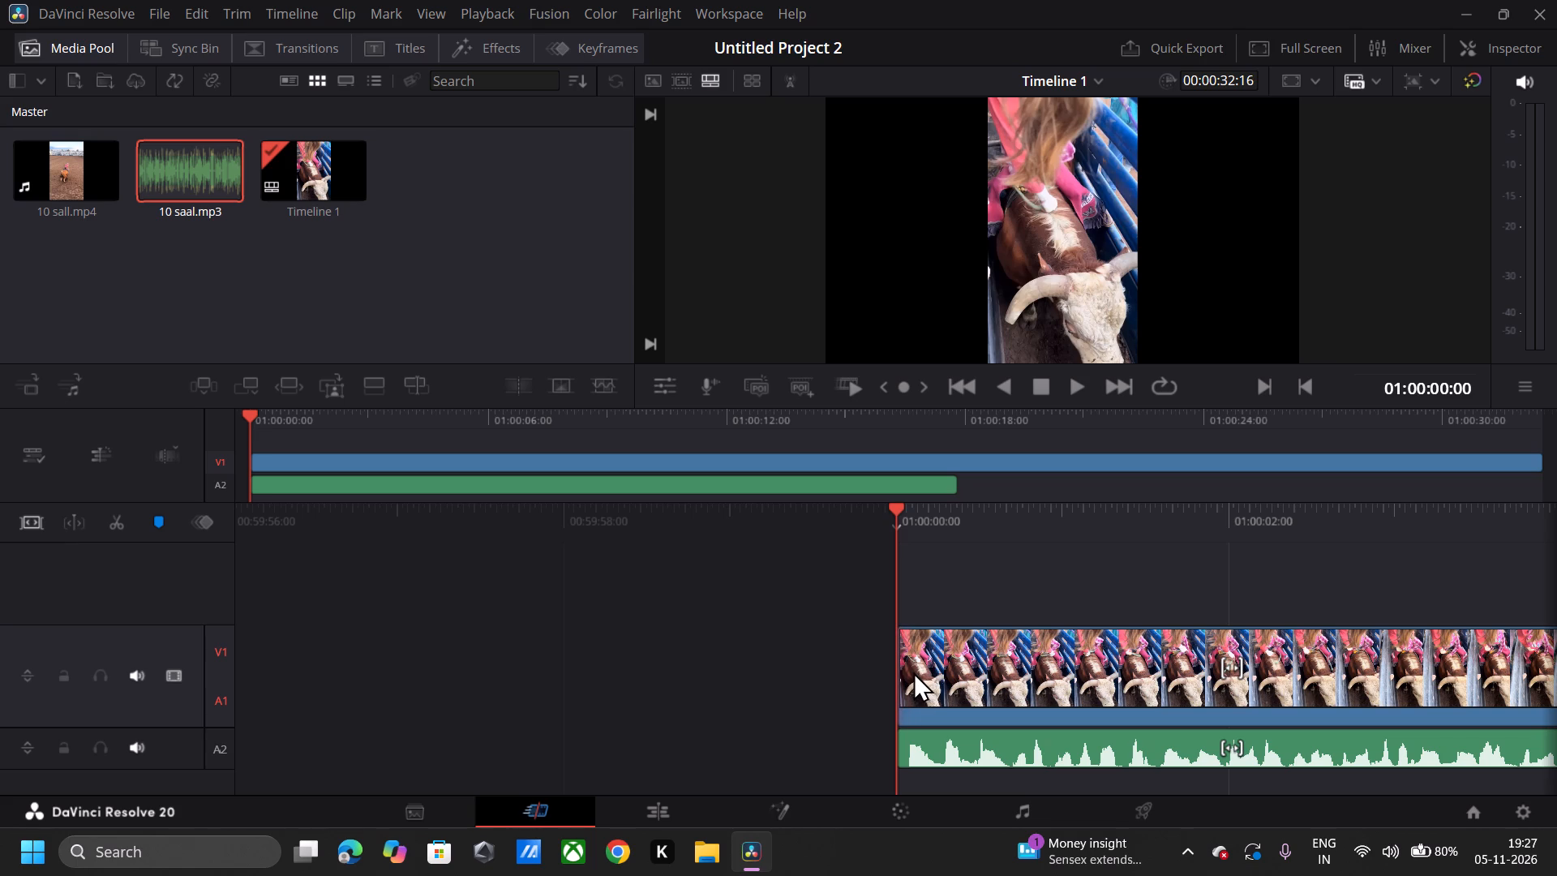
# Play the opening seconds of the timeline several times from the start to check the video together with the added audio.
pyautogui.press('space')
pyautogui.press('space')
pyautogui.press('space')
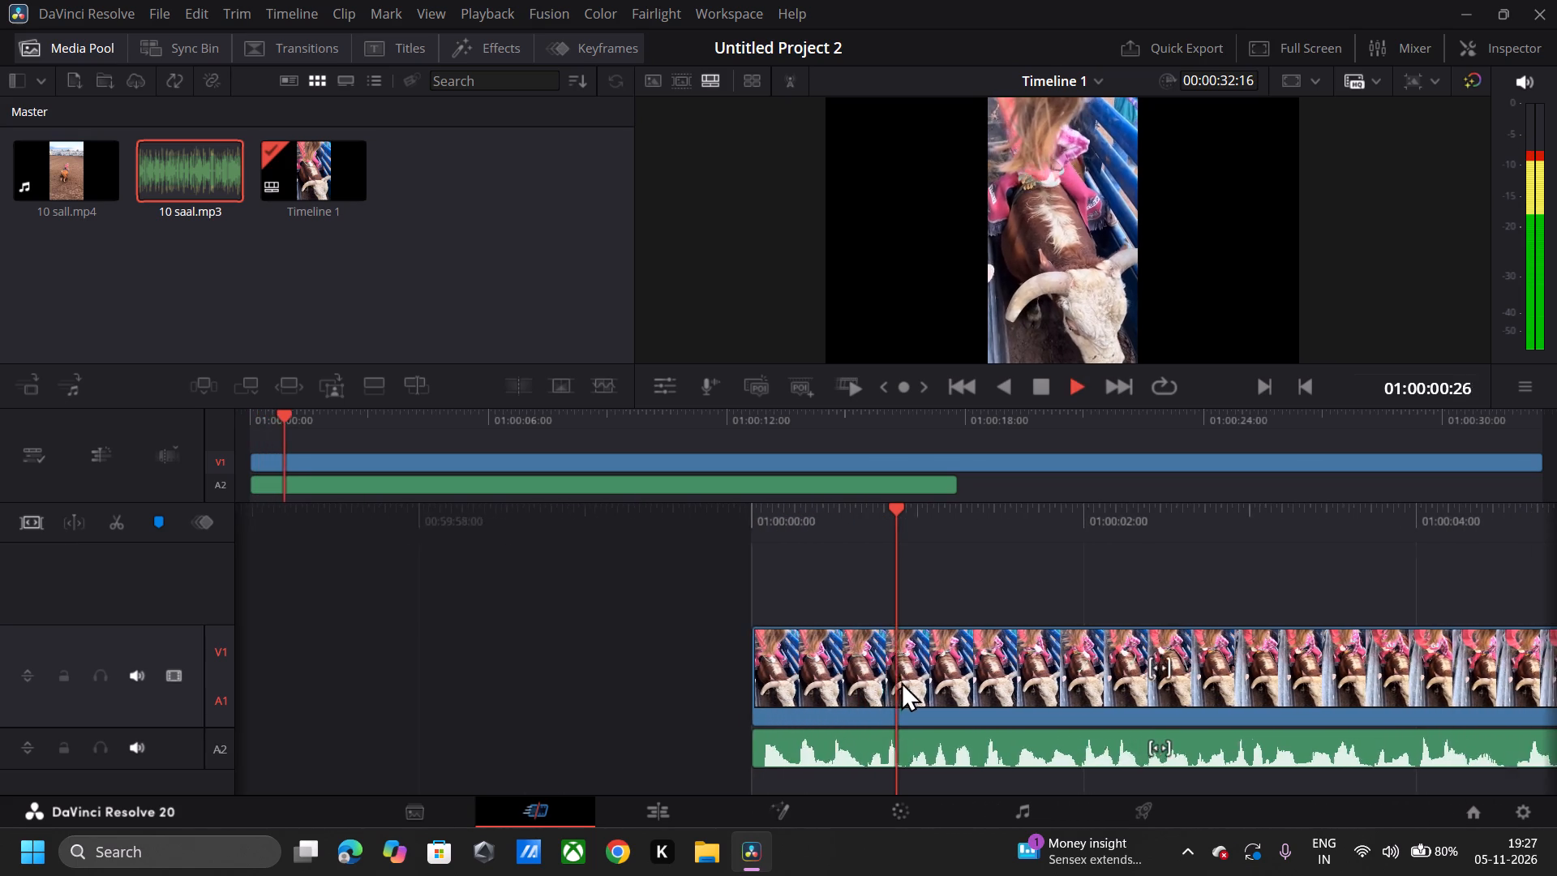
pyautogui.press('space')
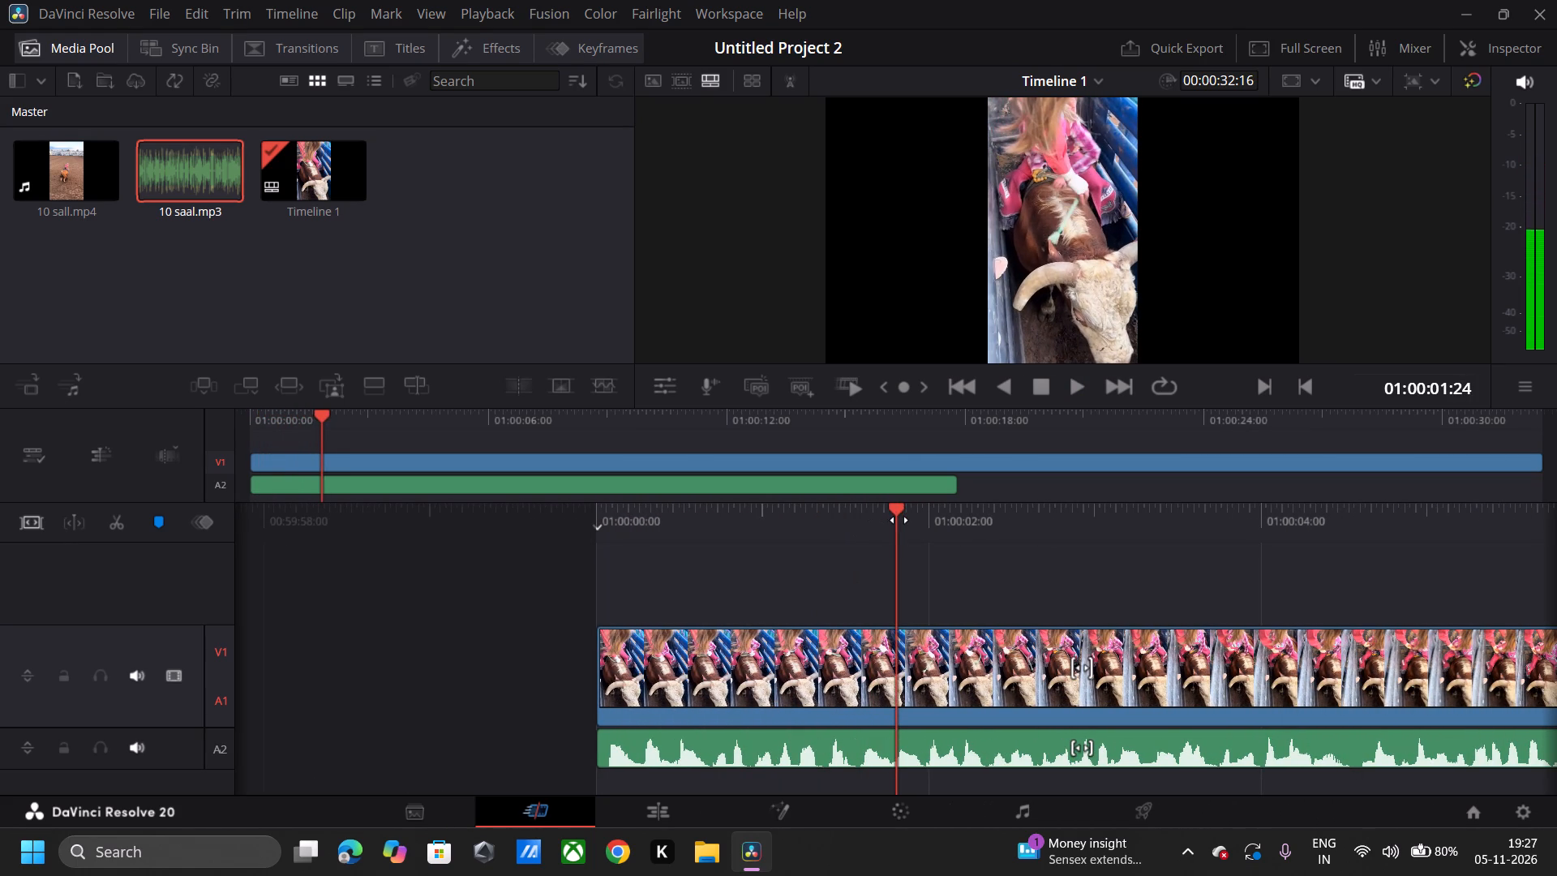
pyautogui.moveTo(899, 500); pyautogui.dragTo(843, 525)
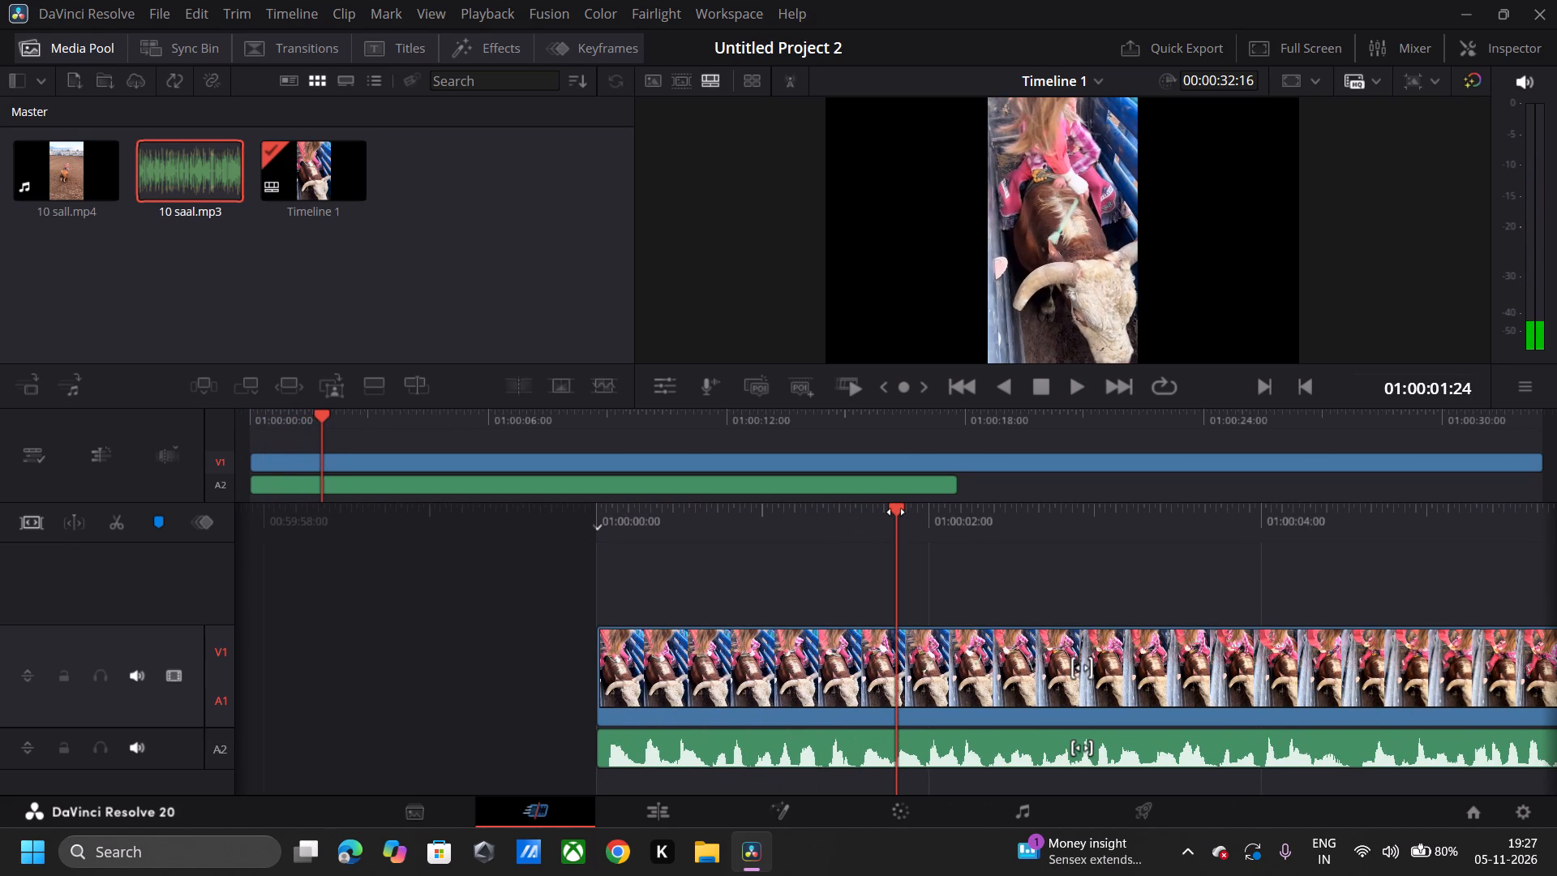
pyautogui.moveTo(896, 512); pyautogui.dragTo(1556, 552)
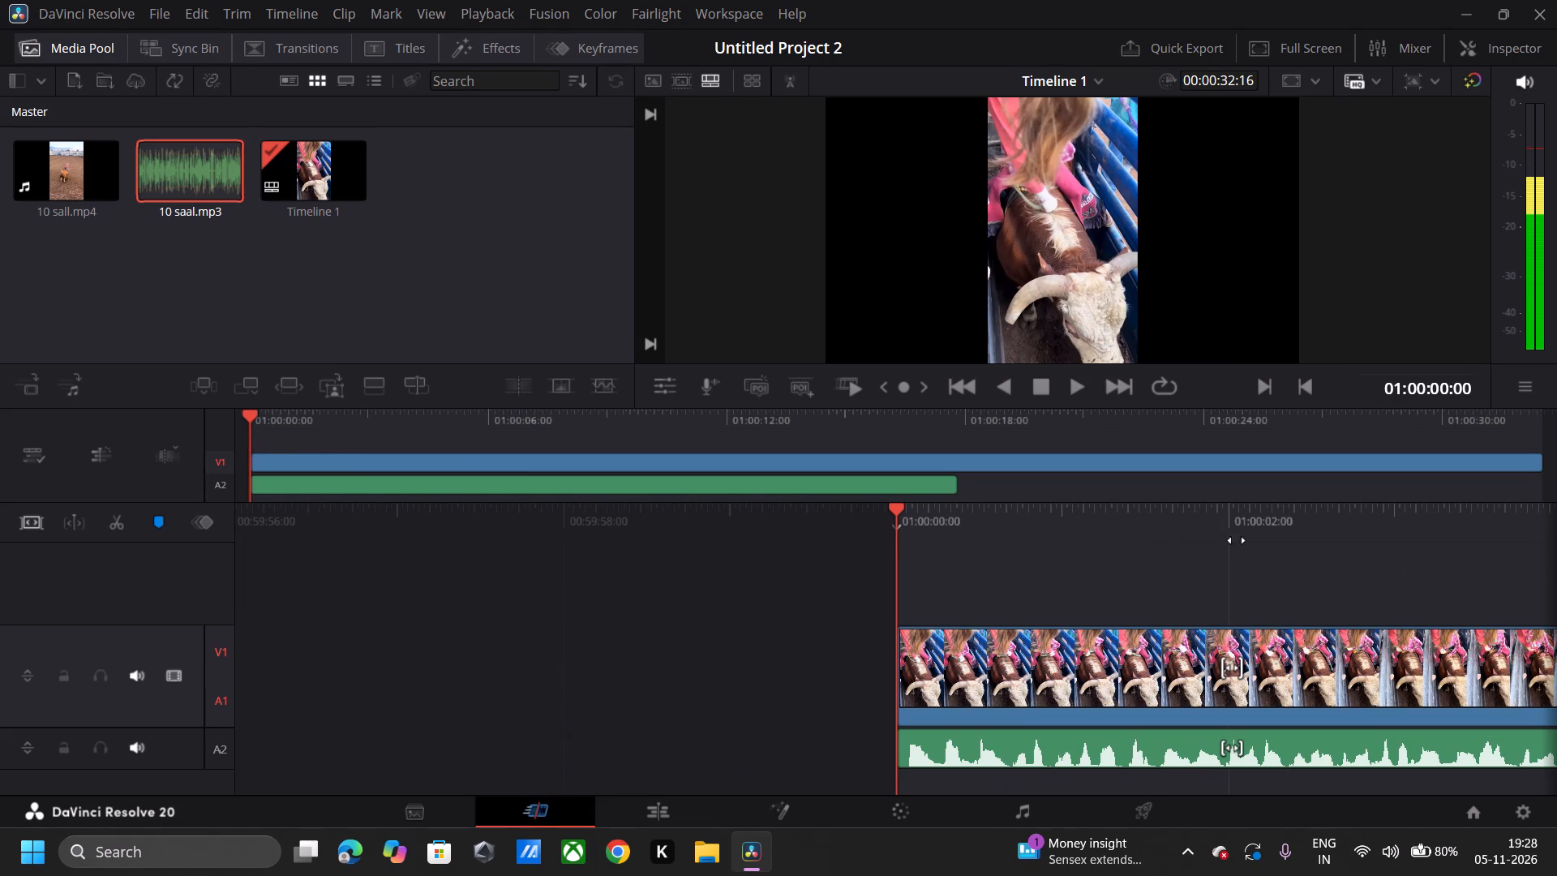
pyautogui.press('space')
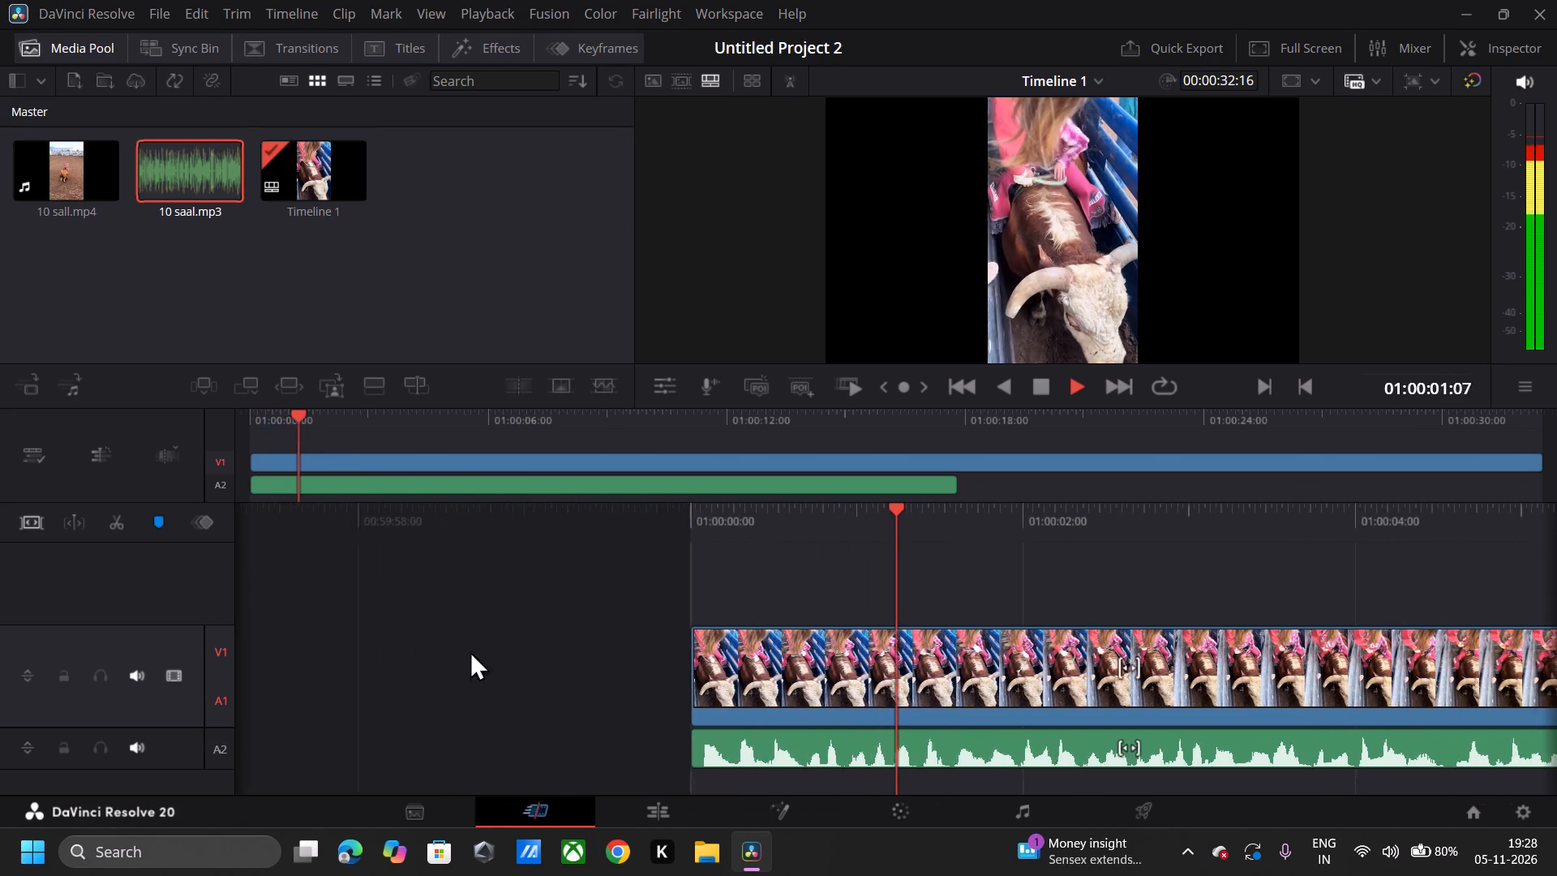
pyautogui.press('space')
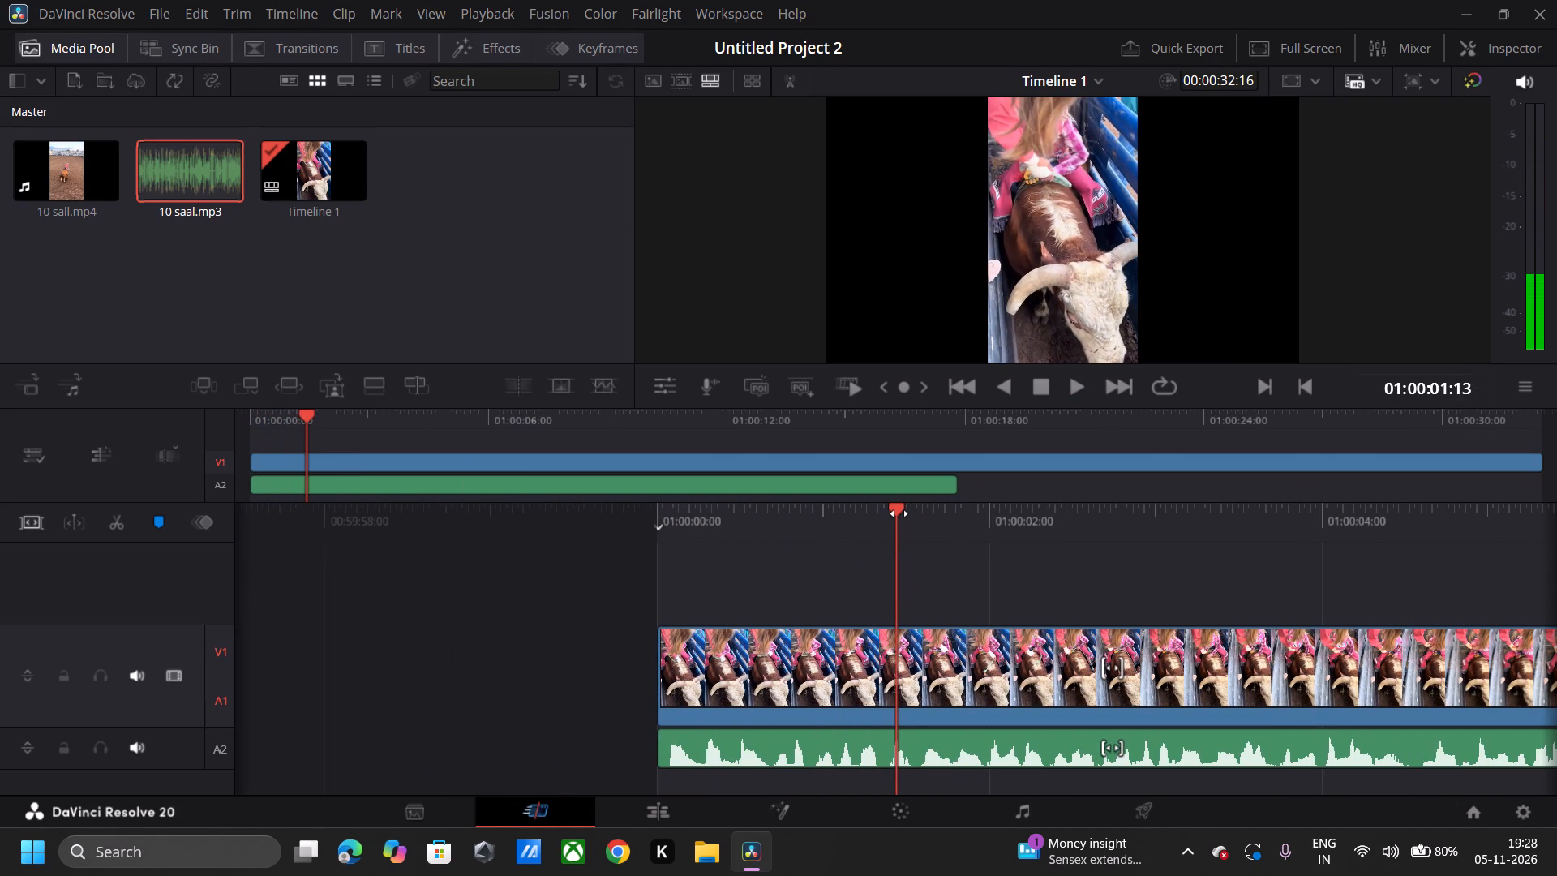
pyautogui.moveTo(899, 513); pyautogui.dragTo(1556, 535)
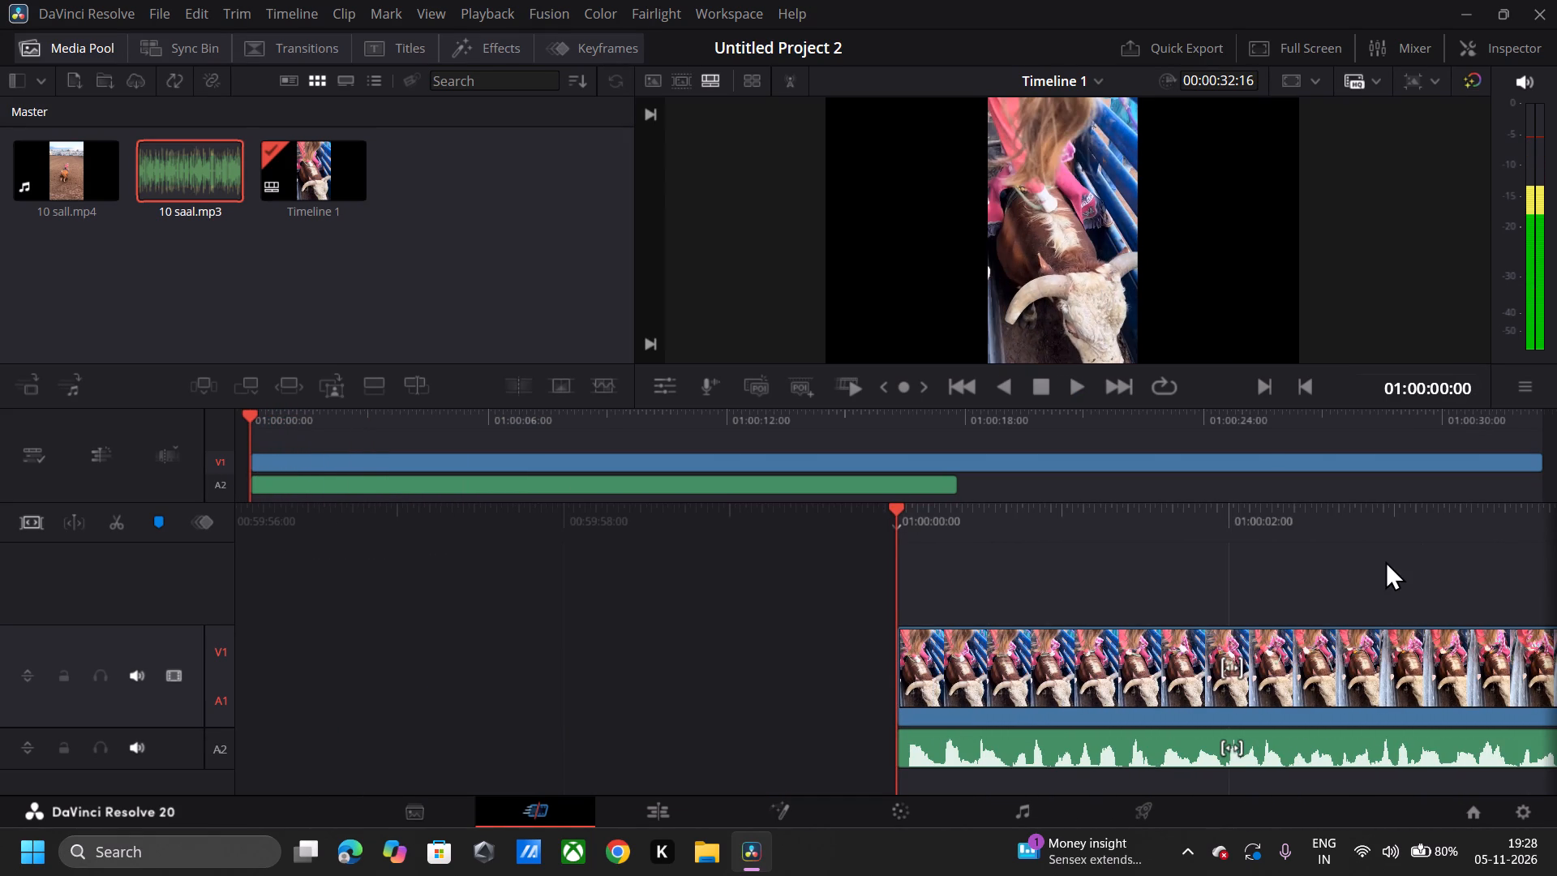
pyautogui.press('space')
pyautogui.press('space')
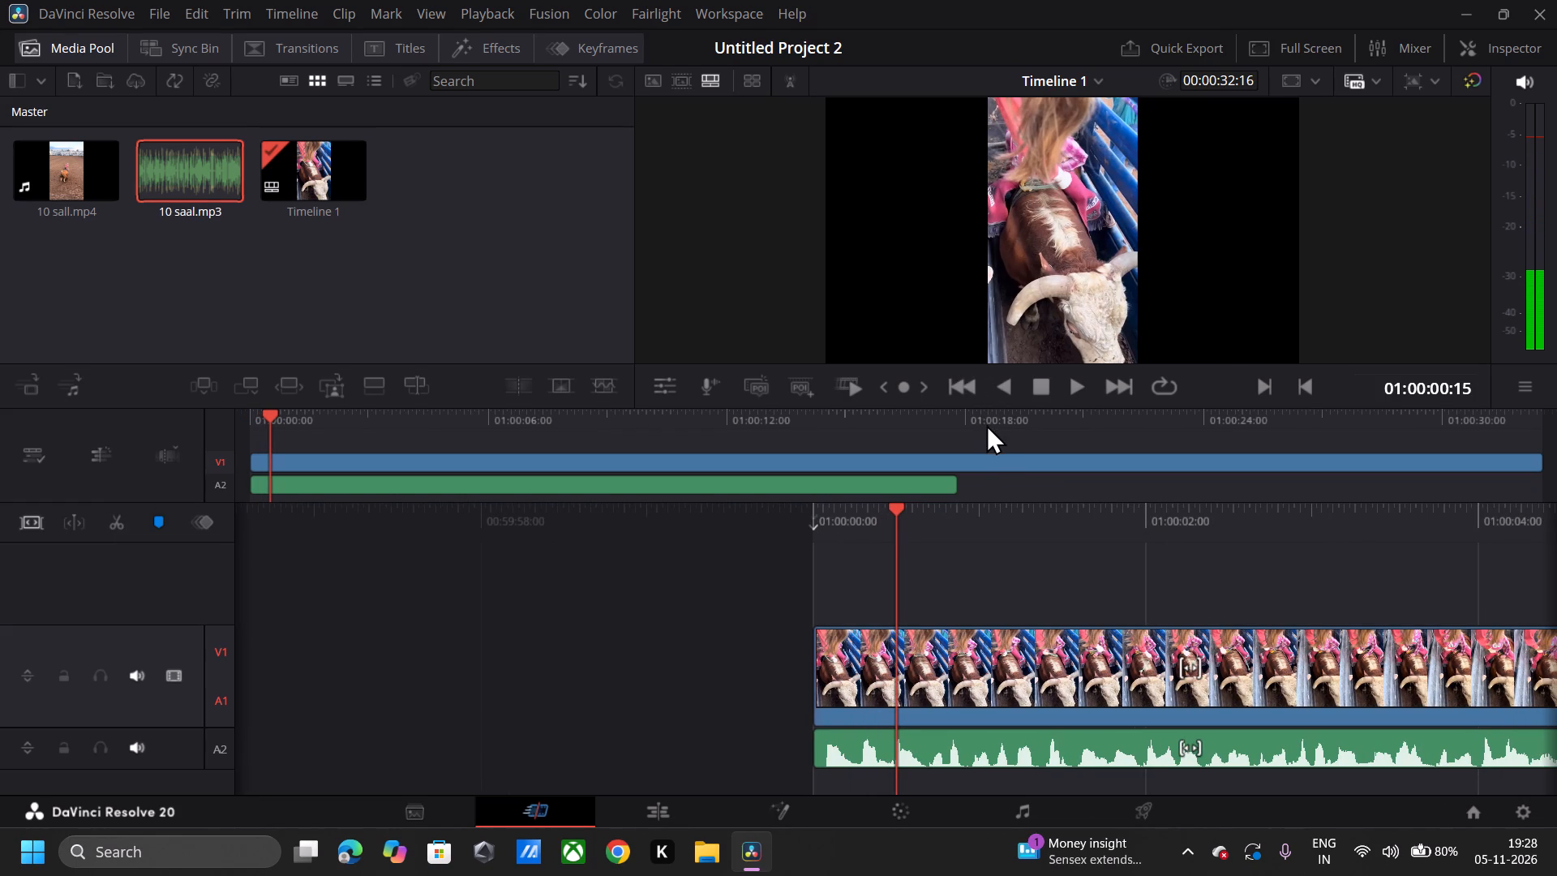
# Enlarge the viewer area by reducing the height of the timeline area.
pyautogui.moveTo(991, 410); pyautogui.dragTo(997, 424)
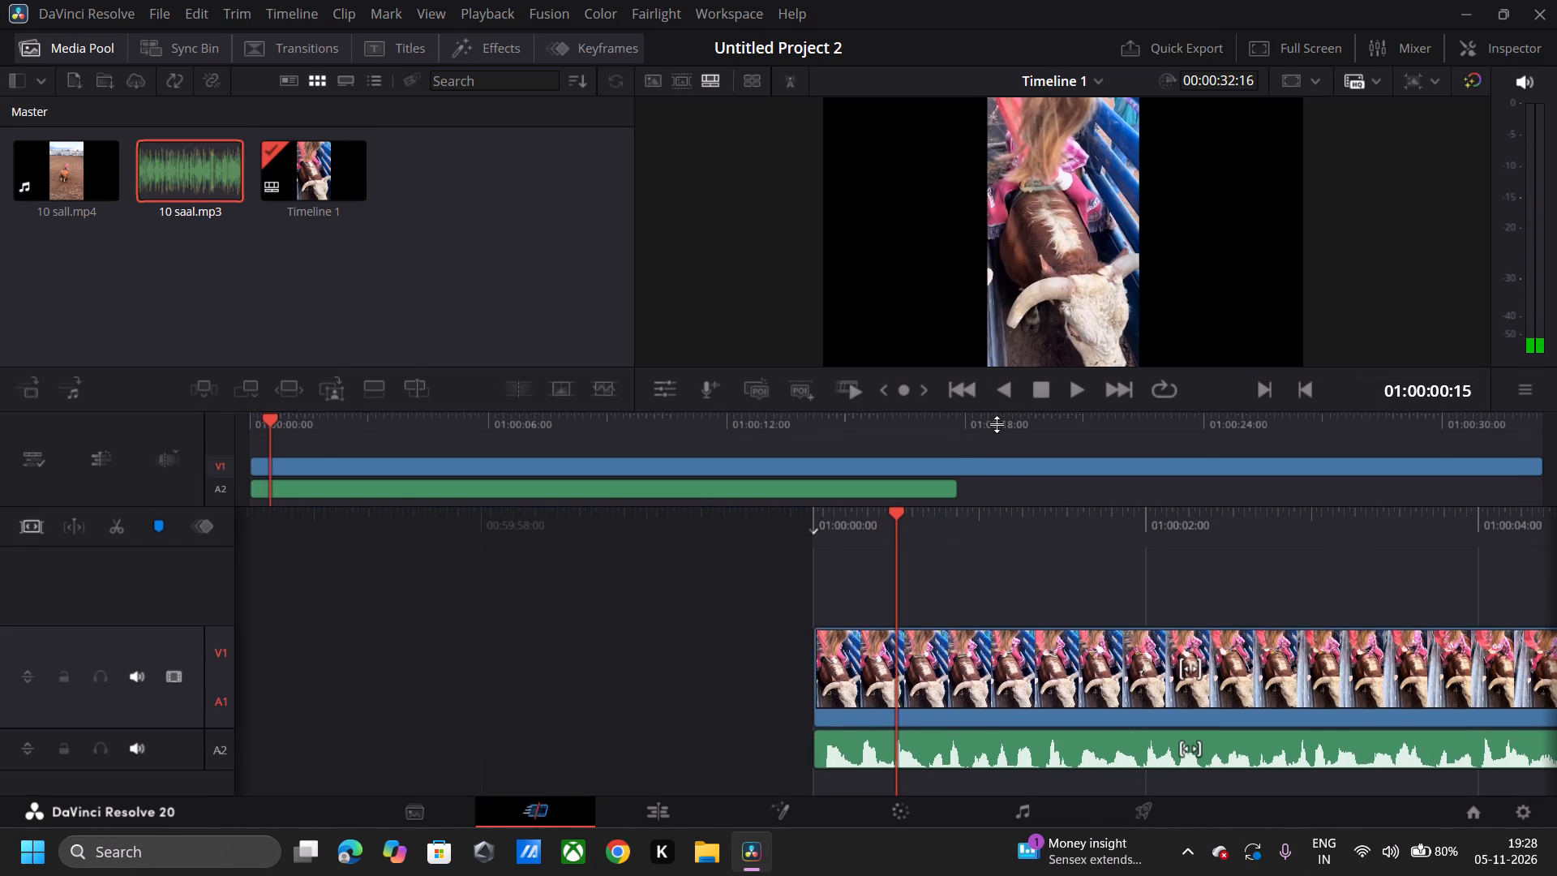
pyautogui.moveTo(997, 424); pyautogui.dragTo(1019, 546)
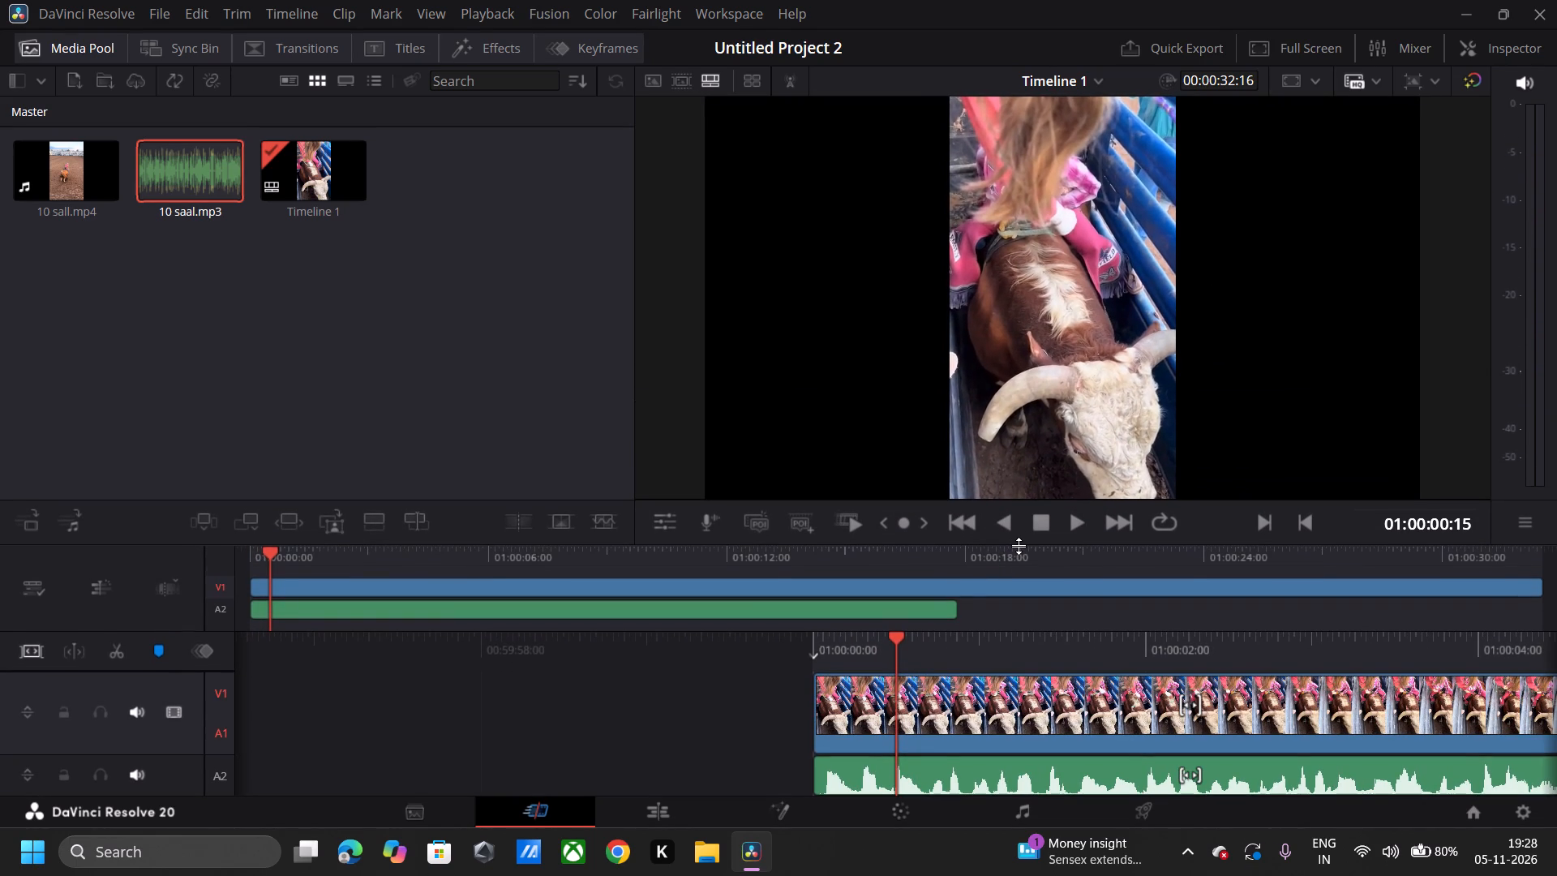
pyautogui.moveTo(1019, 546); pyautogui.dragTo(1019, 560)
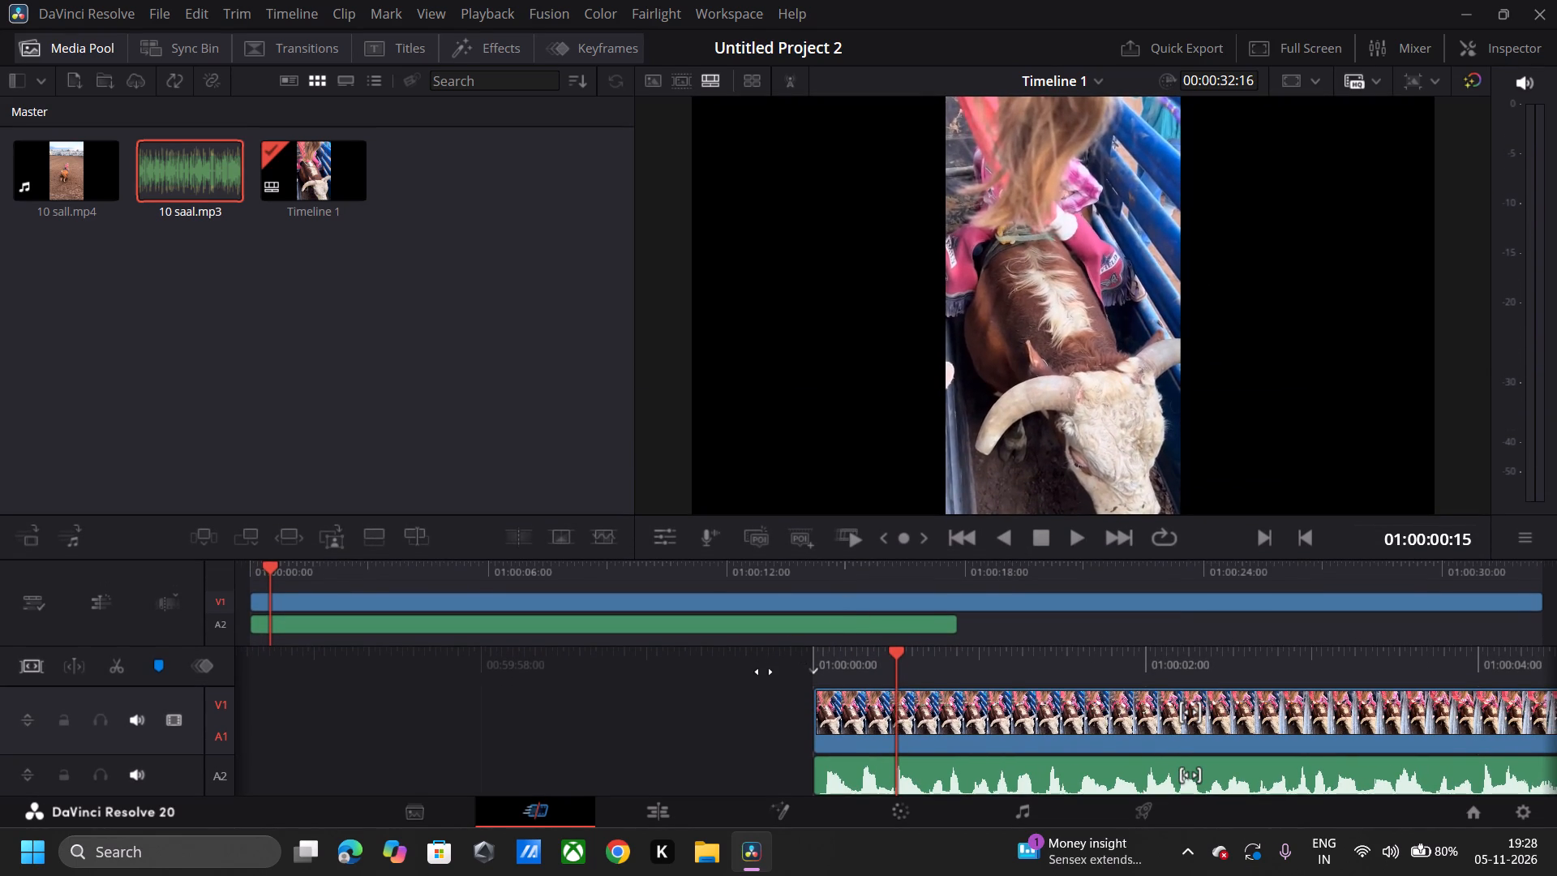
# Return the playhead to the start of the timeline and mute the video clip's own audio track A1.
pyautogui.click(764, 673)
pyautogui.moveTo(833, 663); pyautogui.dragTo(1115, 626)
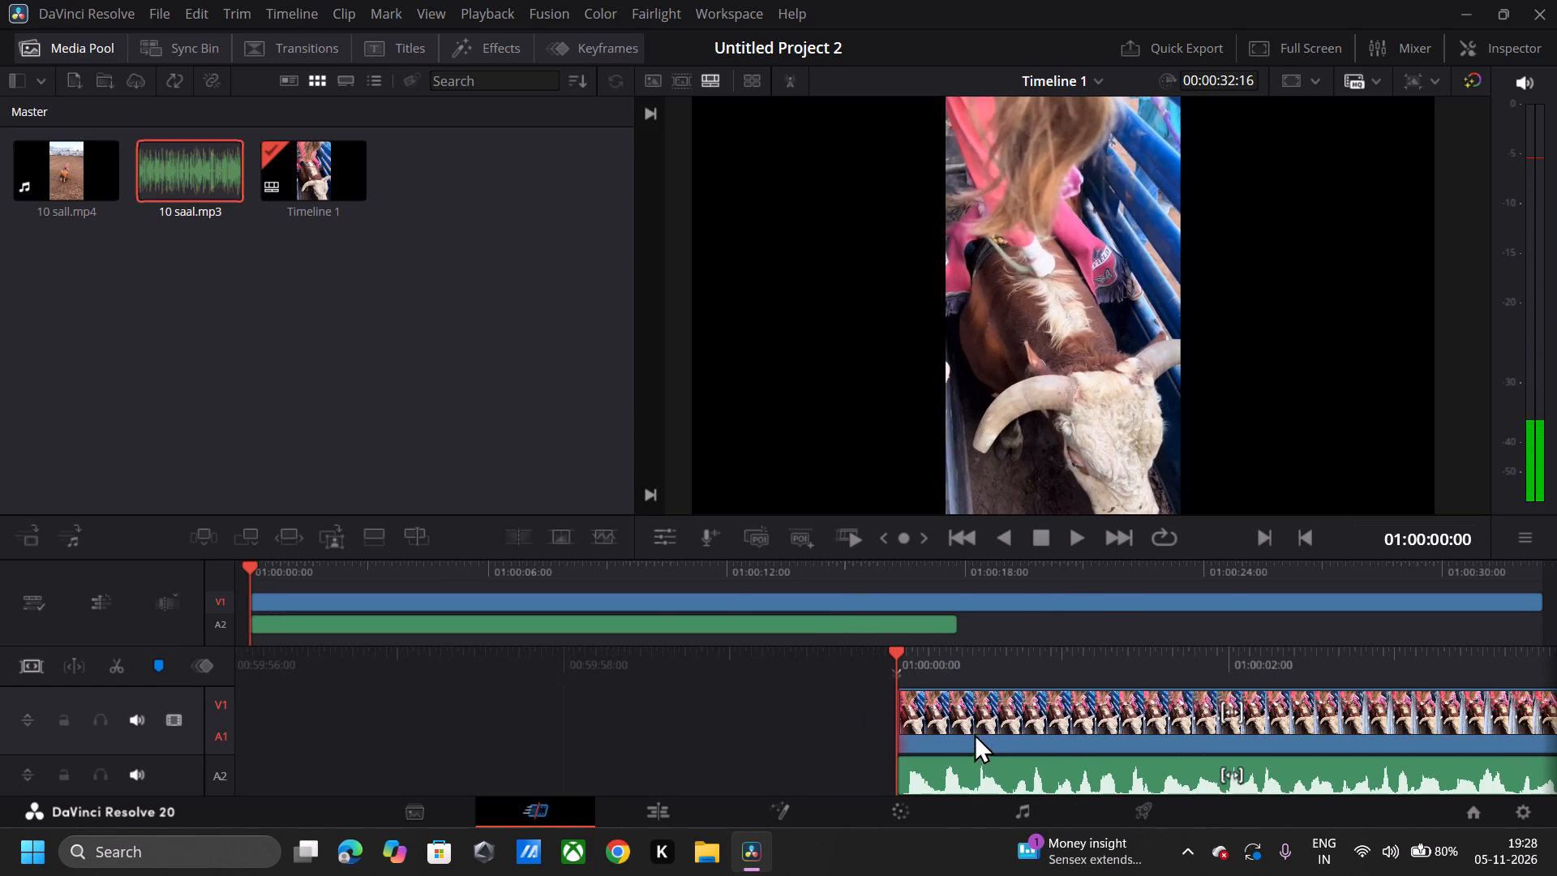
pyautogui.rightClick(985, 711)
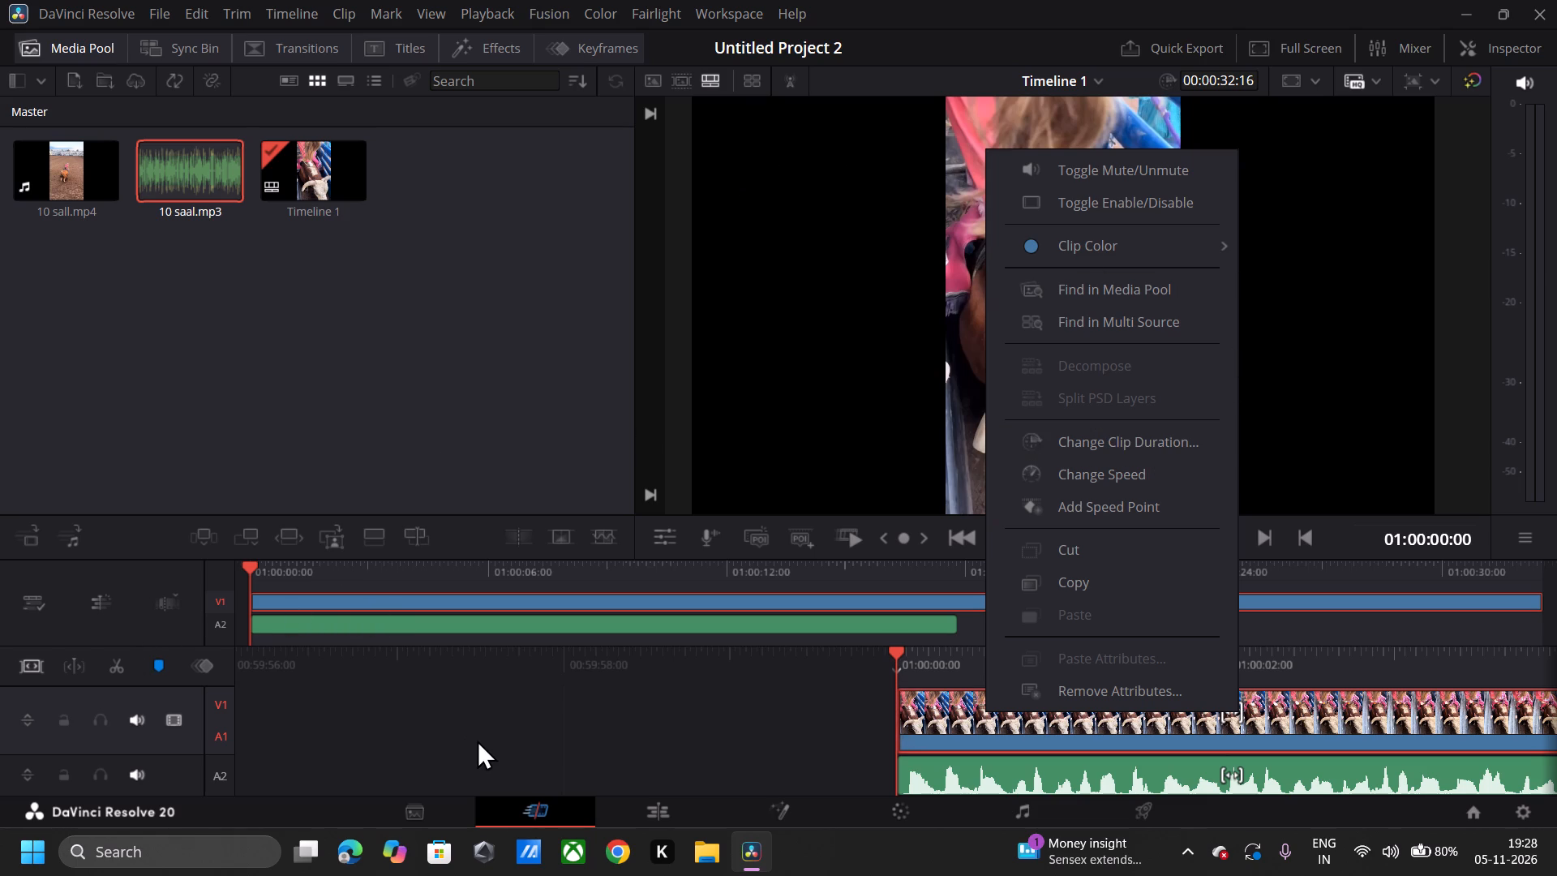
pyautogui.click(137, 717)
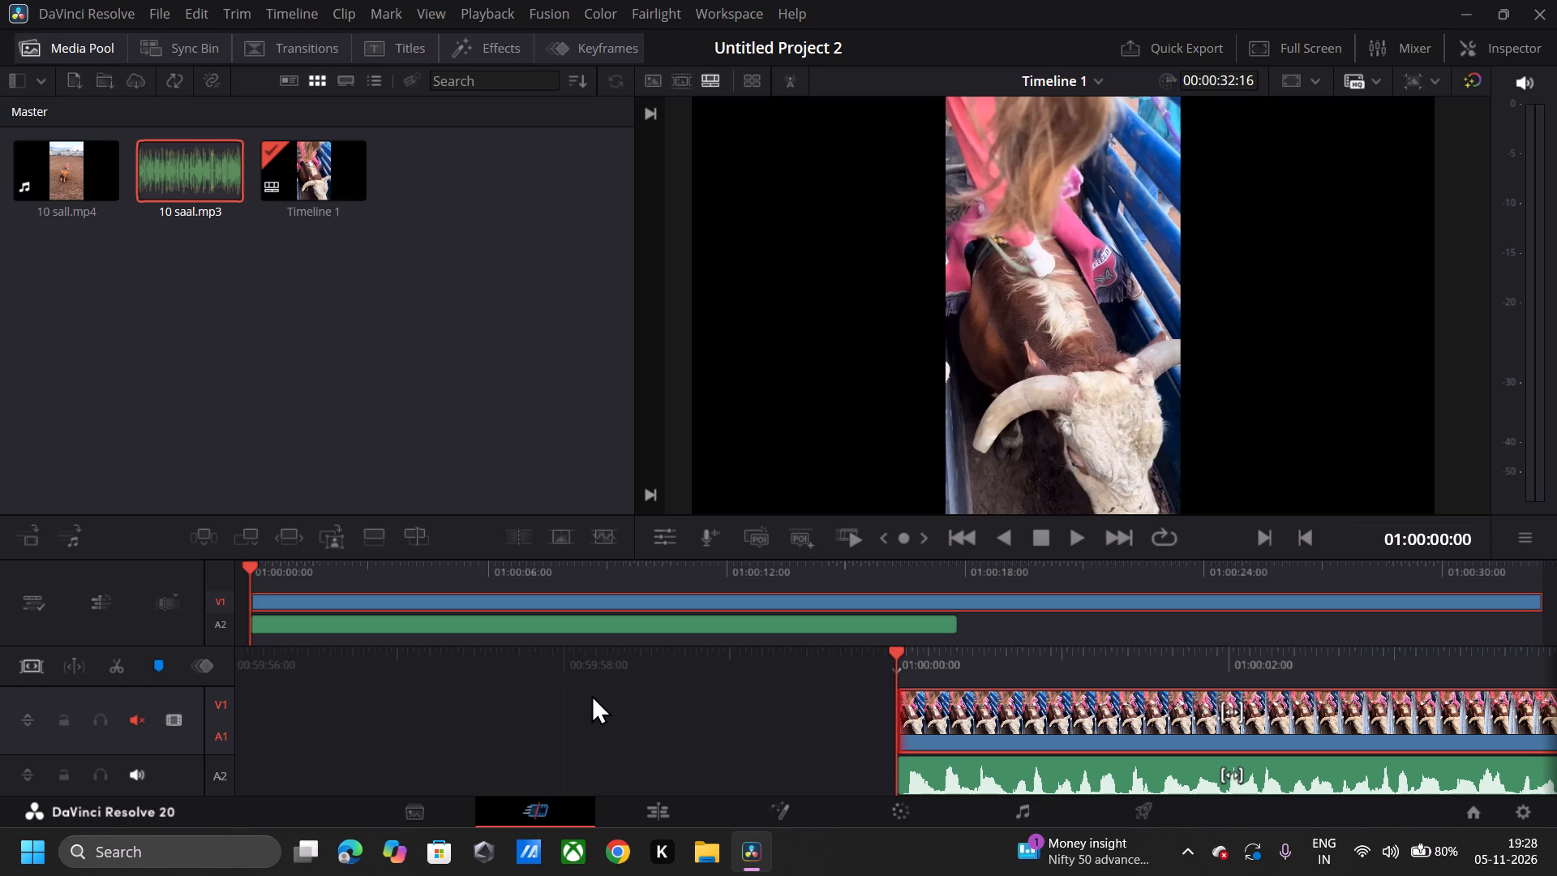
# Play the opening of the timeline to check the sound with the video's own audio muted.
pyautogui.press('space')
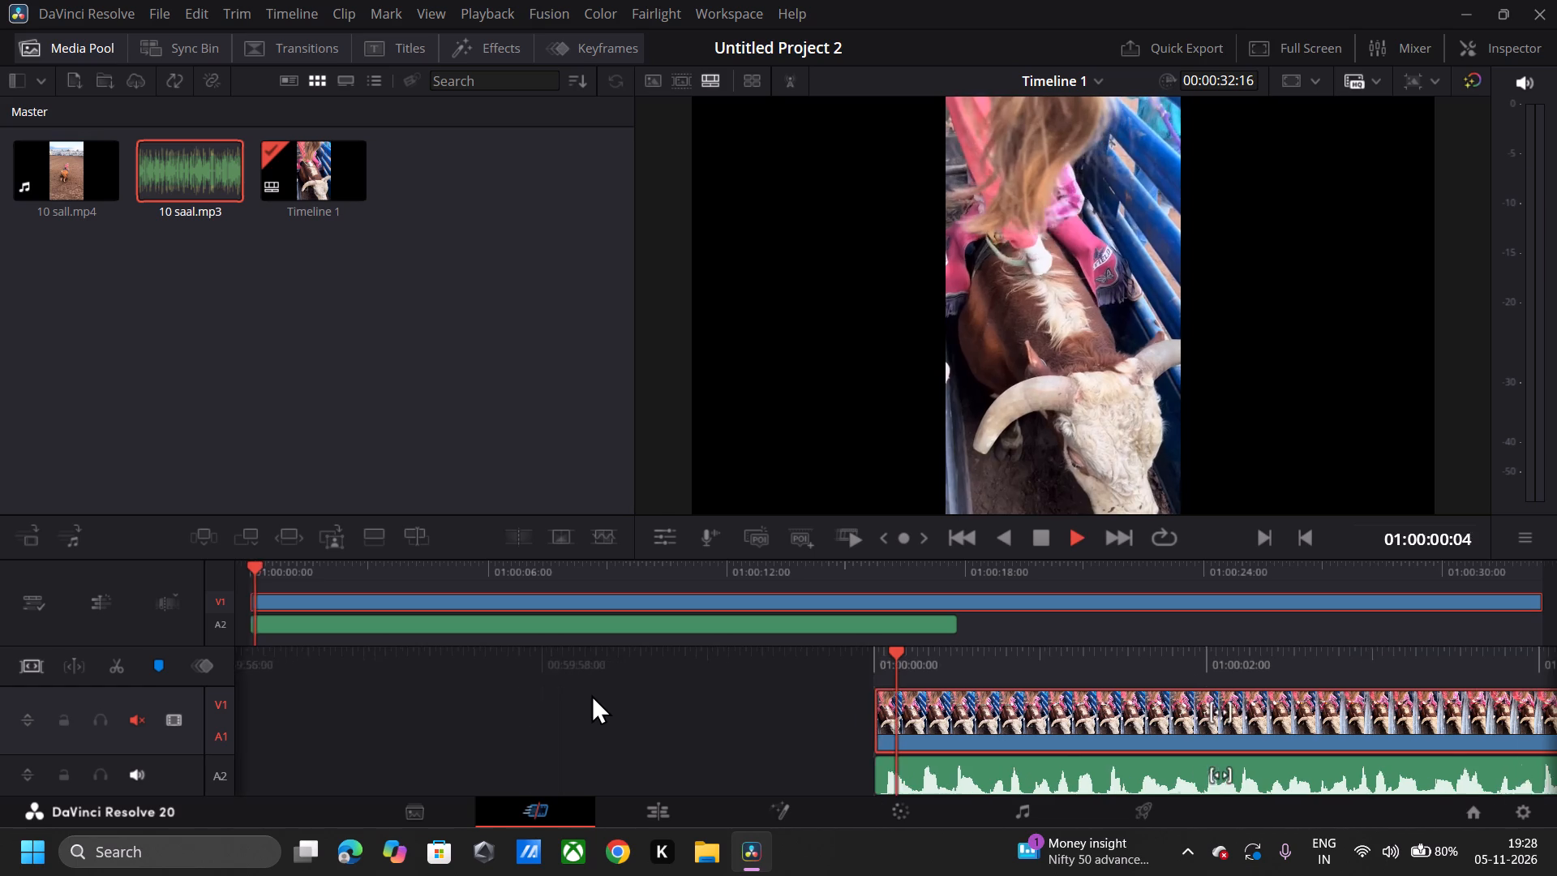
pyautogui.press('space')
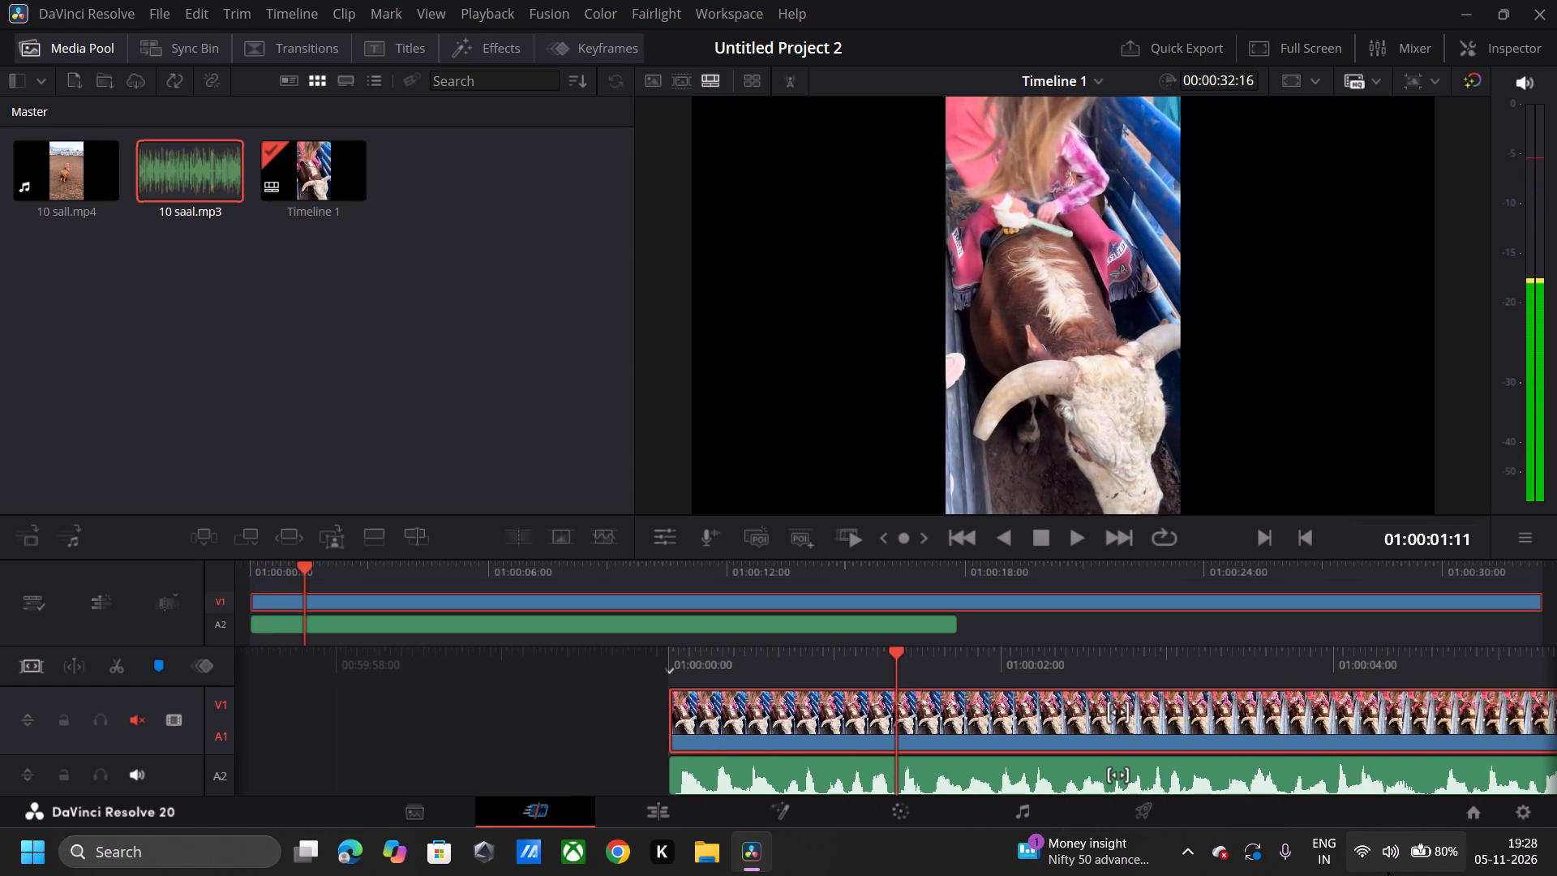
# Raise the computer's system volume close to maximum.
pyautogui.click(1388, 871)
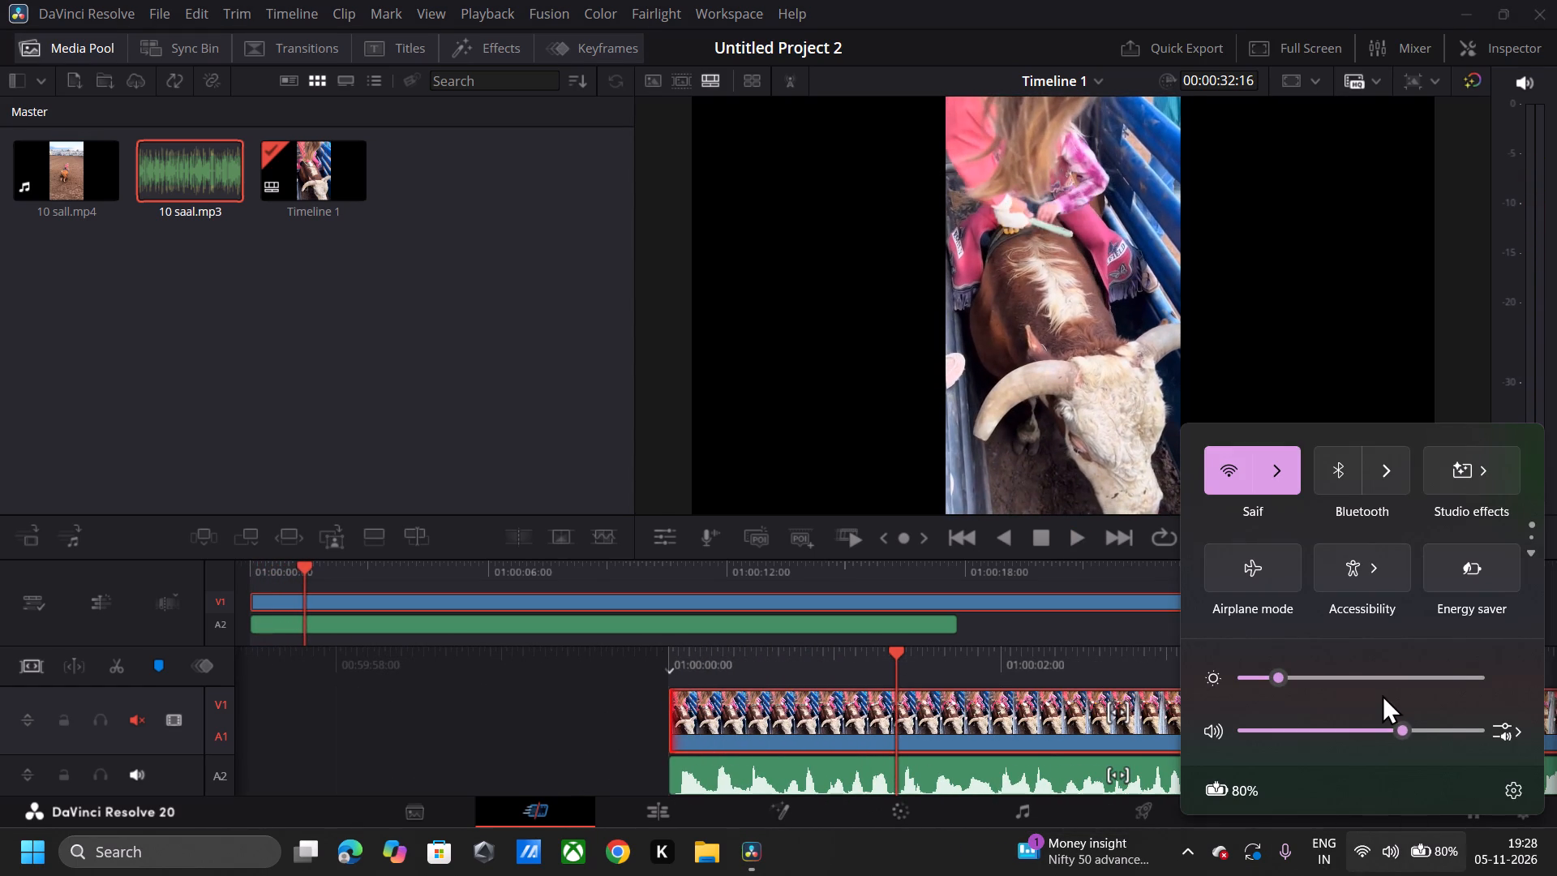
pyautogui.click(1442, 726)
pyautogui.click(1466, 727)
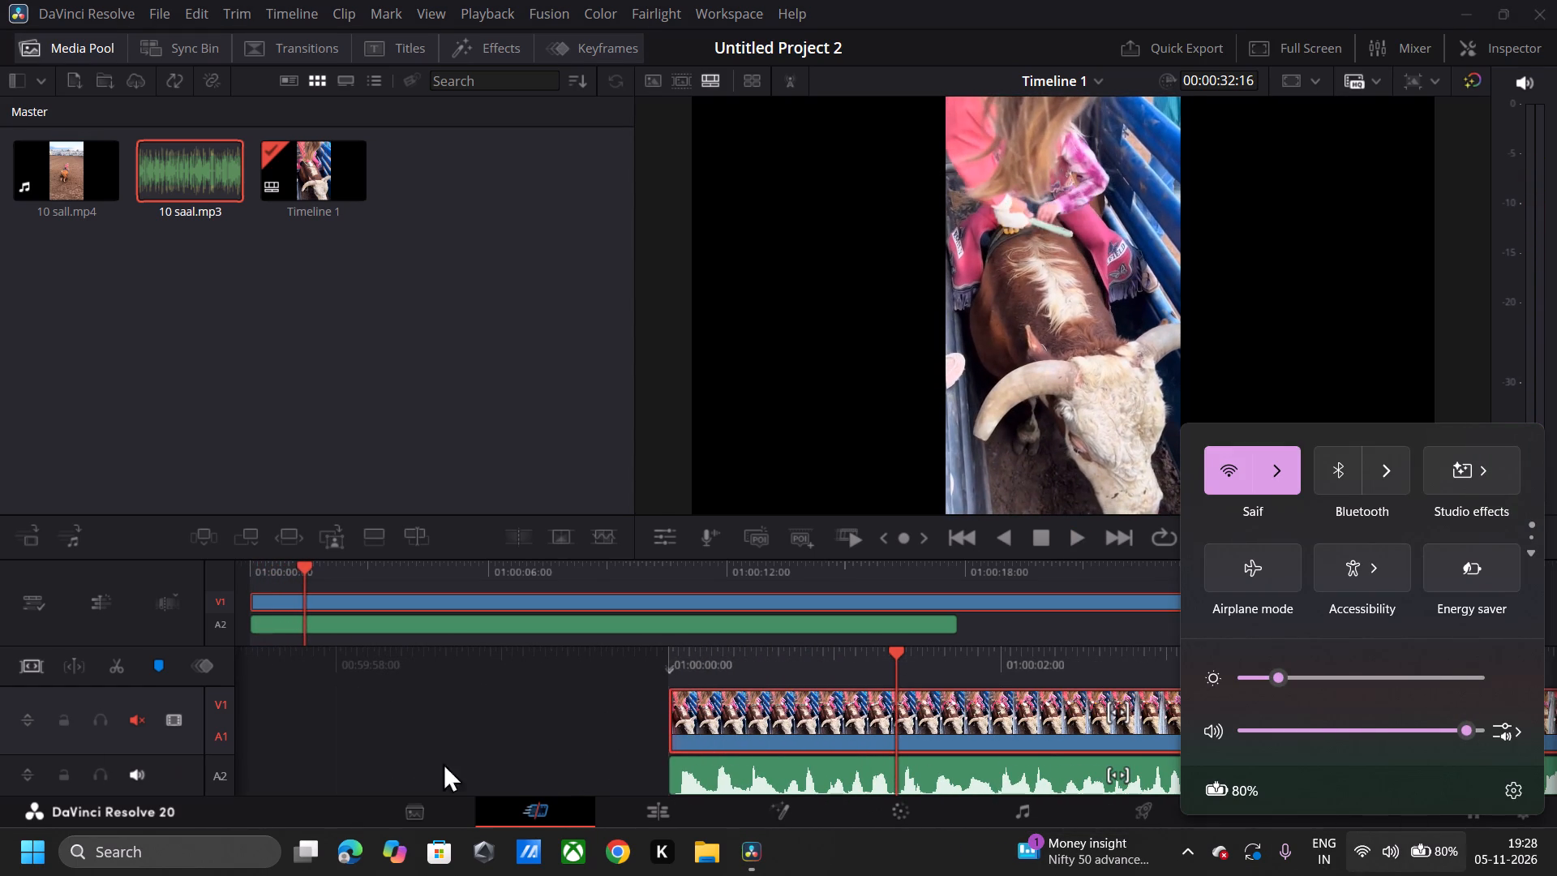
# Replay the opening of the timeline from its start a couple of times to check the sound level.
pyautogui.moveTo(699, 657); pyautogui.dragTo(1006, 619)
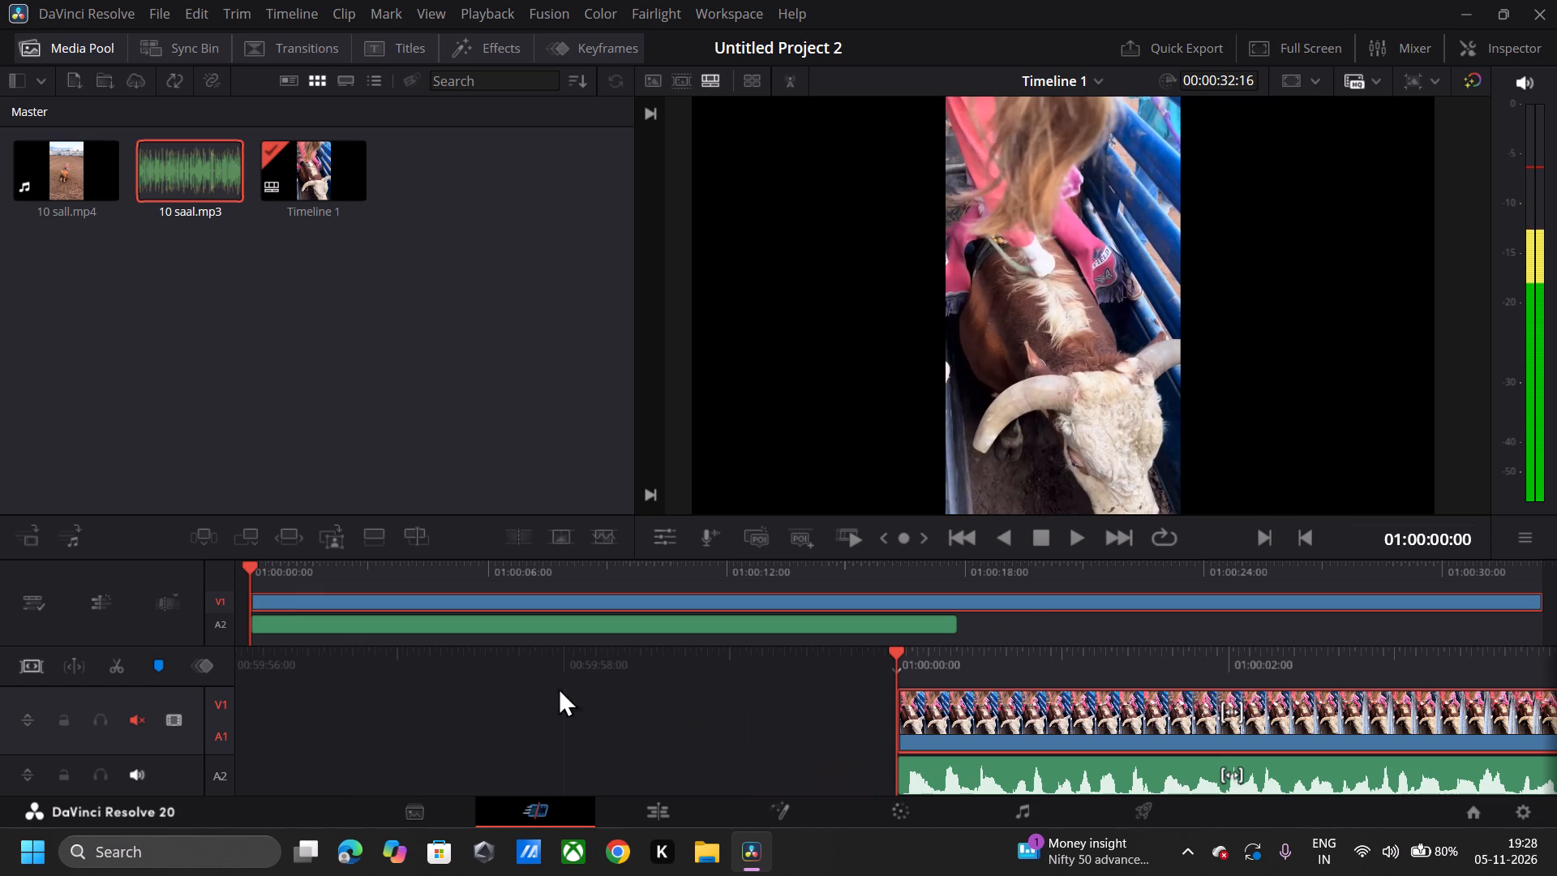
pyautogui.press('space')
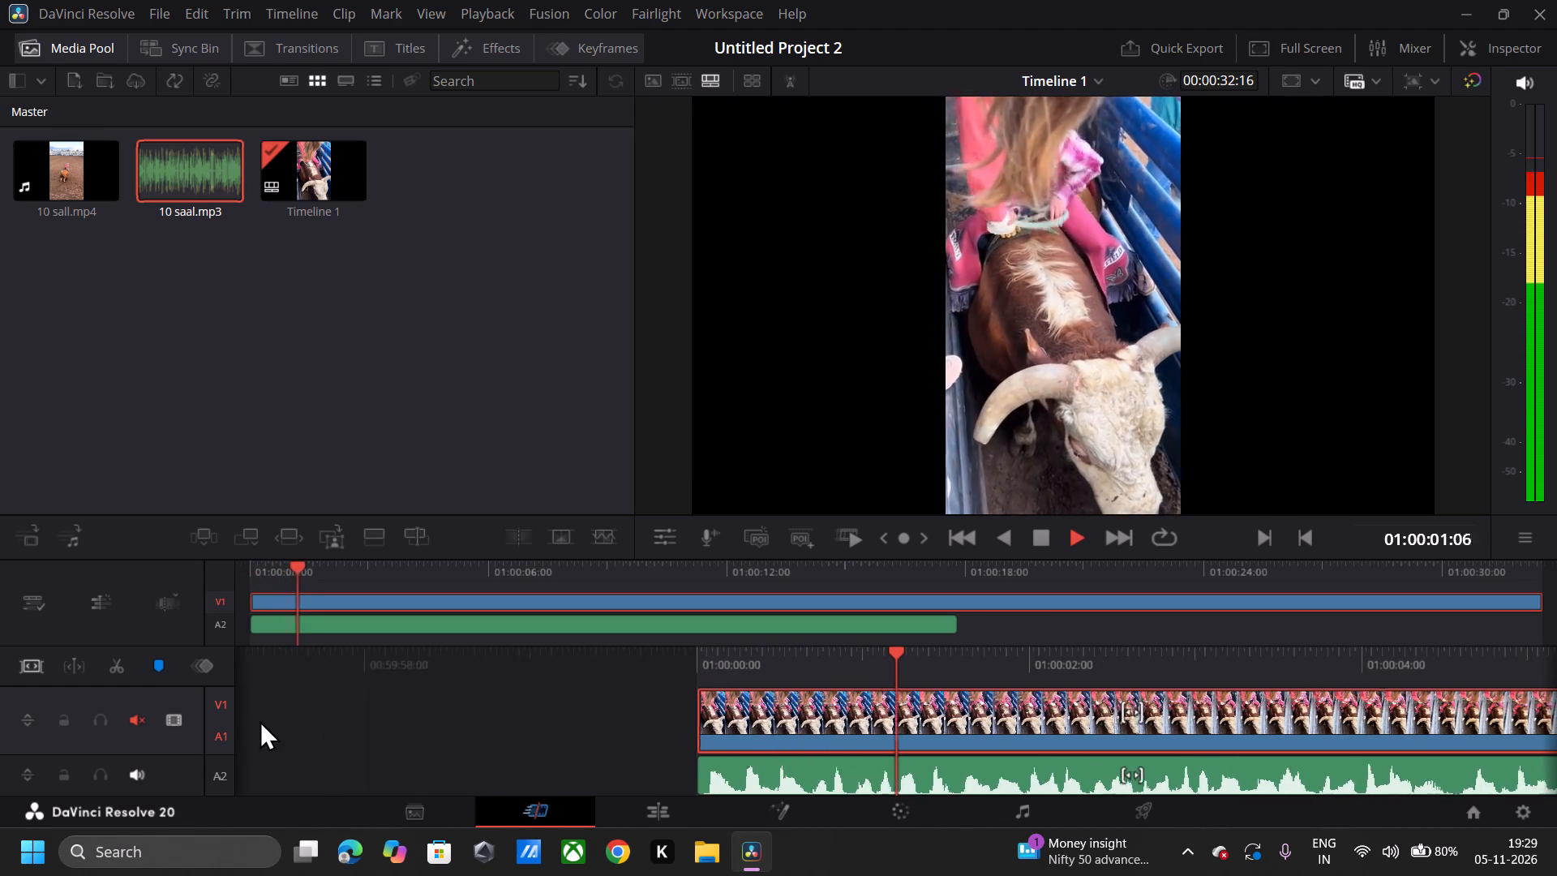
pyautogui.press('space')
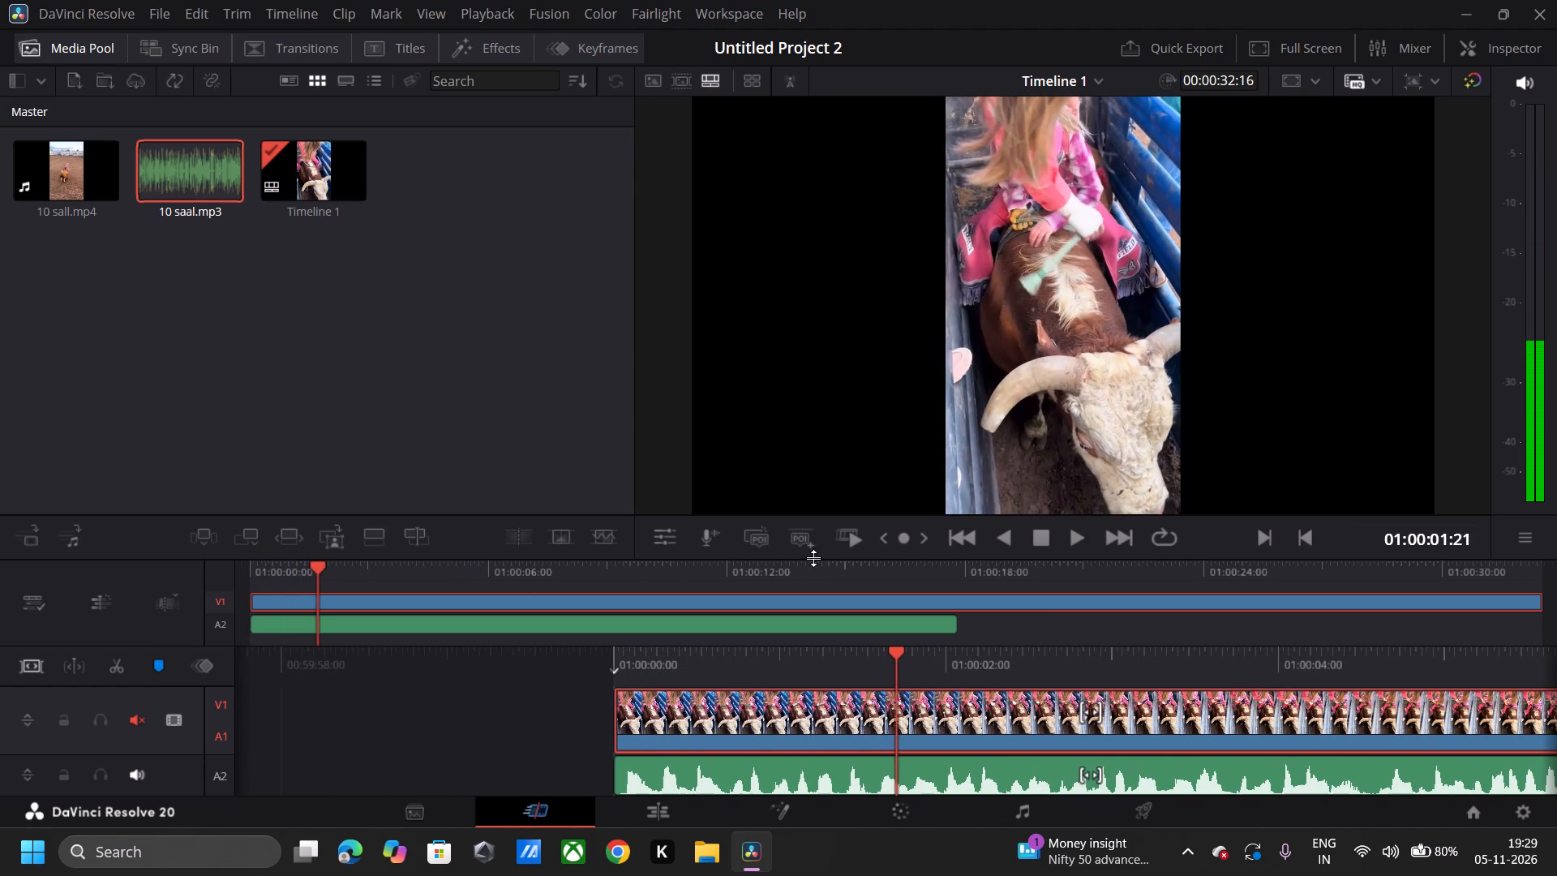
pyautogui.moveTo(657, 668); pyautogui.dragTo(1556, 652)
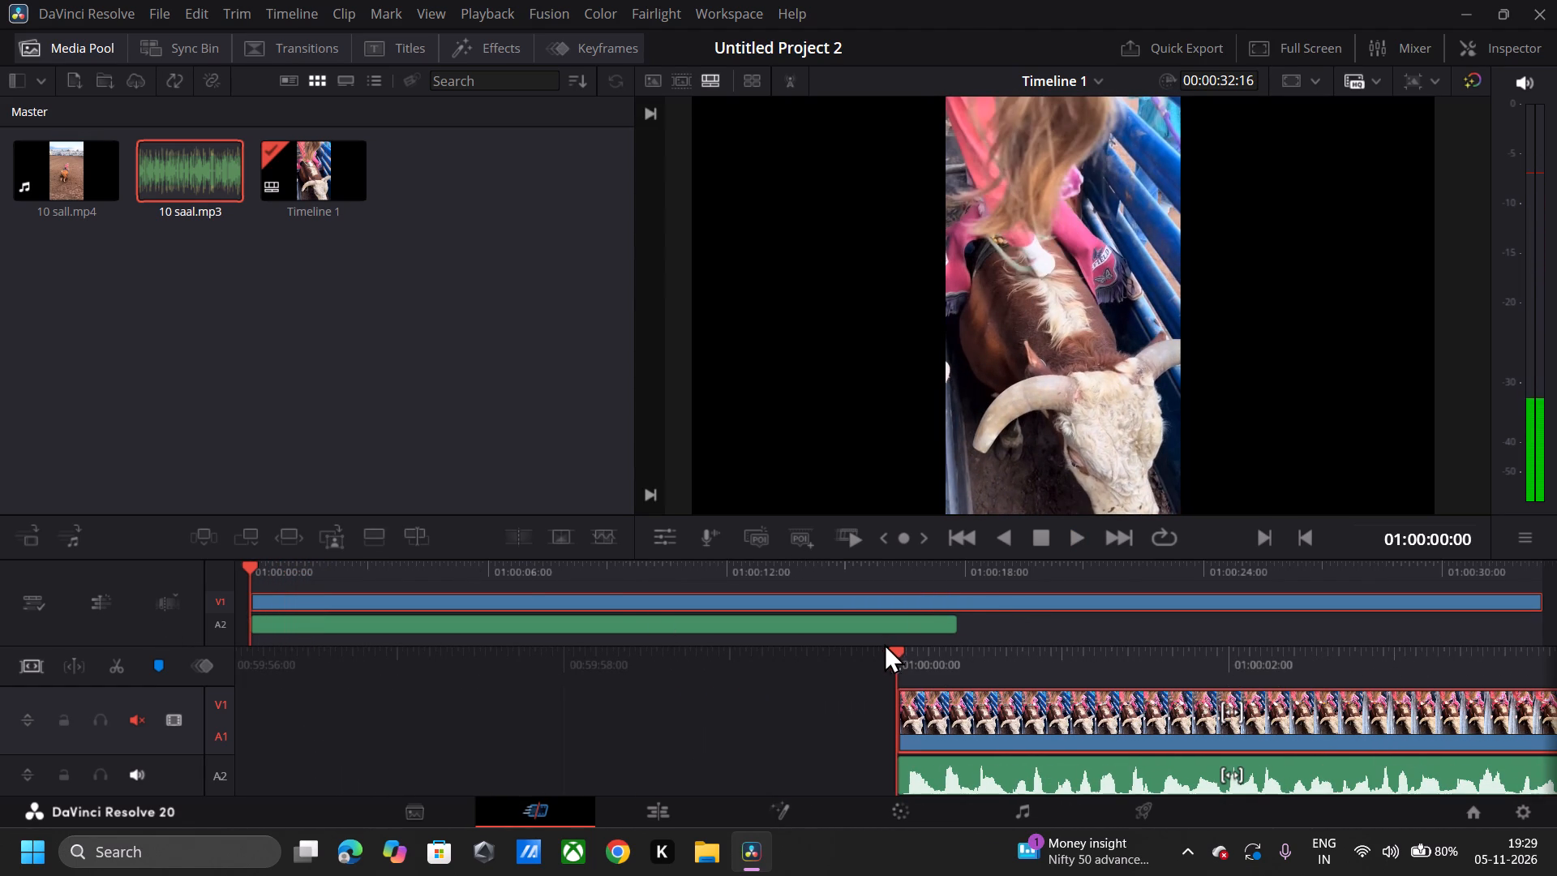
pyautogui.moveTo(911, 650); pyautogui.dragTo(1022, 658)
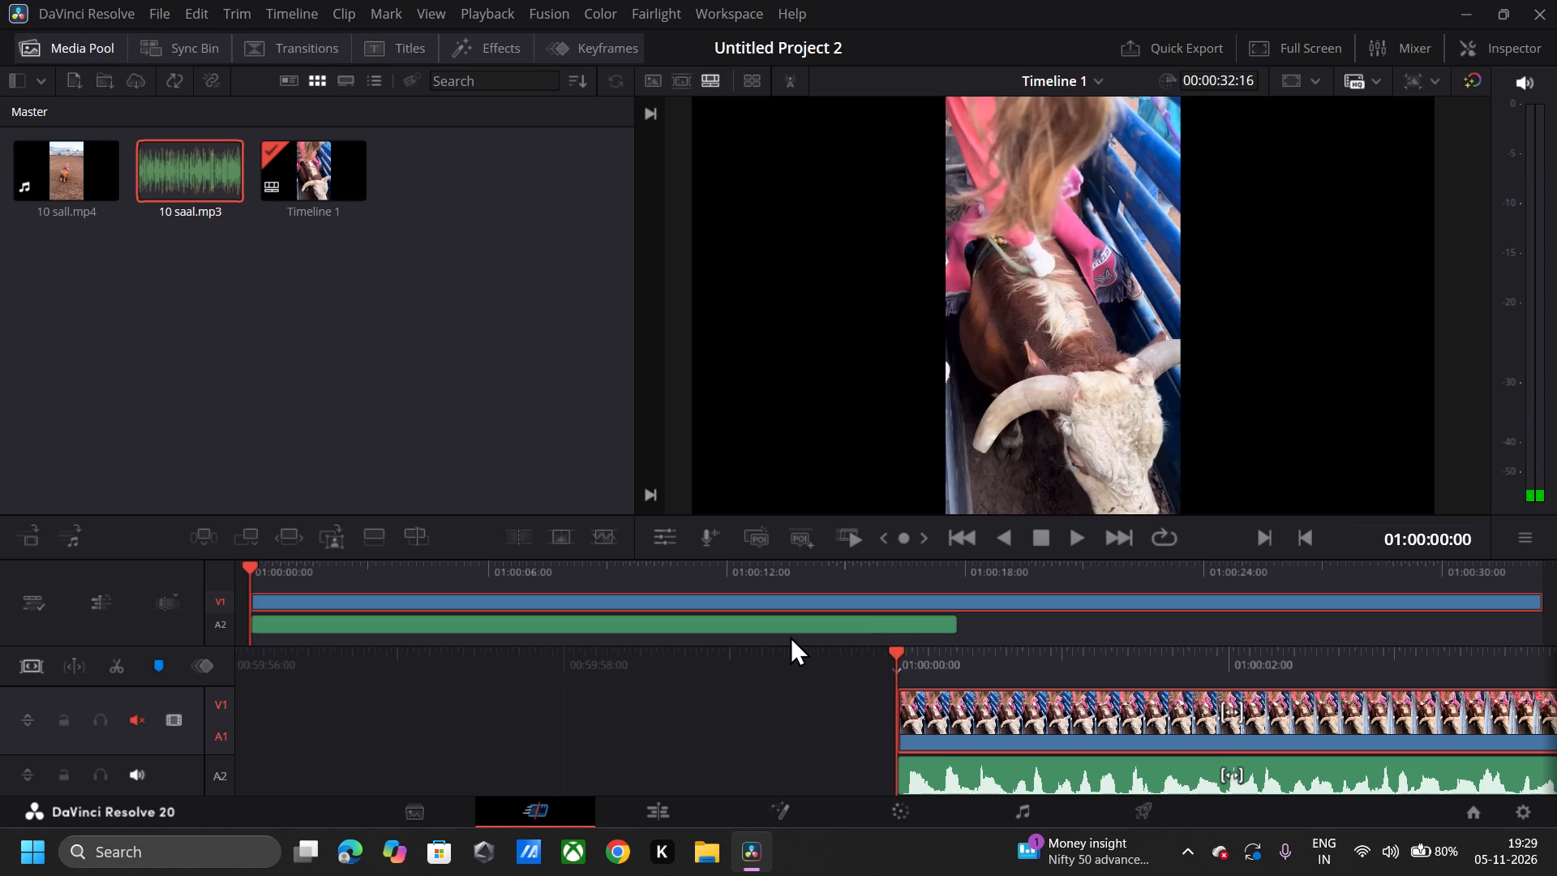
pyautogui.press('space')
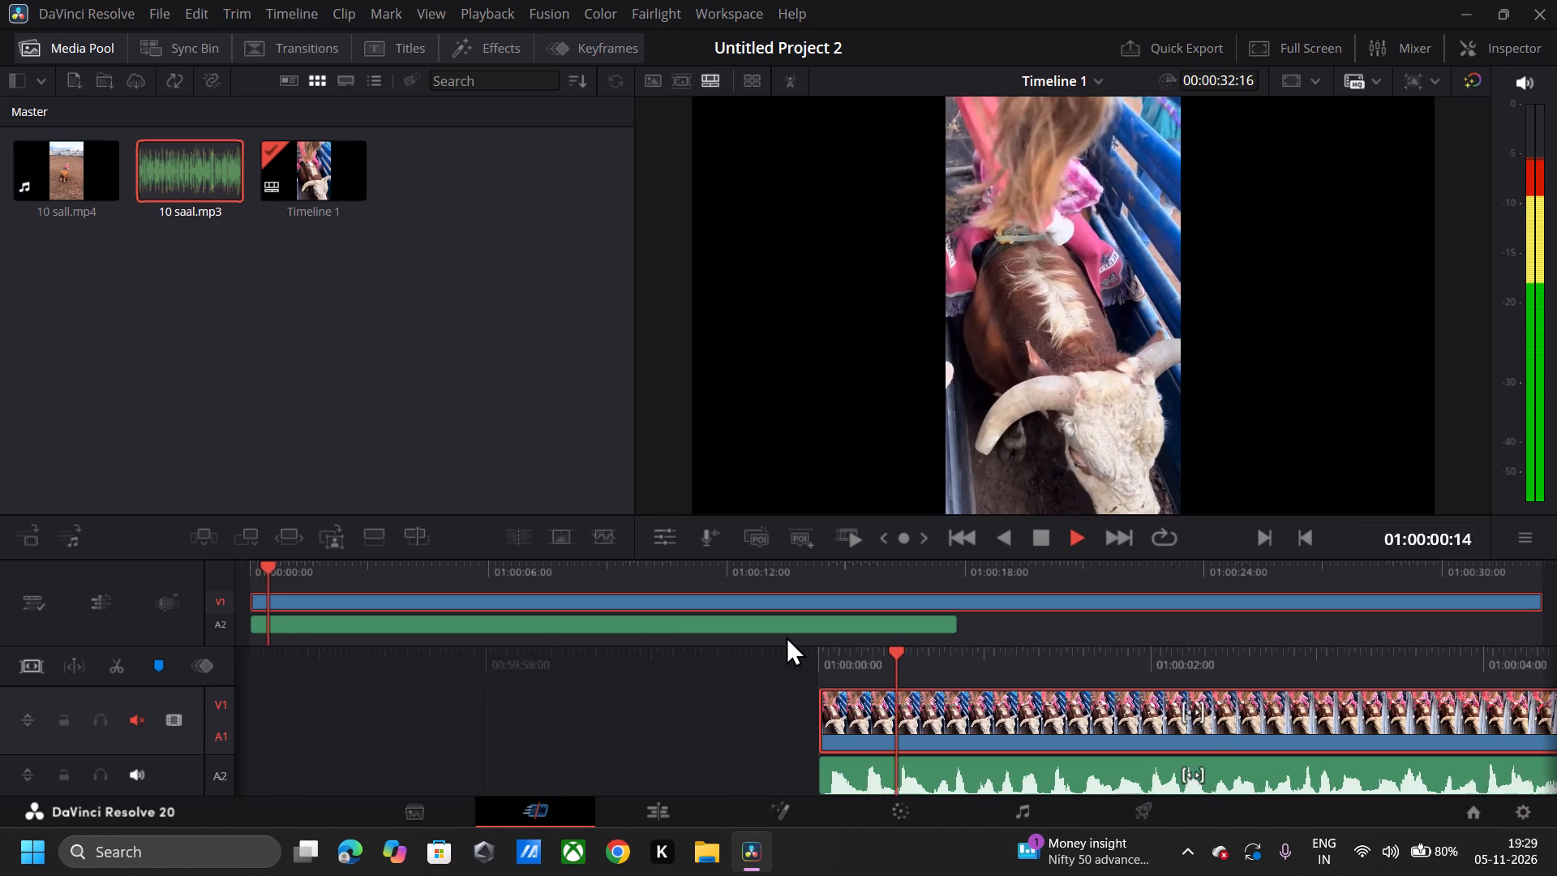
pyautogui.press('space')
# Lower the computer's system volume to about three quarters.
pyautogui.click(1435, 831)
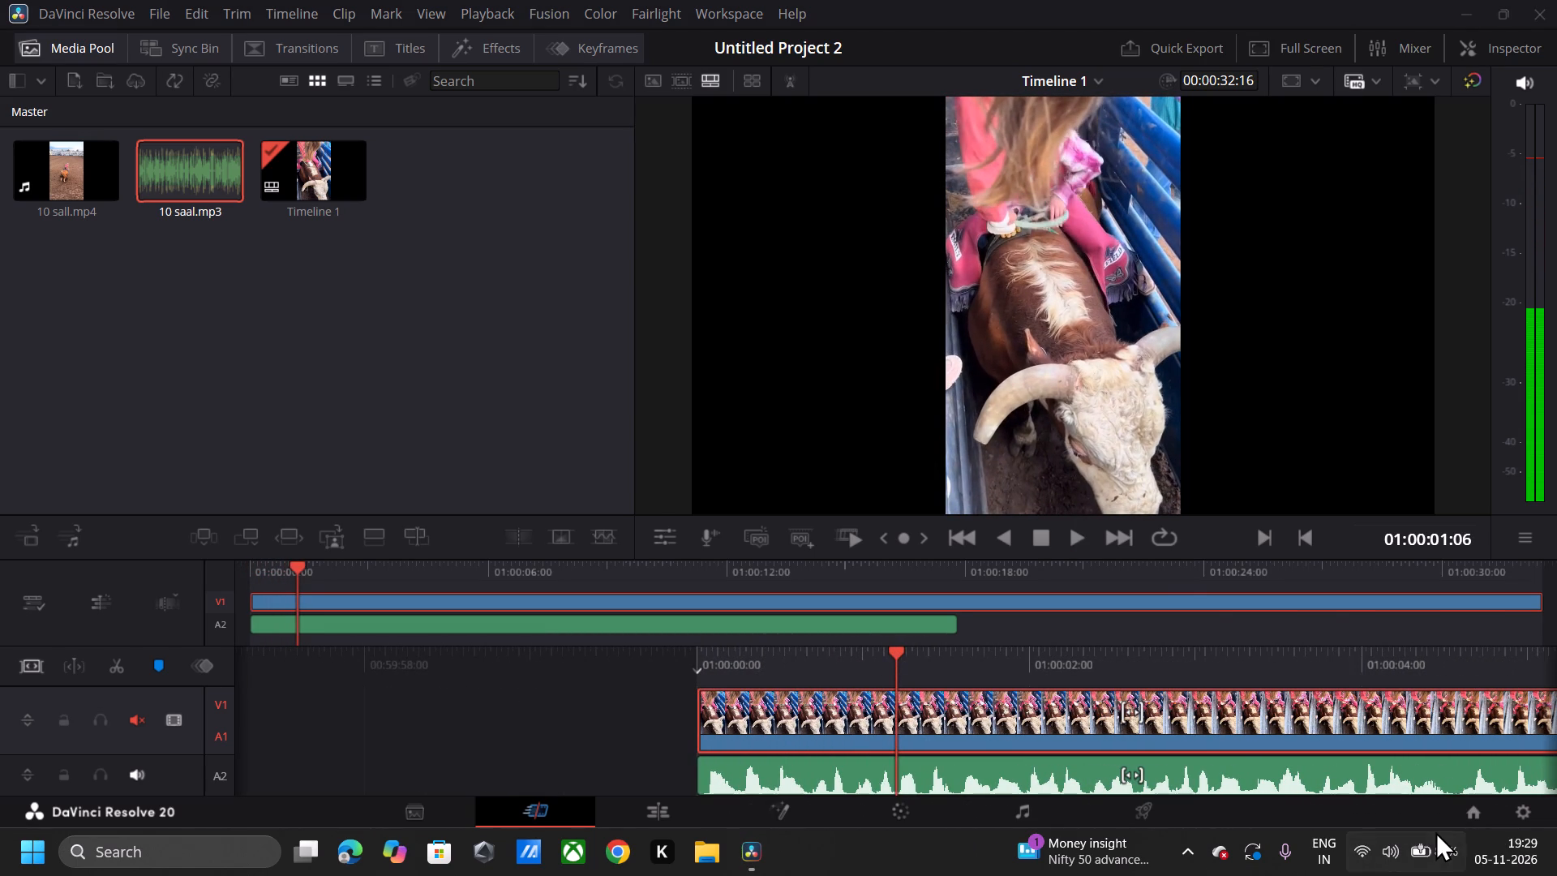
pyautogui.click(1440, 730)
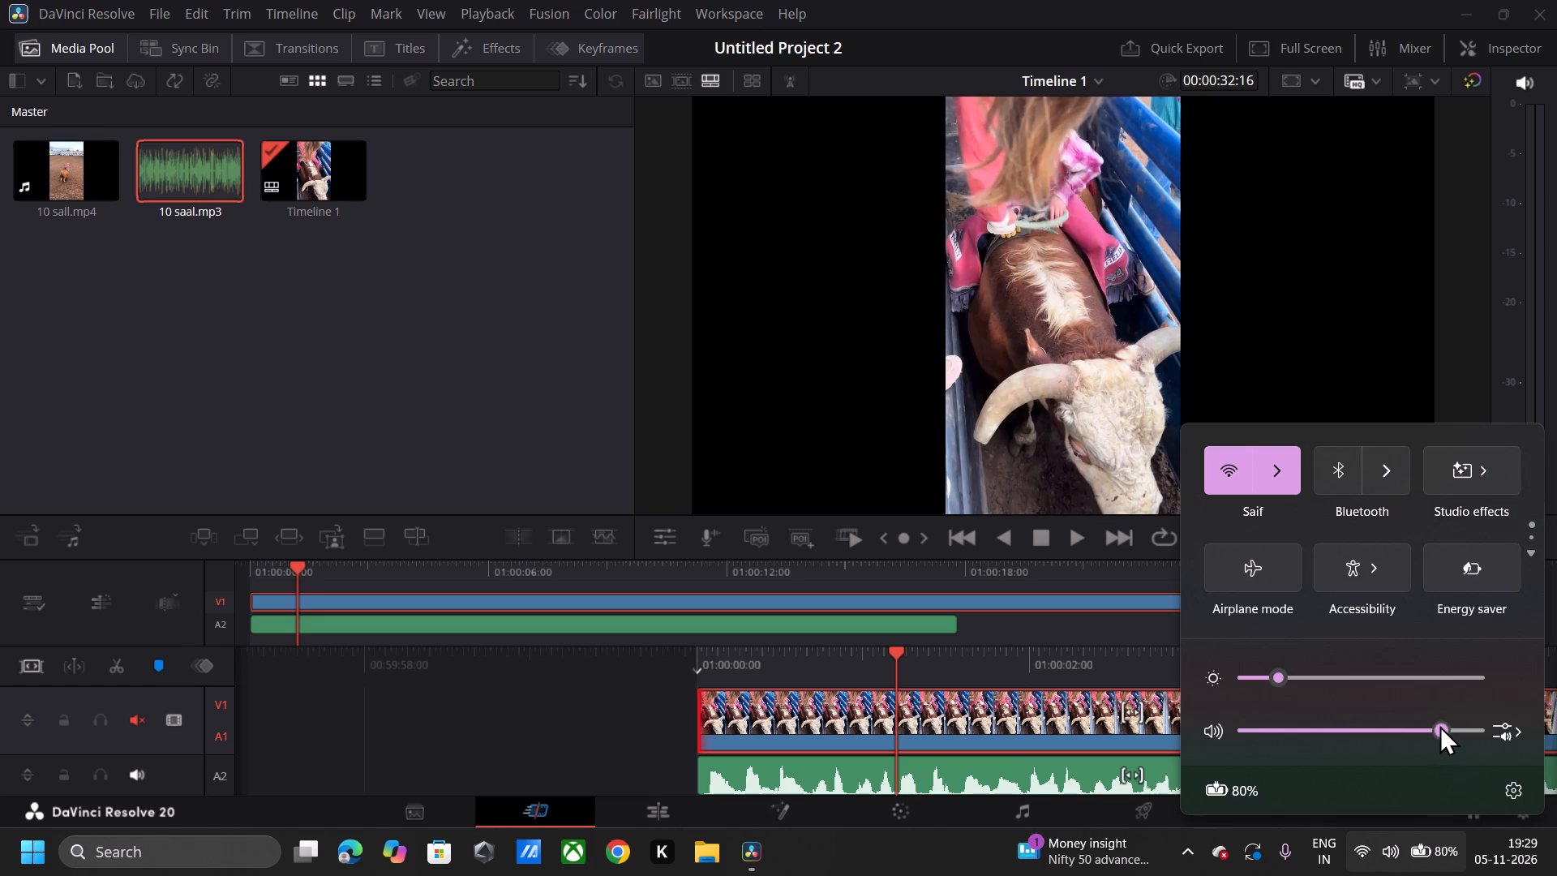
pyautogui.click(1425, 729)
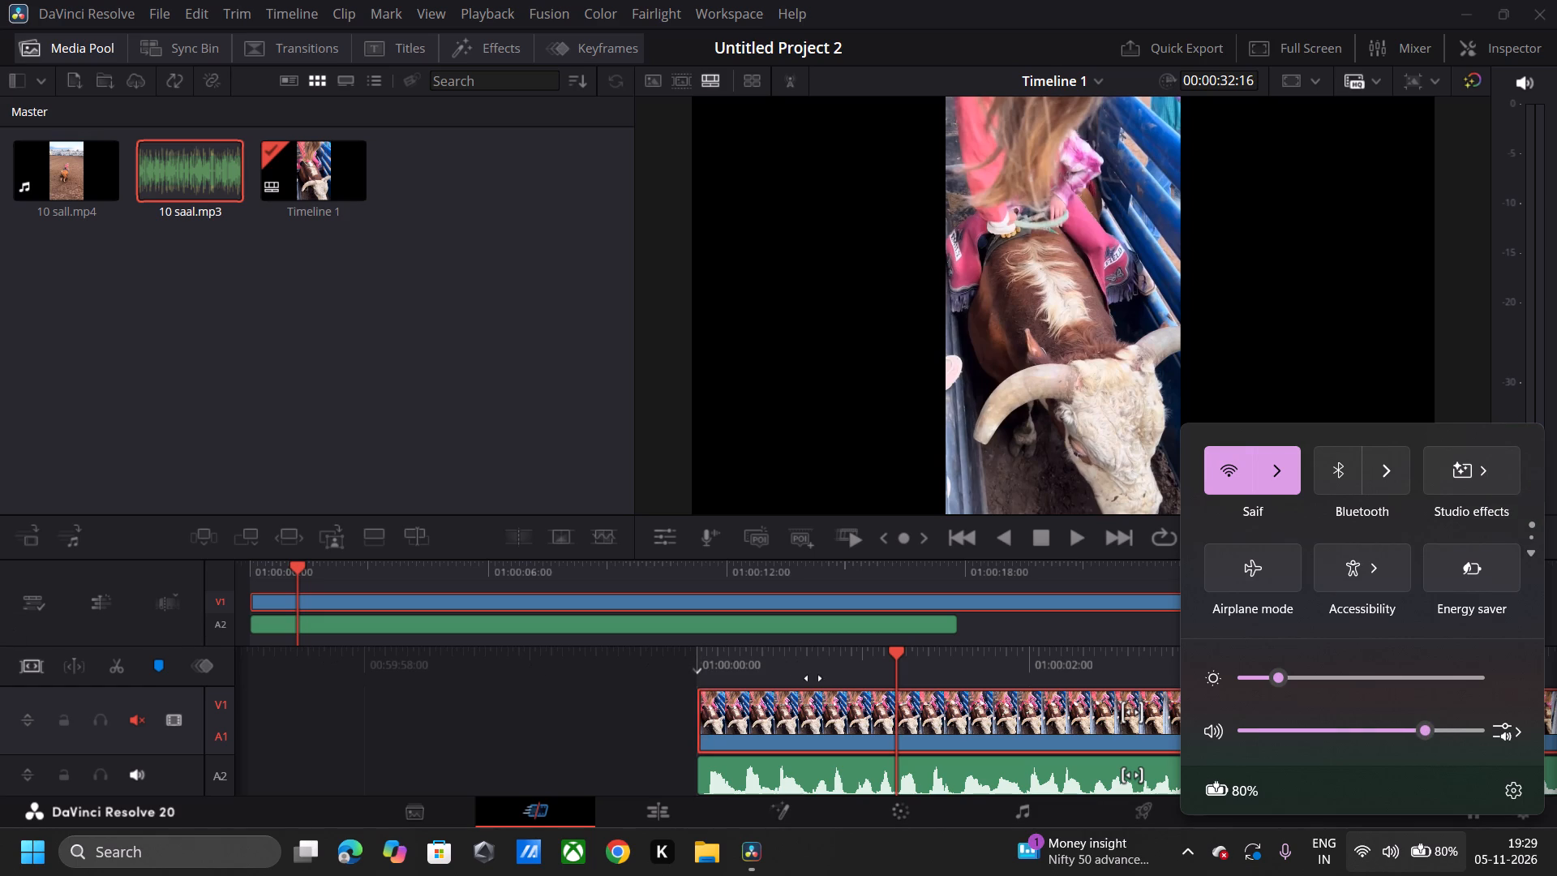
# Play the timeline from its start in short stretches up to about 01:00:15:09 to review the footage against the audio.
pyautogui.moveTo(700, 663); pyautogui.dragTo(1235, 638)
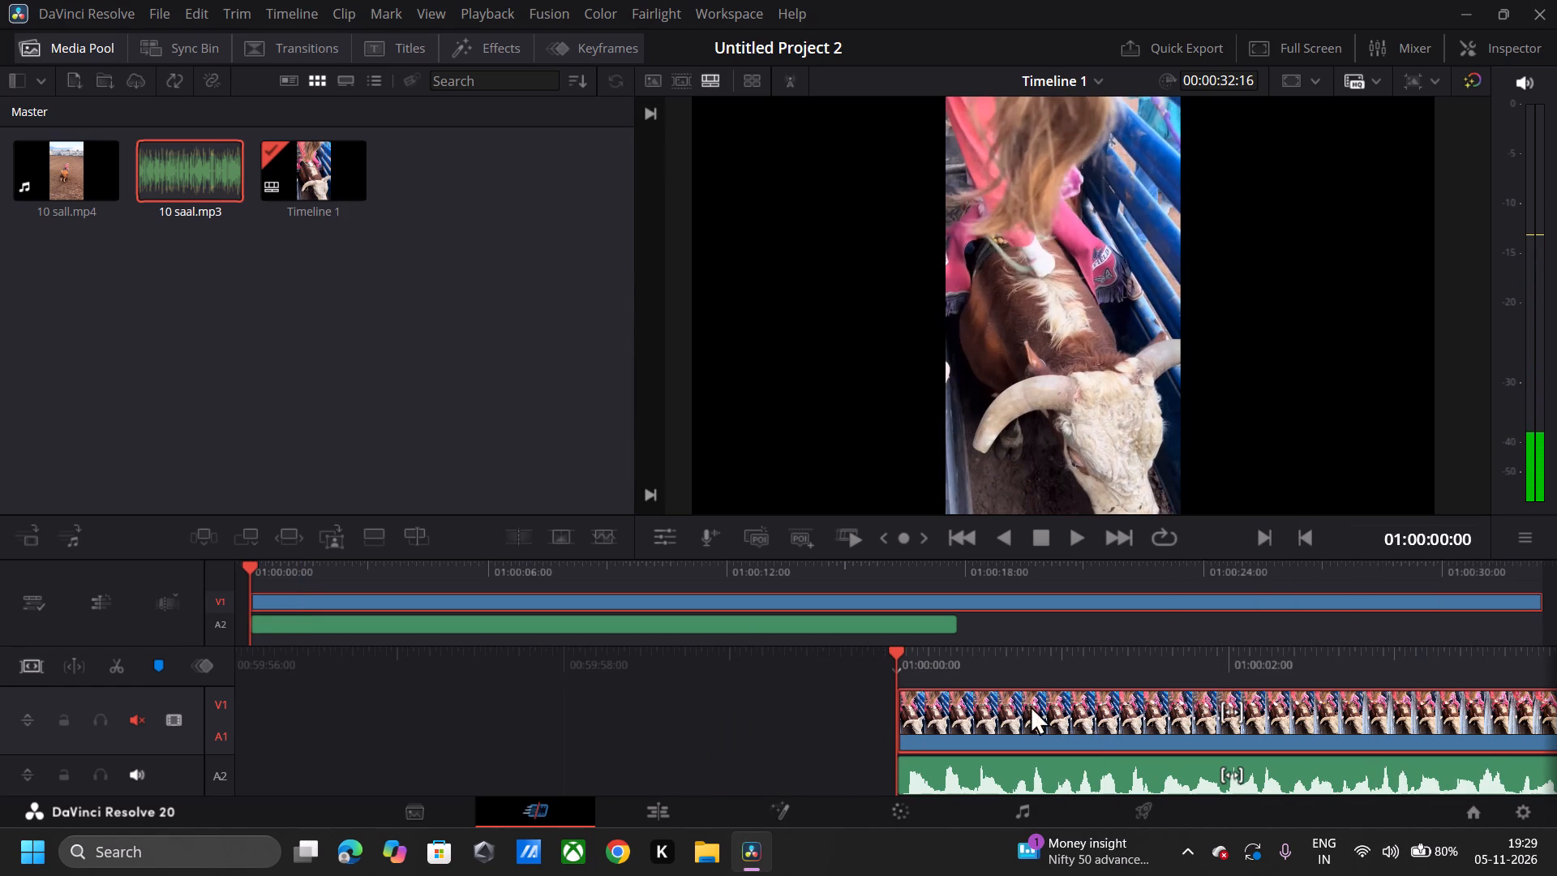
pyautogui.click(859, 710)
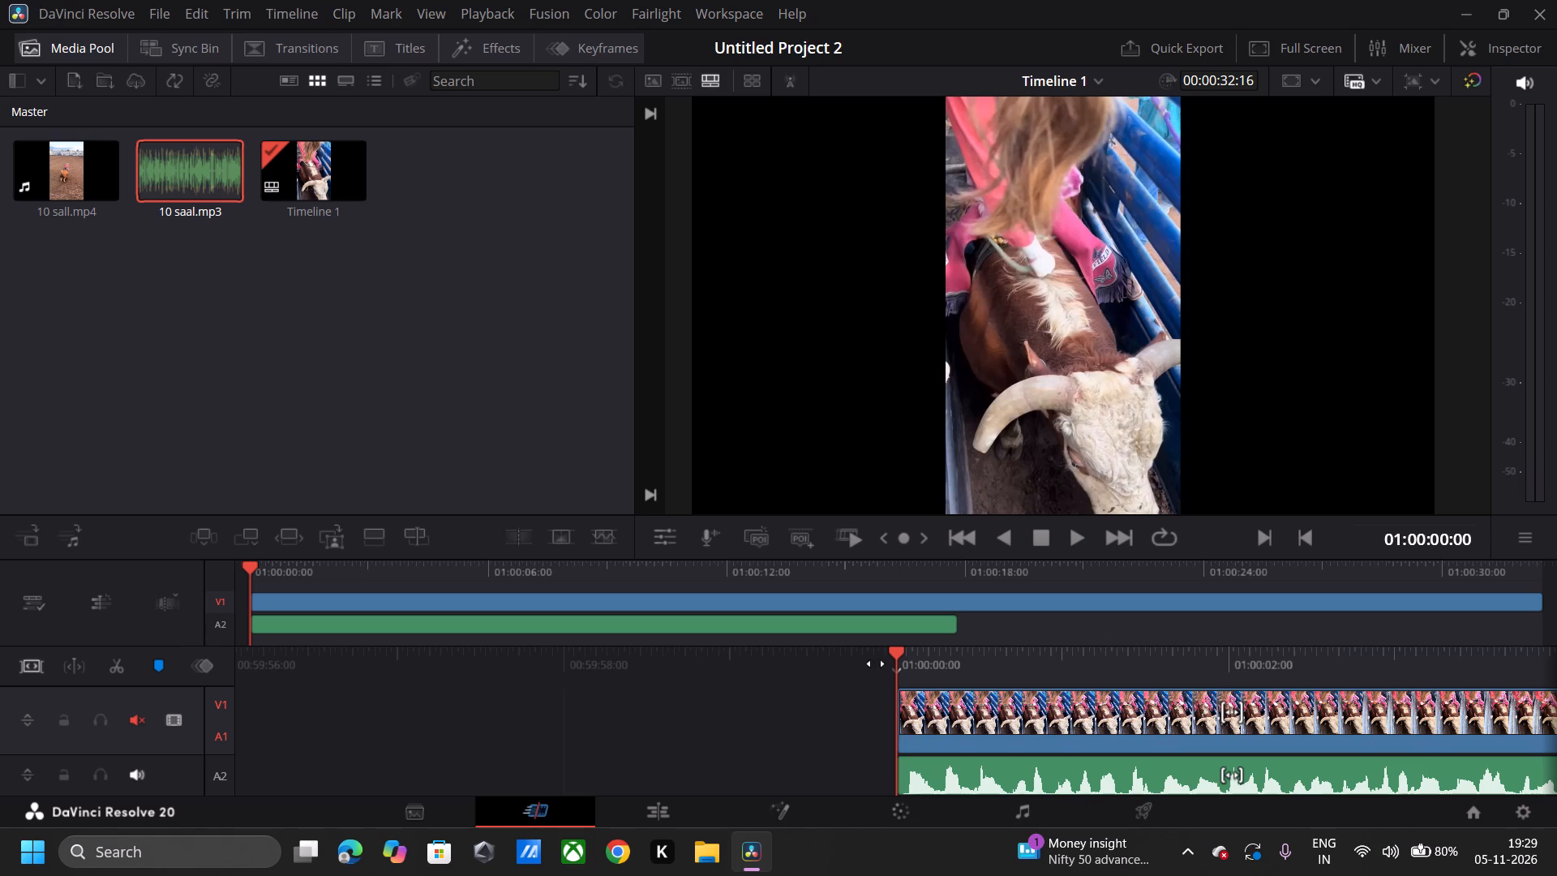
pyautogui.click(874, 653)
pyautogui.press('space')
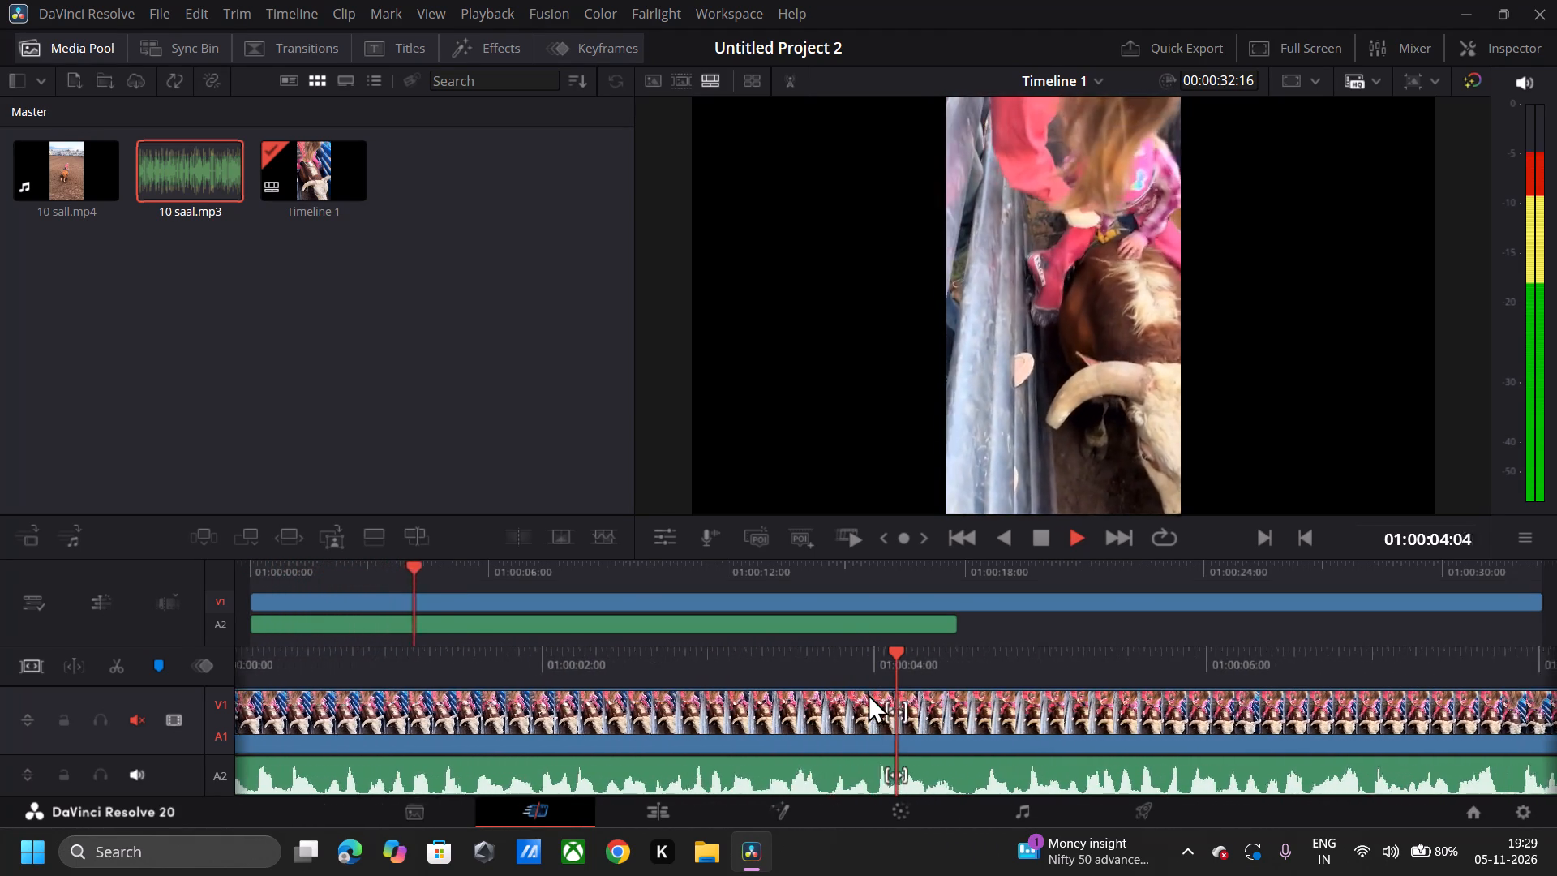
pyautogui.press('space')
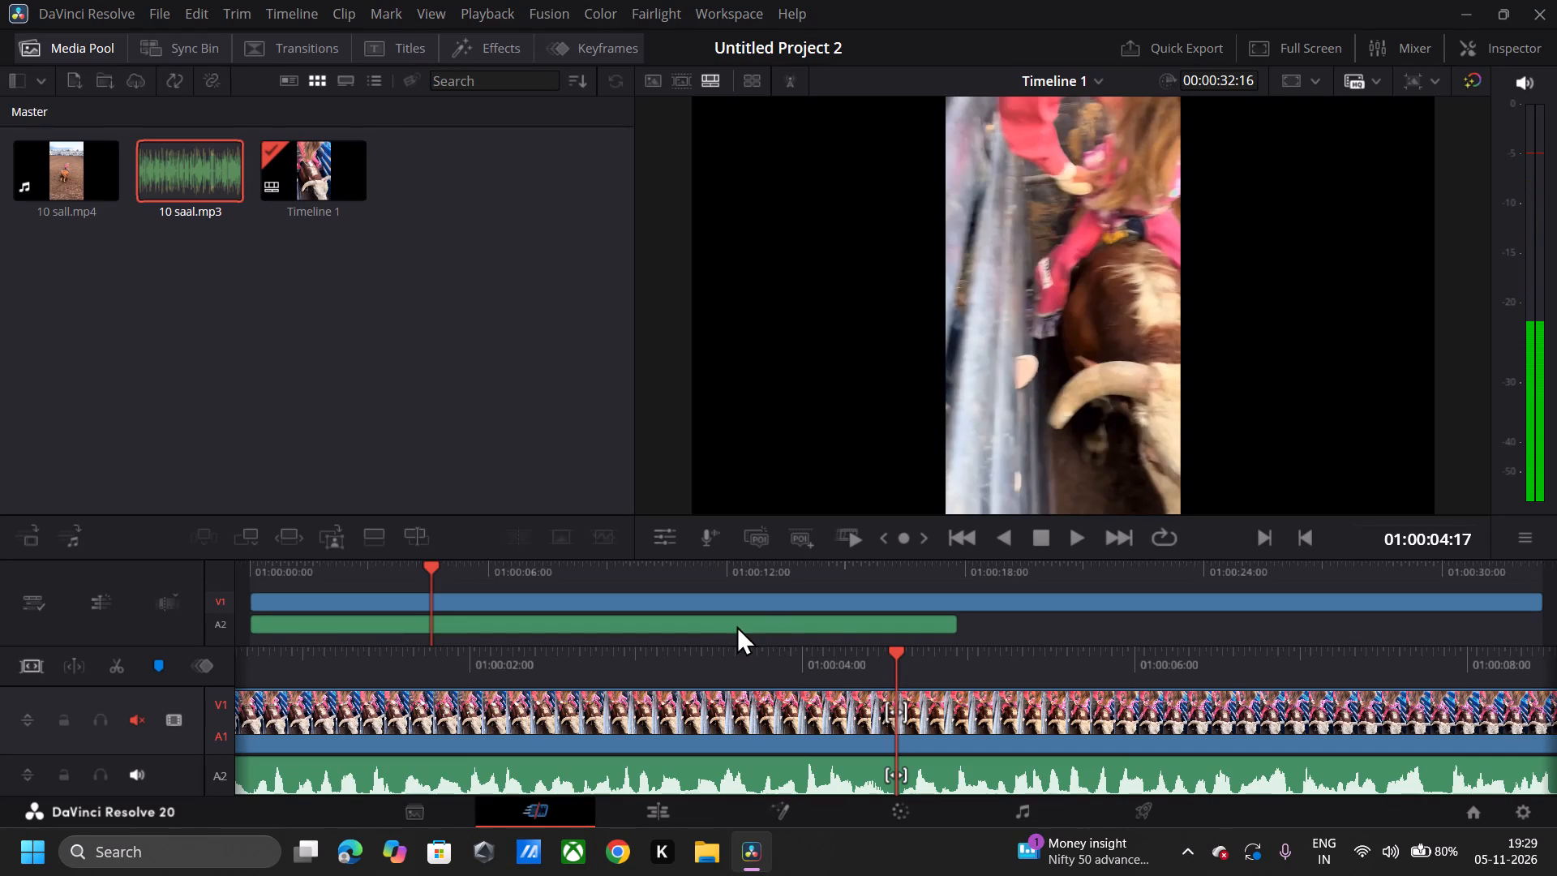
pyautogui.press('space')
pyautogui.press('space')
pyautogui.press('space')
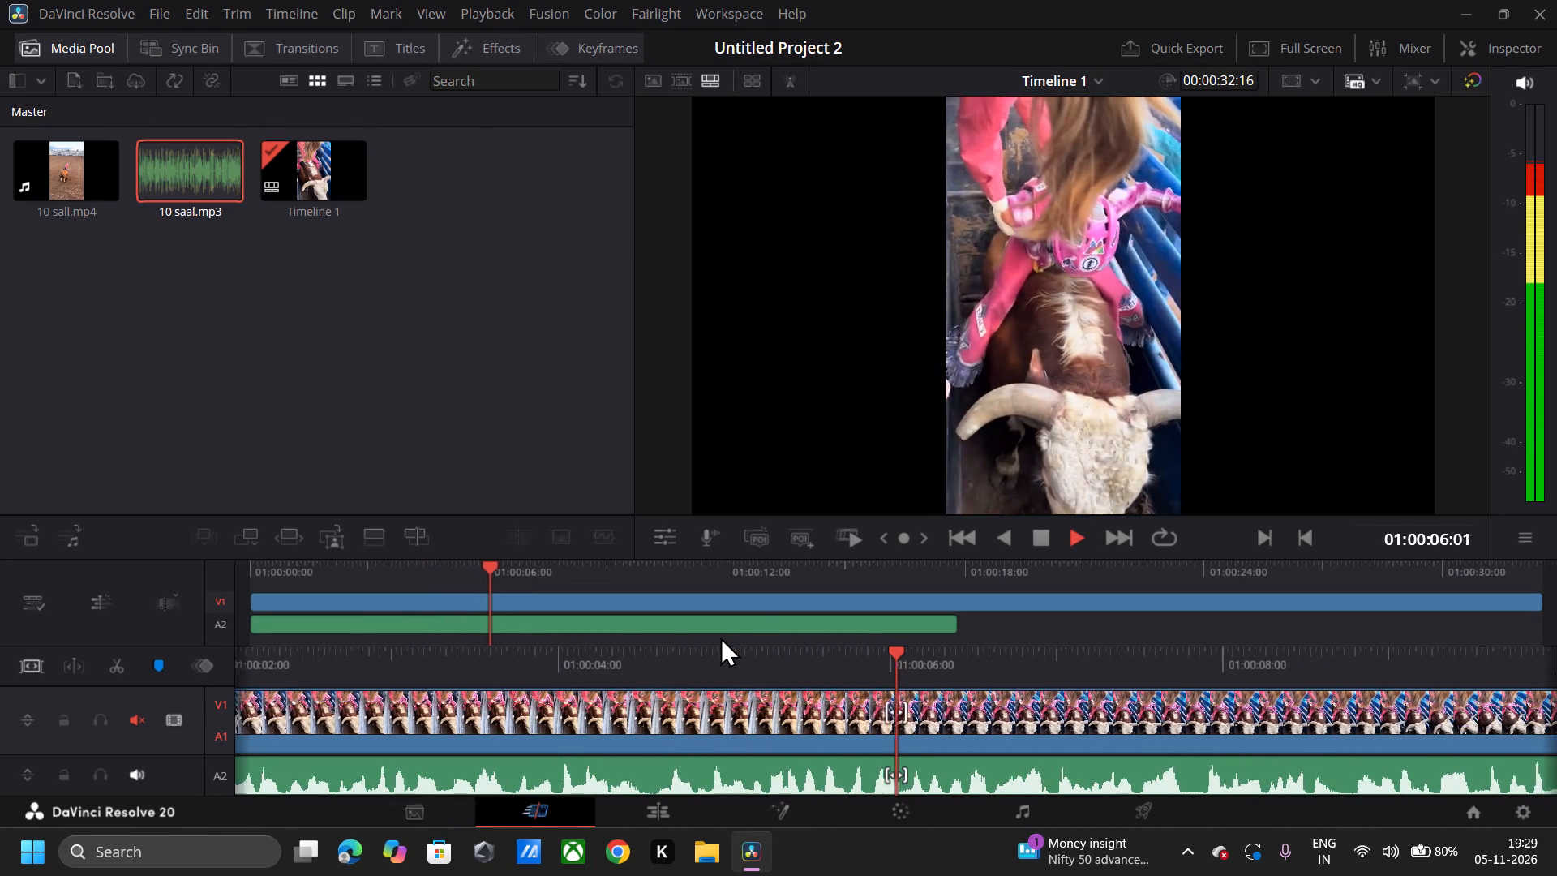
pyautogui.press('space')
pyautogui.press('space')
pyautogui.press('space')
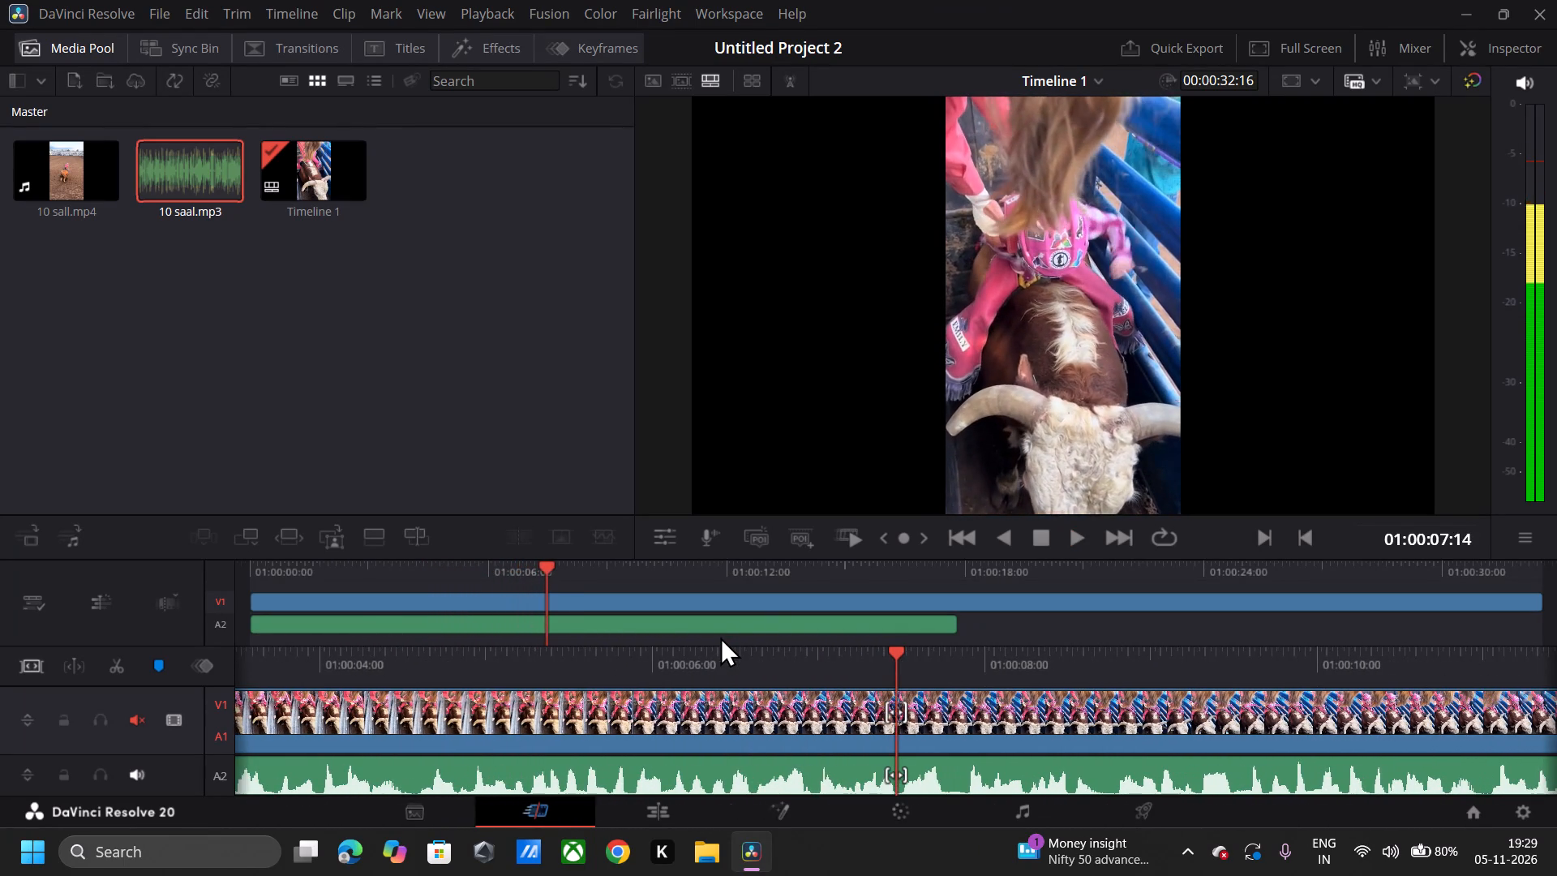
pyautogui.press('space')
pyautogui.press('space')
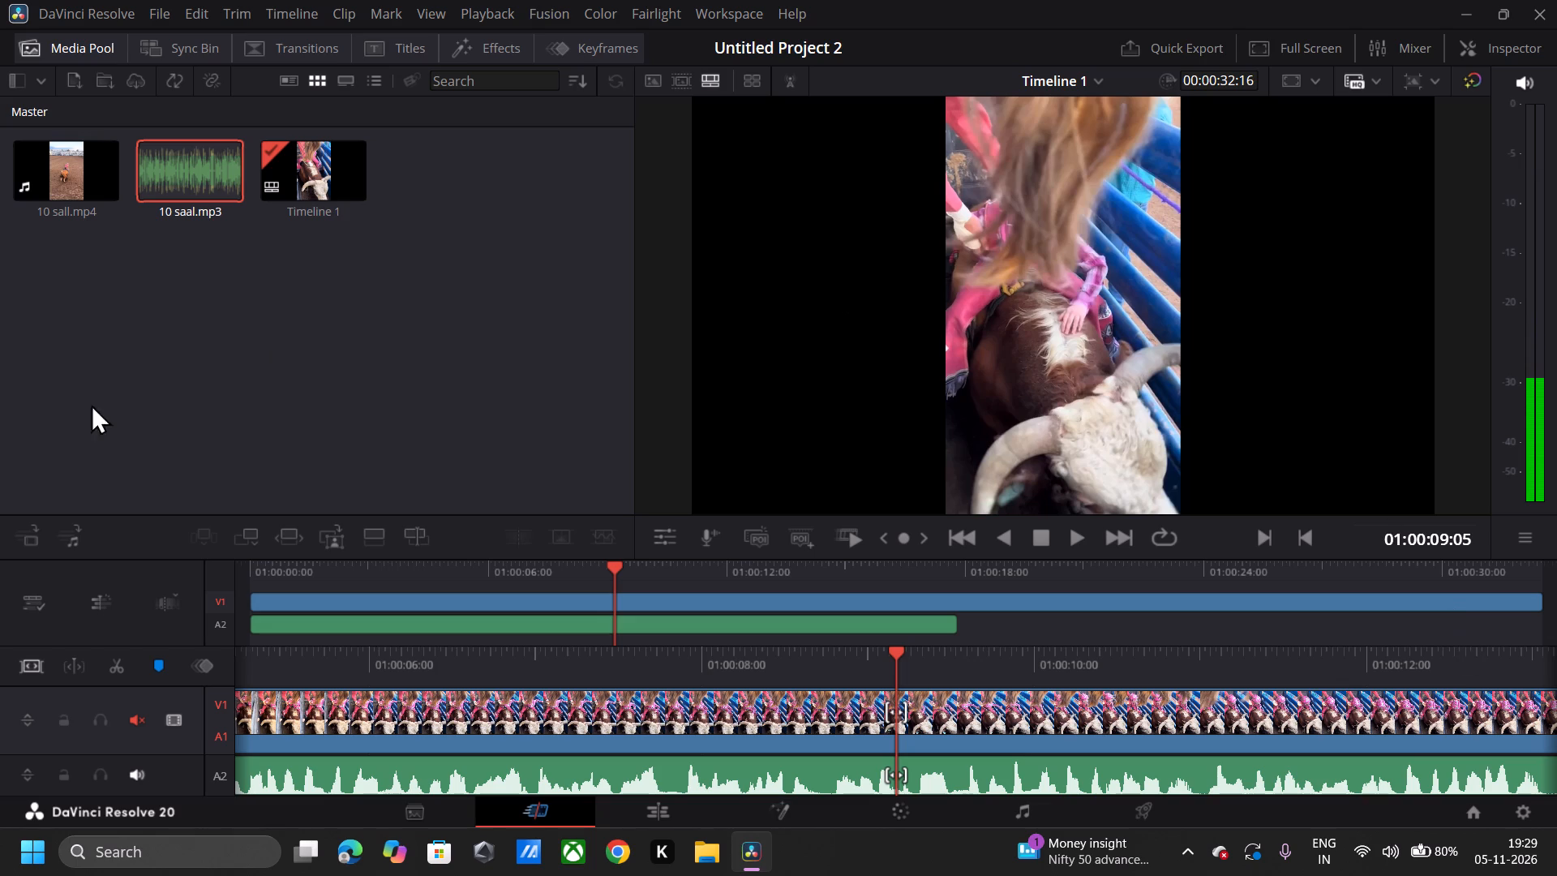
pyautogui.press('space')
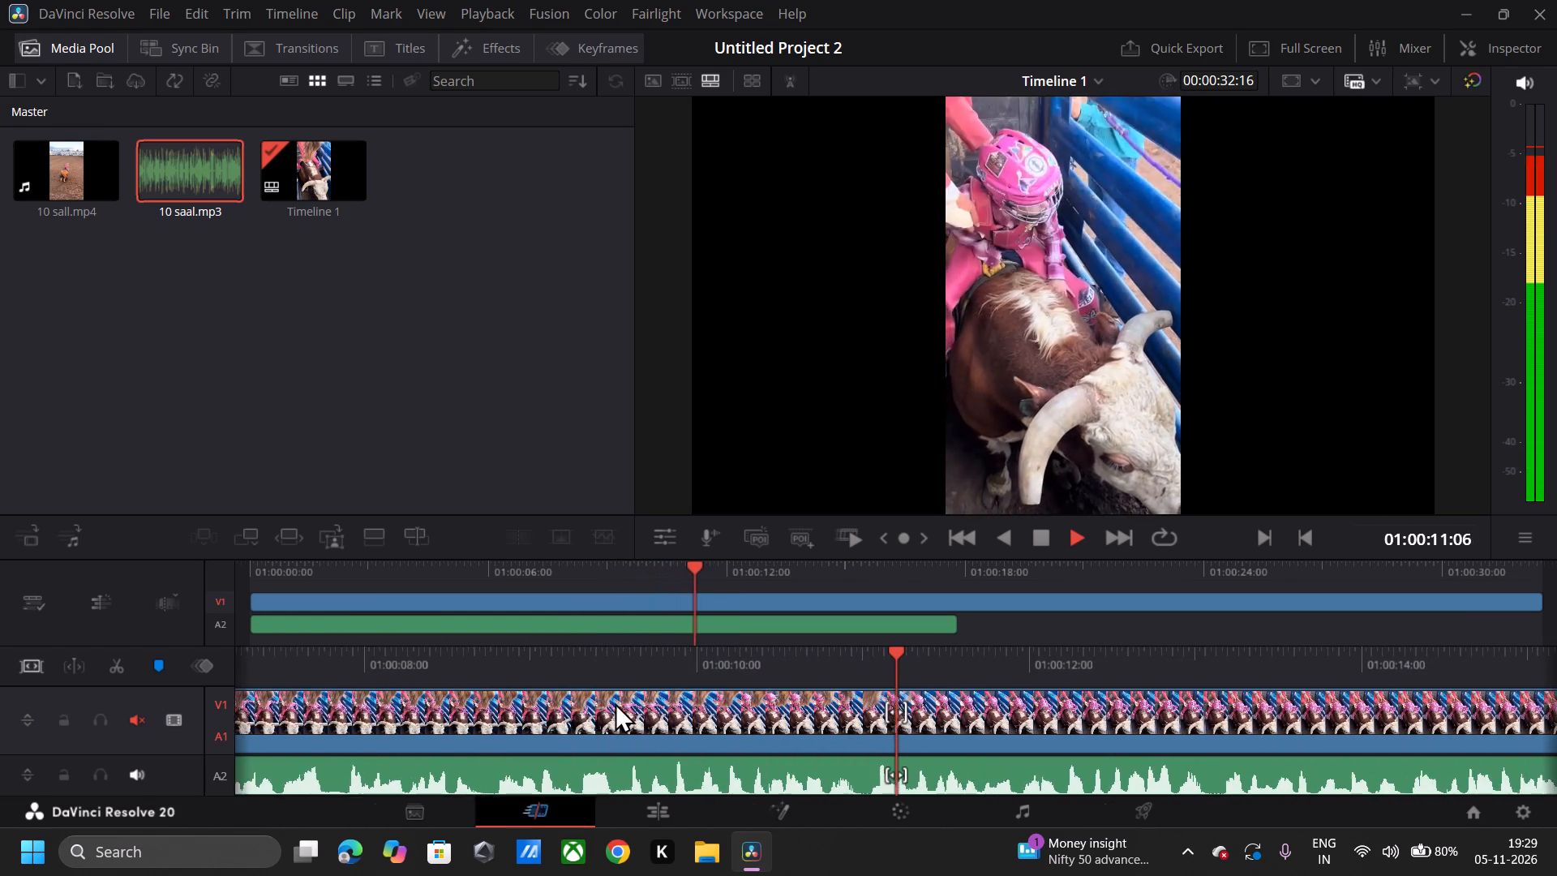
pyautogui.press('space')
pyautogui.press('space')
pyautogui.press('space')
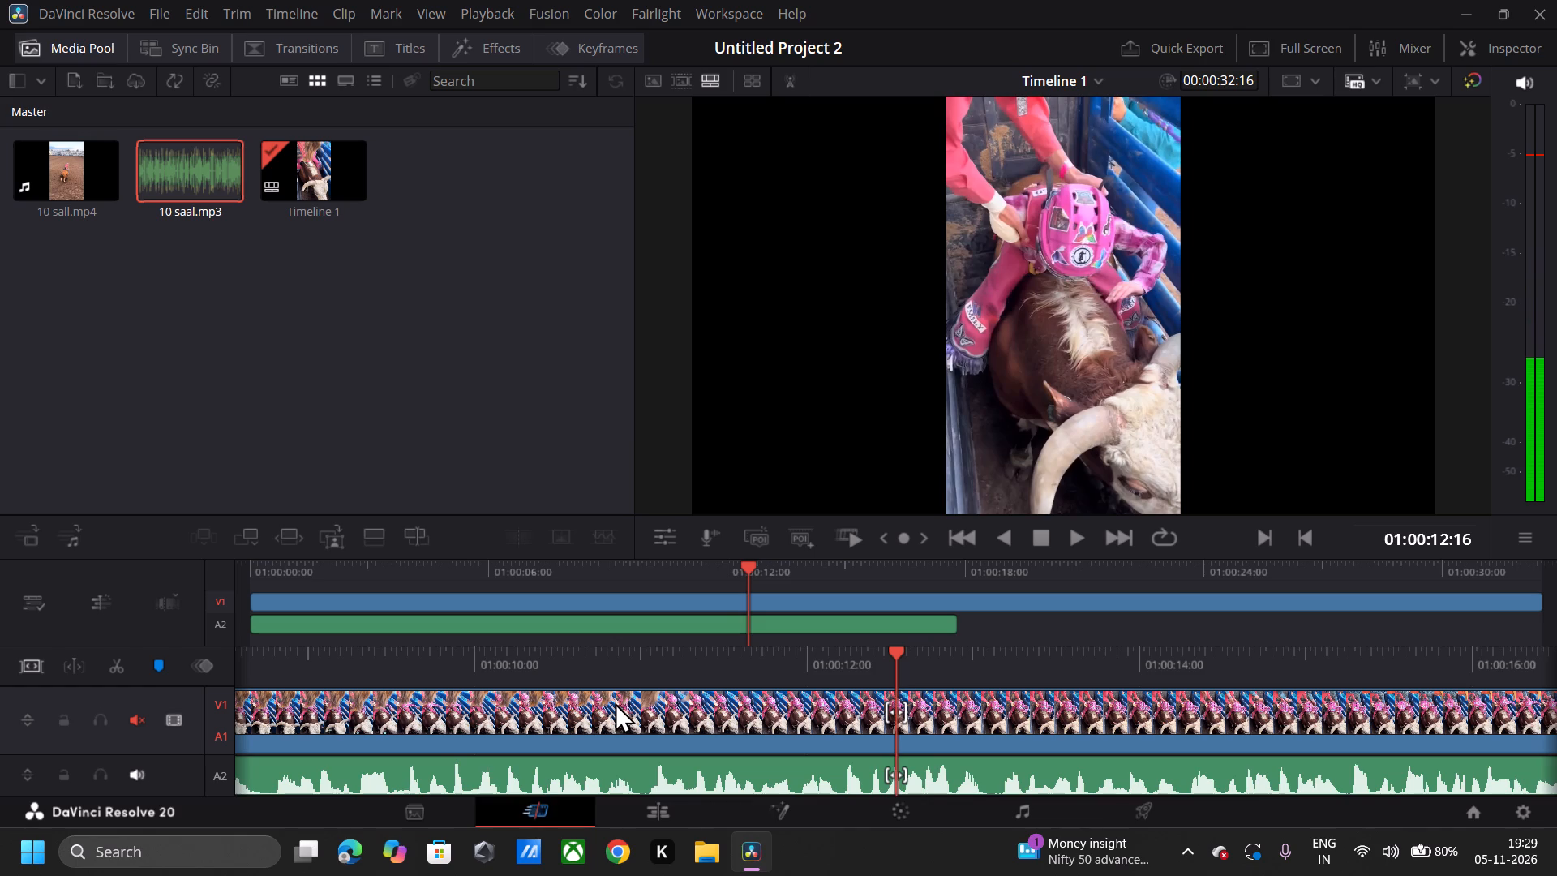
pyautogui.press('space')
pyautogui.press('space')
pyautogui.press('space')
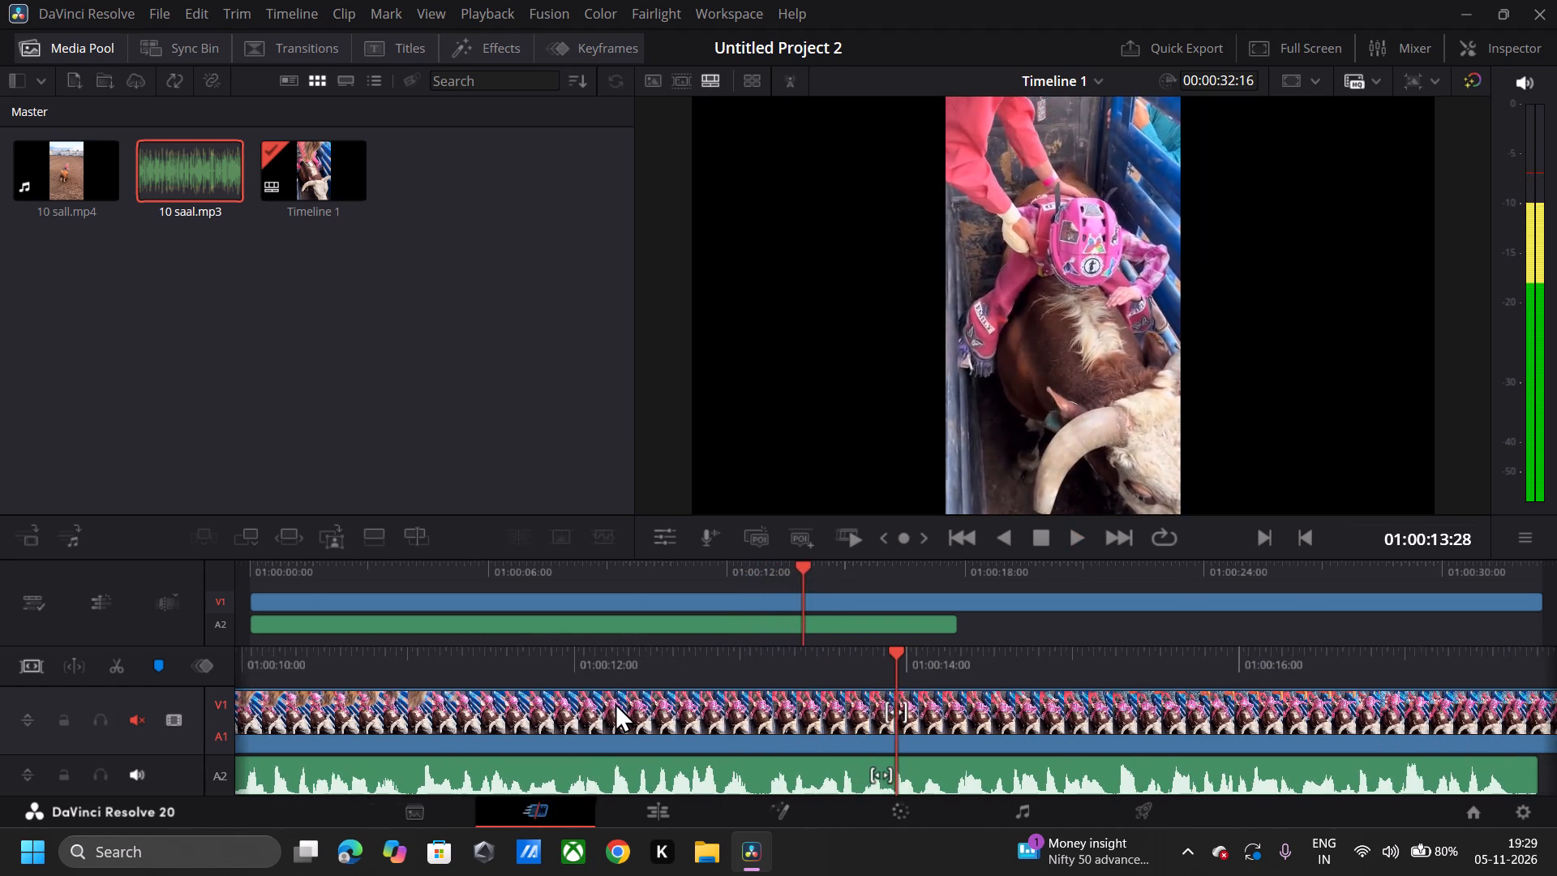
pyautogui.press('space')
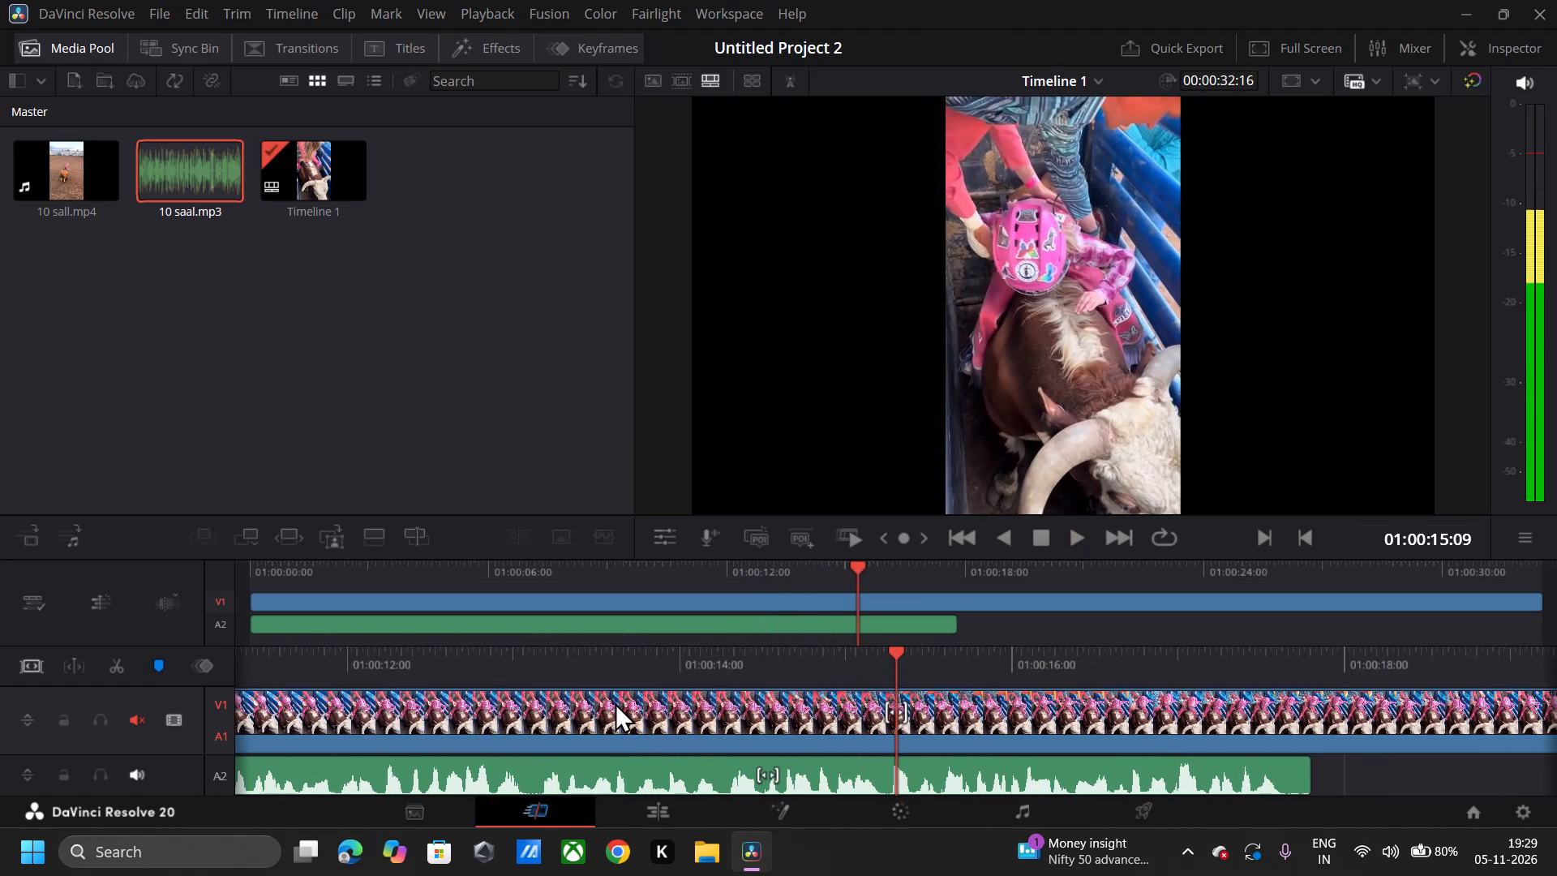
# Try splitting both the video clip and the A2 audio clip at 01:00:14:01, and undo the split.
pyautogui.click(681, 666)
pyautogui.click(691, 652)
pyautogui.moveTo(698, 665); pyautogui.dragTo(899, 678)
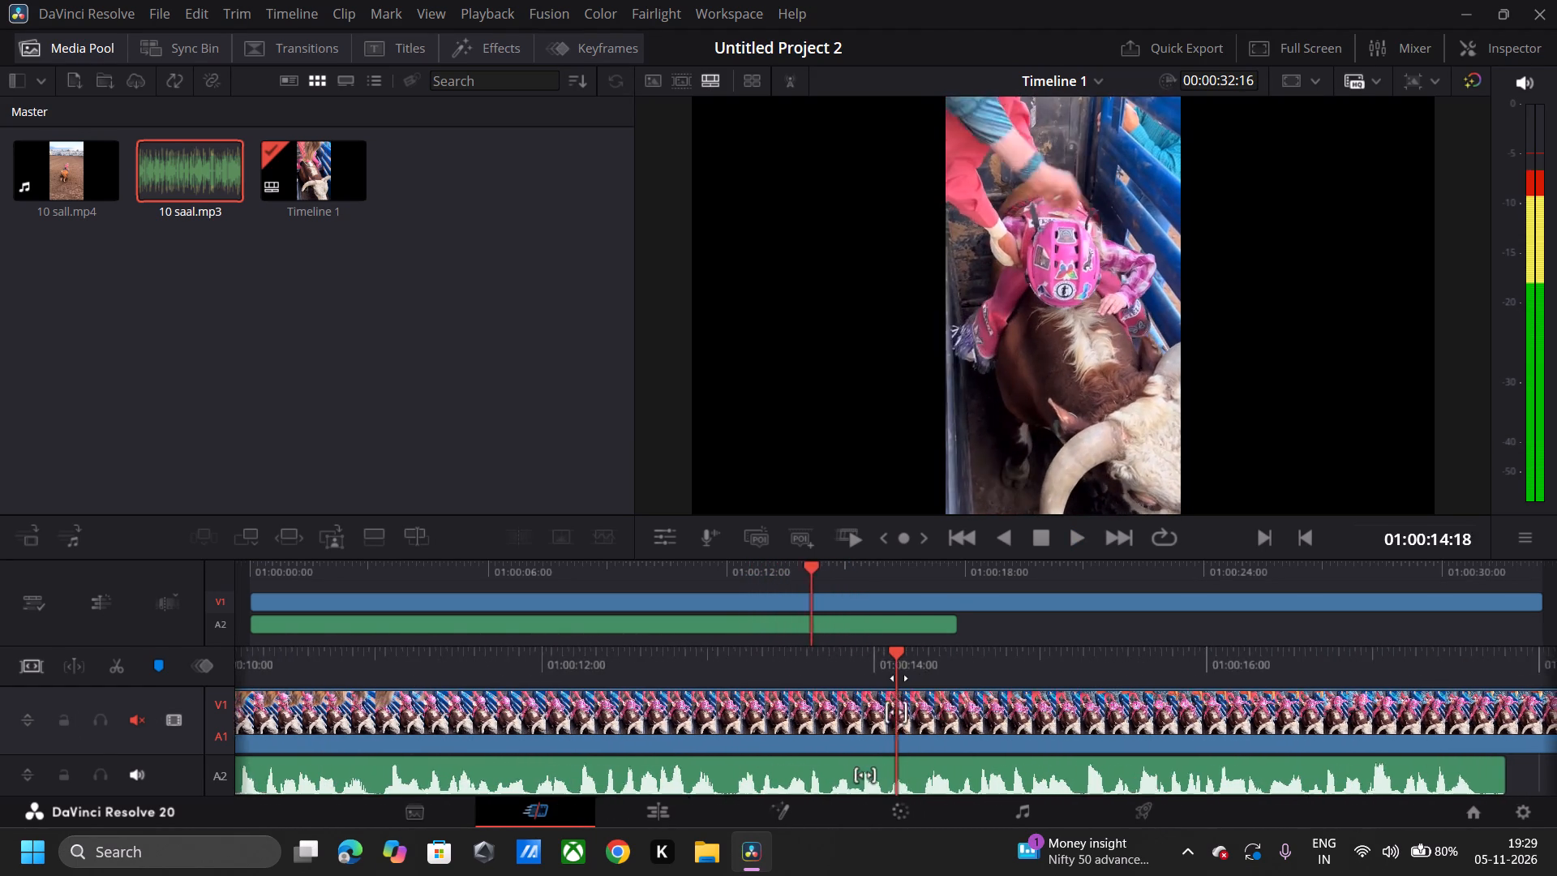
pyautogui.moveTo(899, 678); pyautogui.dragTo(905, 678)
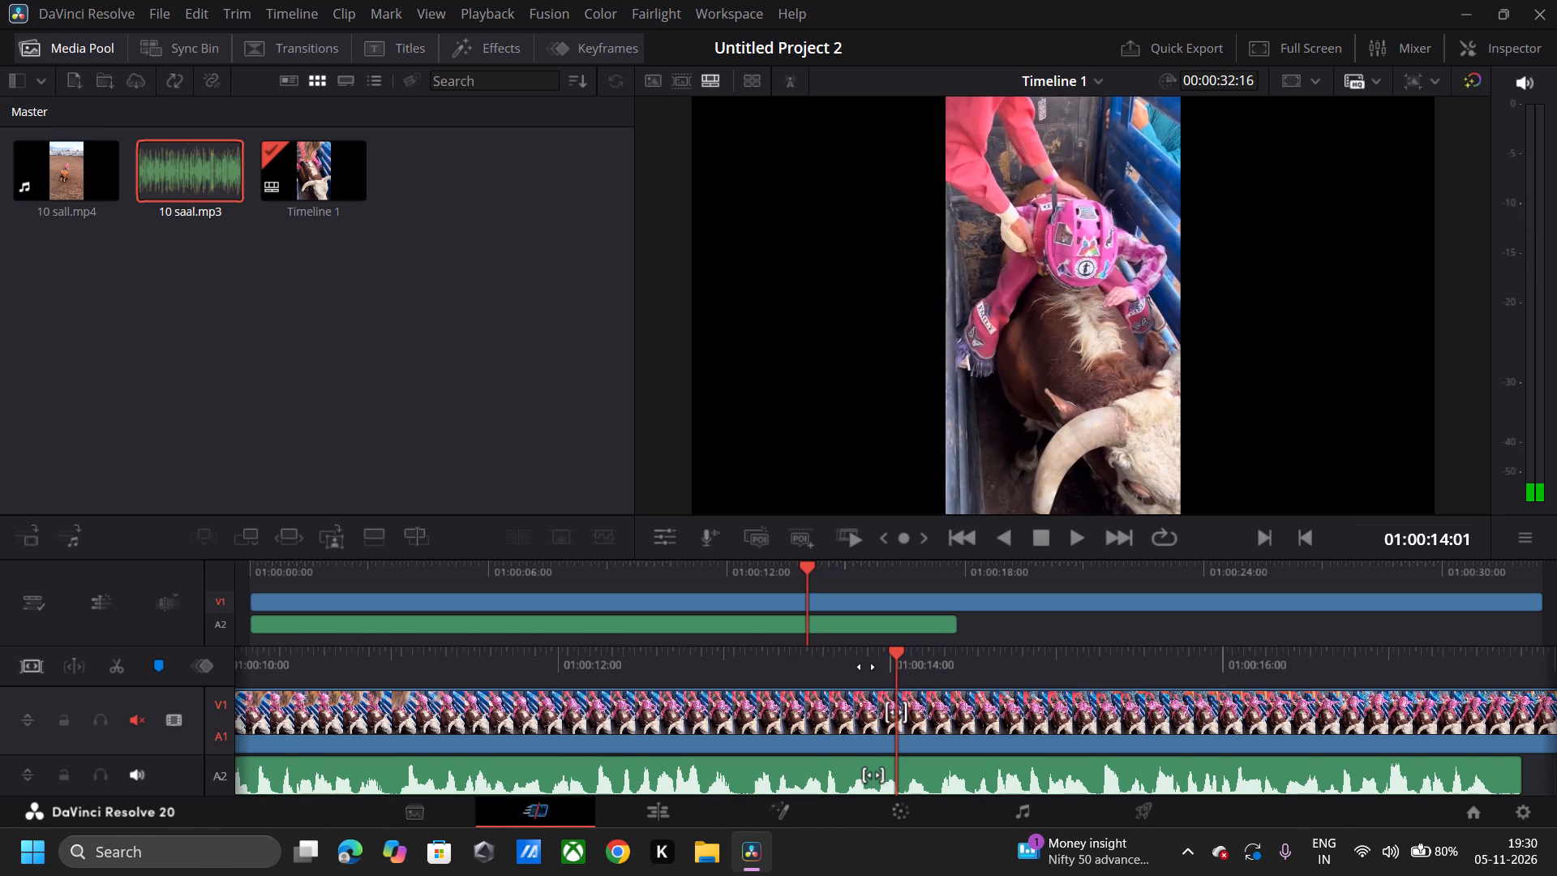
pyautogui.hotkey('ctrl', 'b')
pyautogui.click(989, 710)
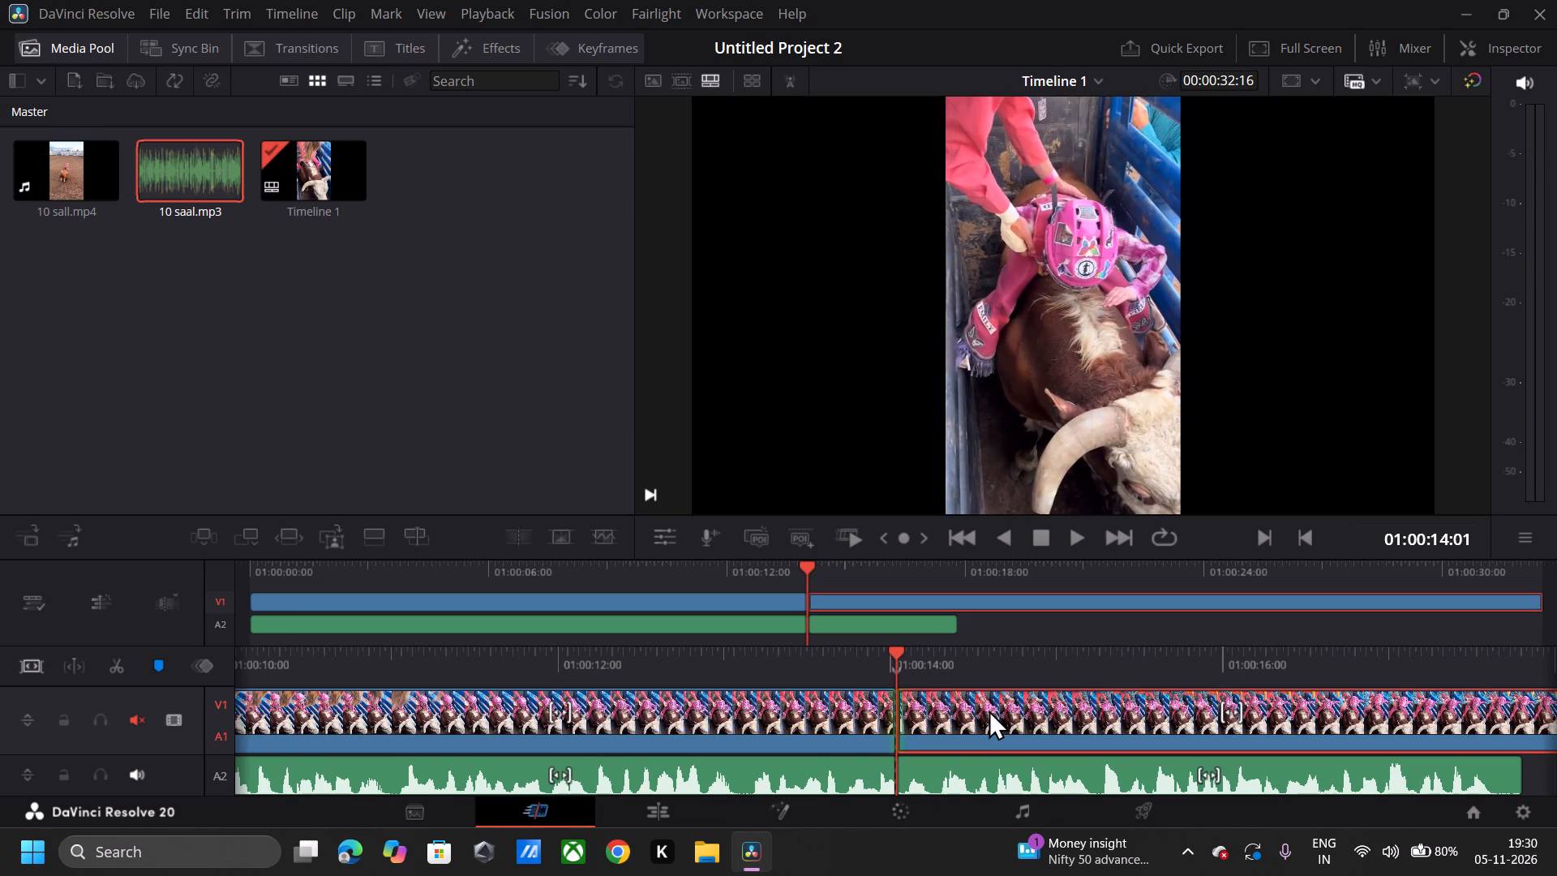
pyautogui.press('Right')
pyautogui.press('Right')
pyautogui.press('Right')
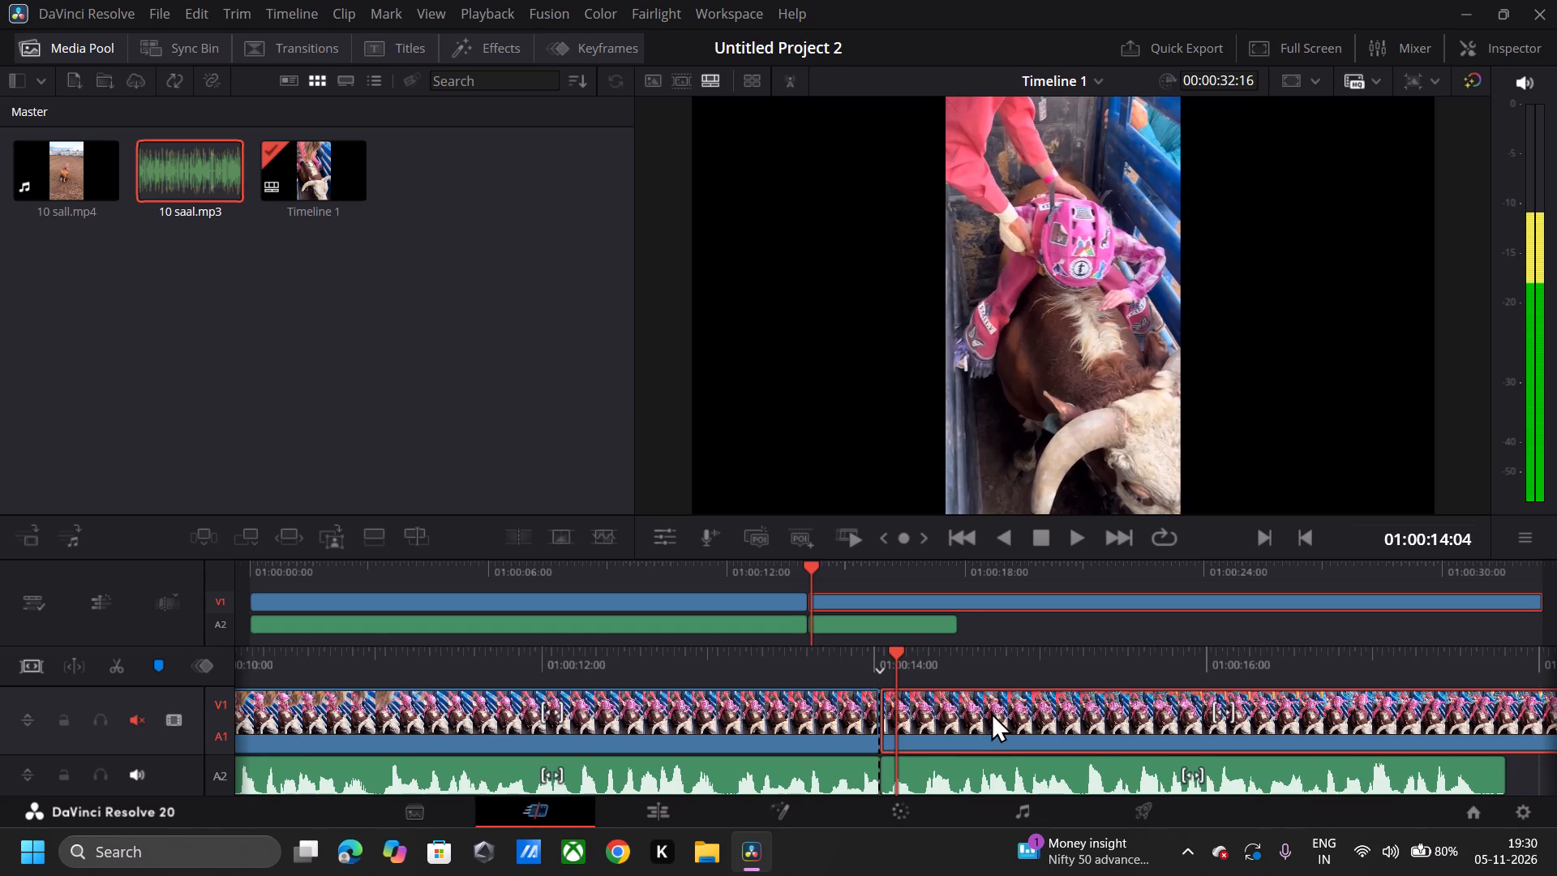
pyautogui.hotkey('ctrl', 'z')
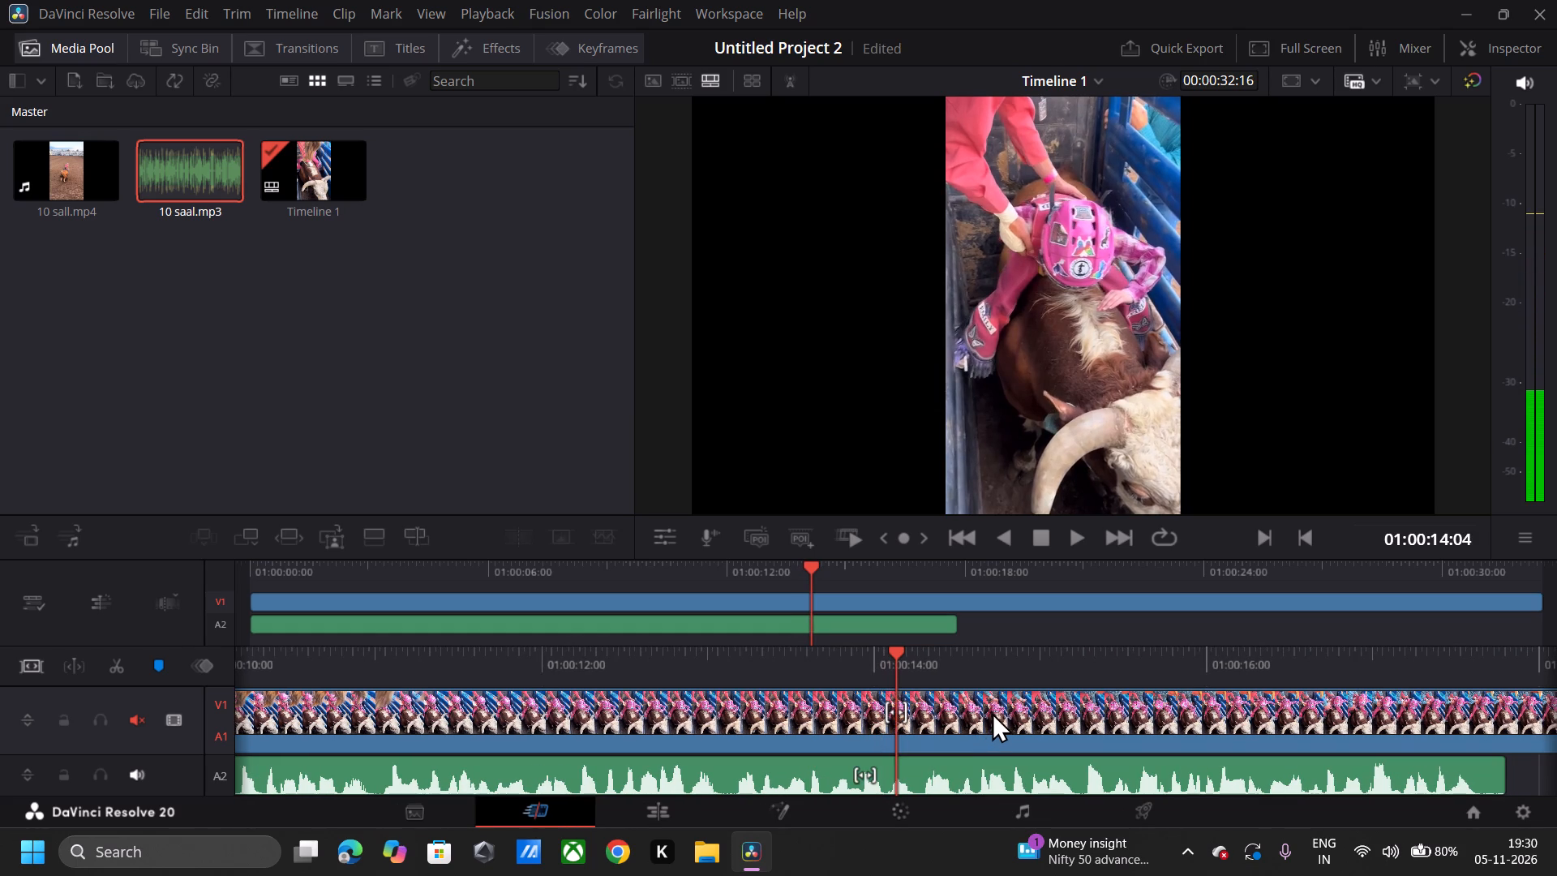
# Split only the video clip on V1 at 01:00:14:00, leaving the A2 audio clip uncut.
pyautogui.click(880, 668)
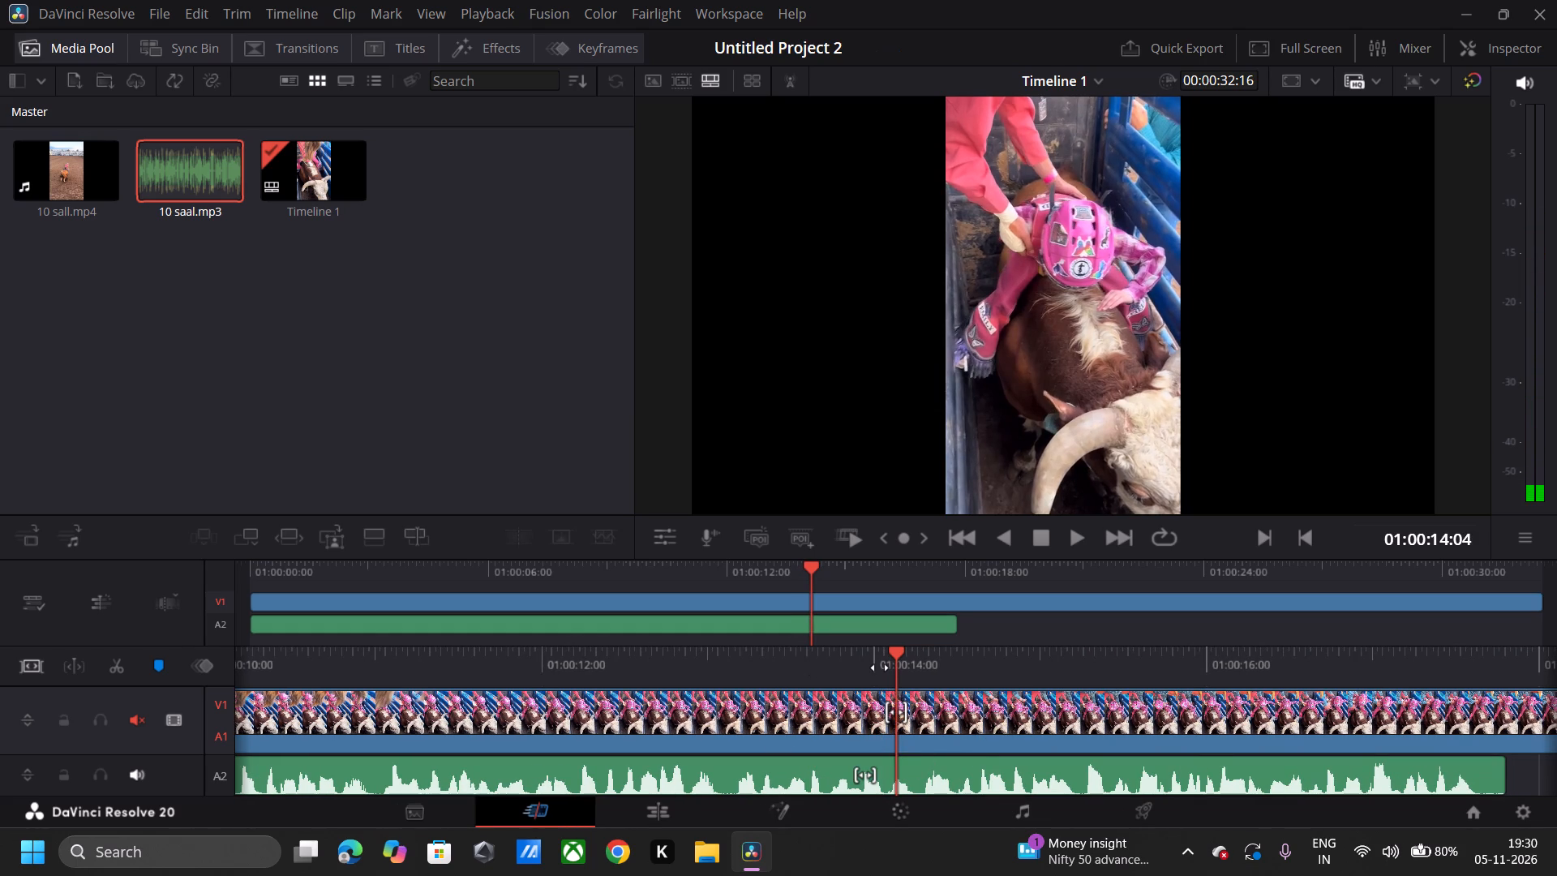
pyautogui.moveTo(880, 668); pyautogui.dragTo(901, 675)
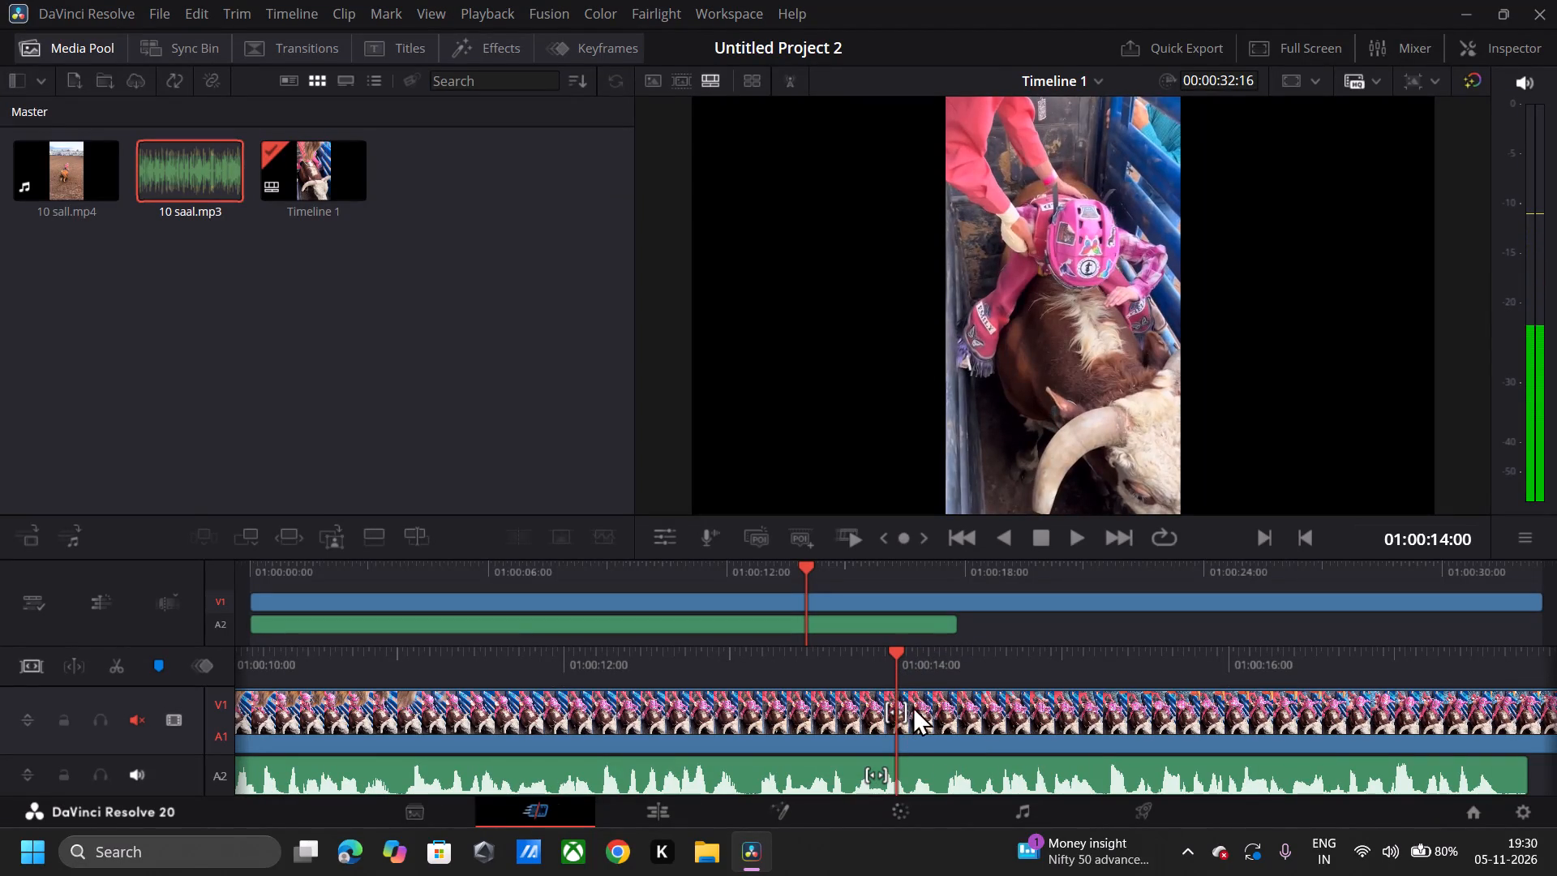
pyautogui.click(906, 716)
pyautogui.hotkey('ctrl', 'b')
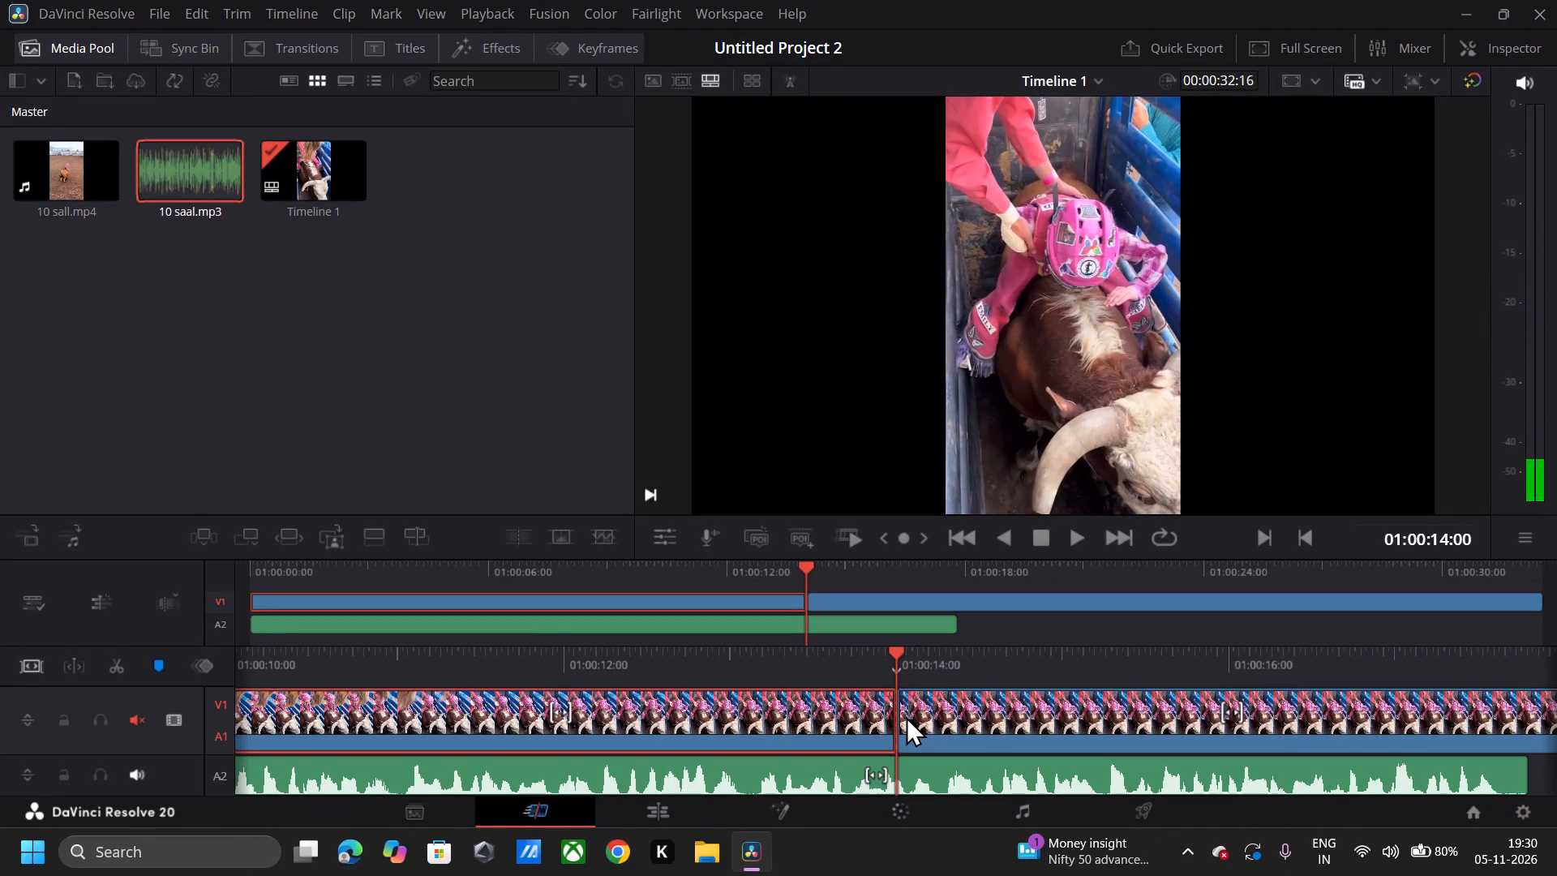
# Split the V1 video clip at 01:00:17:07, leaving the A2 audio clip uncut.
pyautogui.click(906, 716)
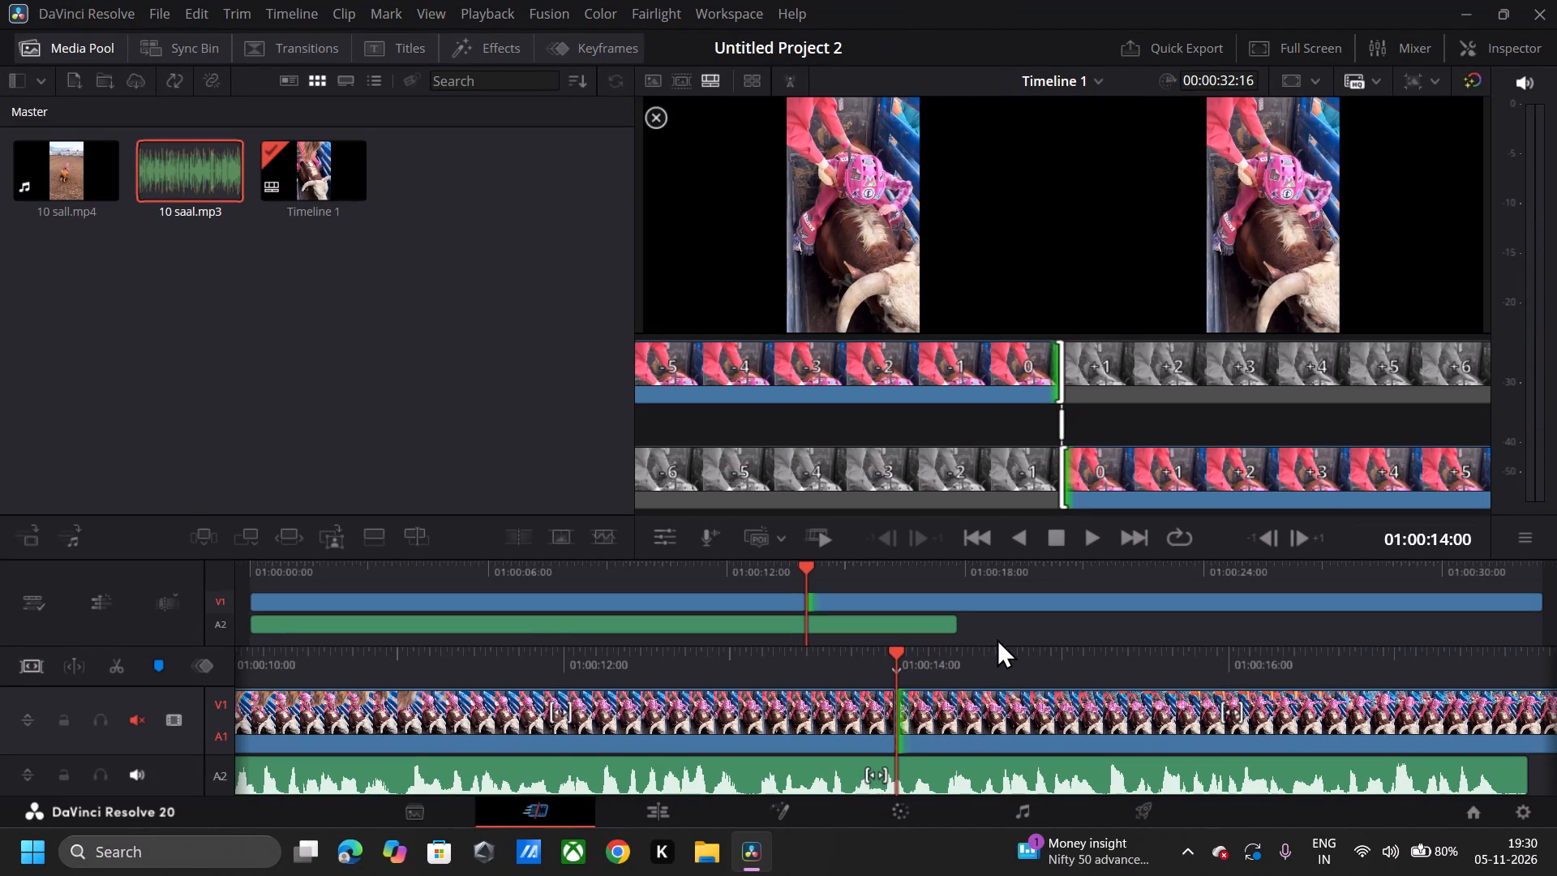
pyautogui.click(986, 658)
pyautogui.click(999, 659)
pyautogui.click(957, 685)
pyautogui.moveTo(966, 669); pyautogui.dragTo(924, 689)
pyautogui.click(939, 646)
pyautogui.click(949, 707)
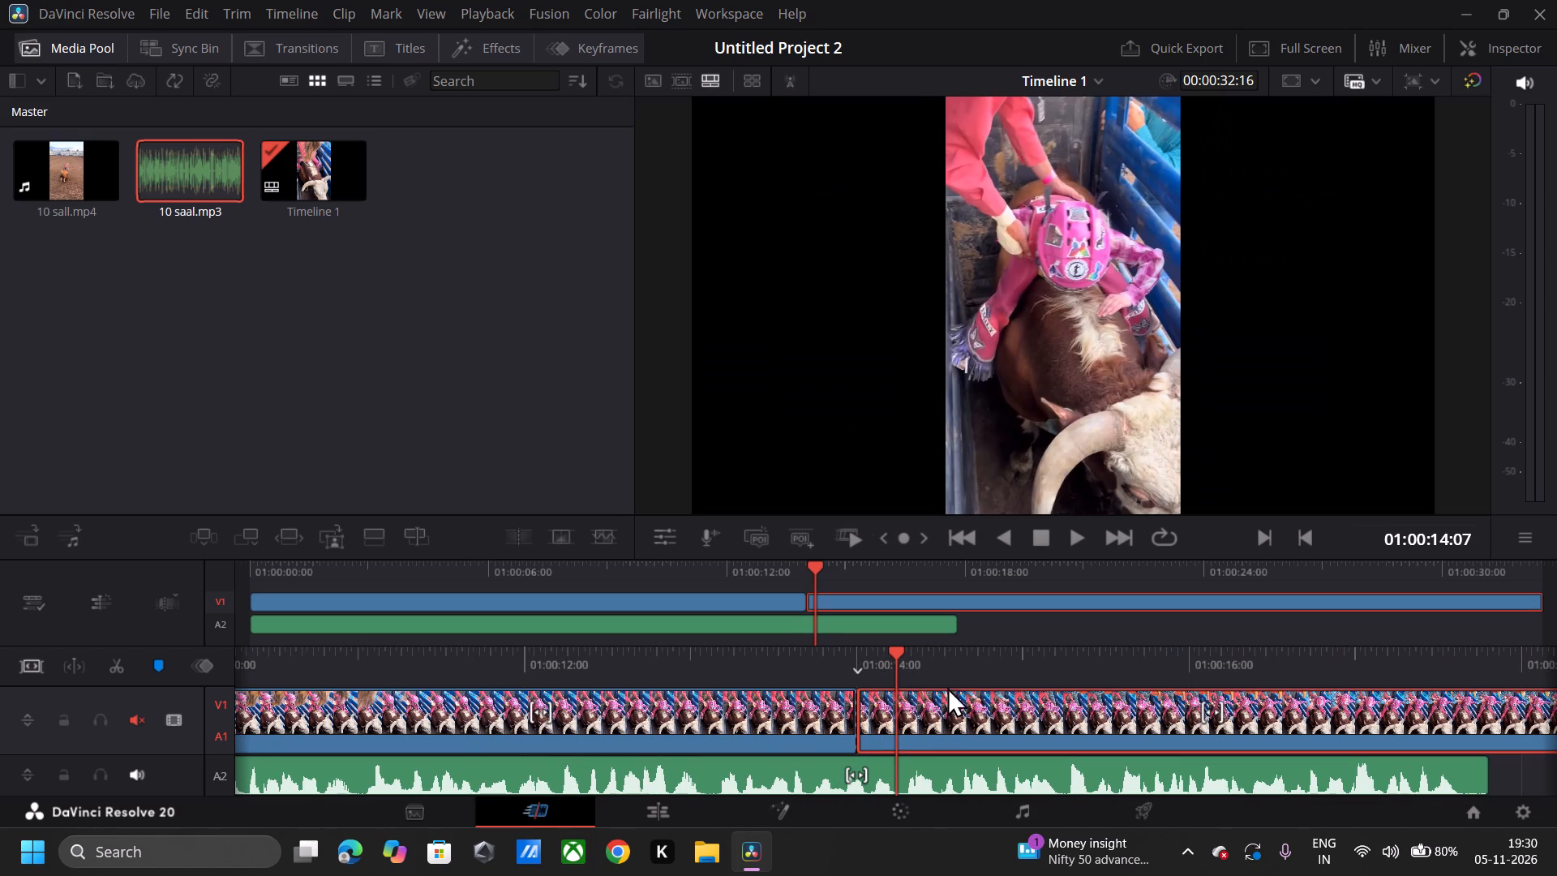
pyautogui.moveTo(950, 659); pyautogui.dragTo(902, 684)
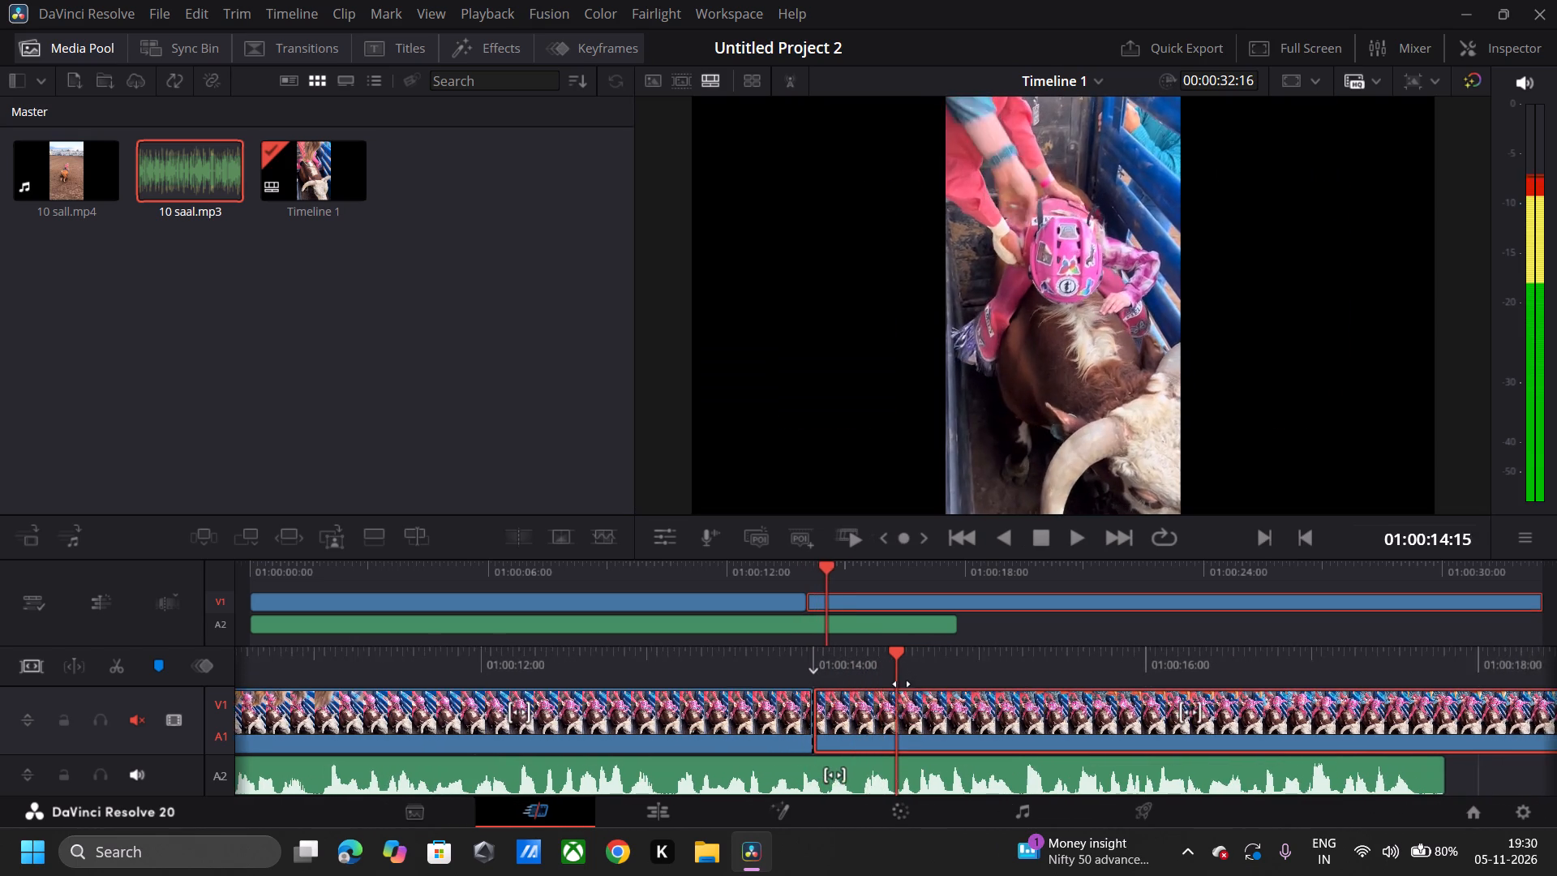
pyautogui.moveTo(902, 684); pyautogui.dragTo(662, 749)
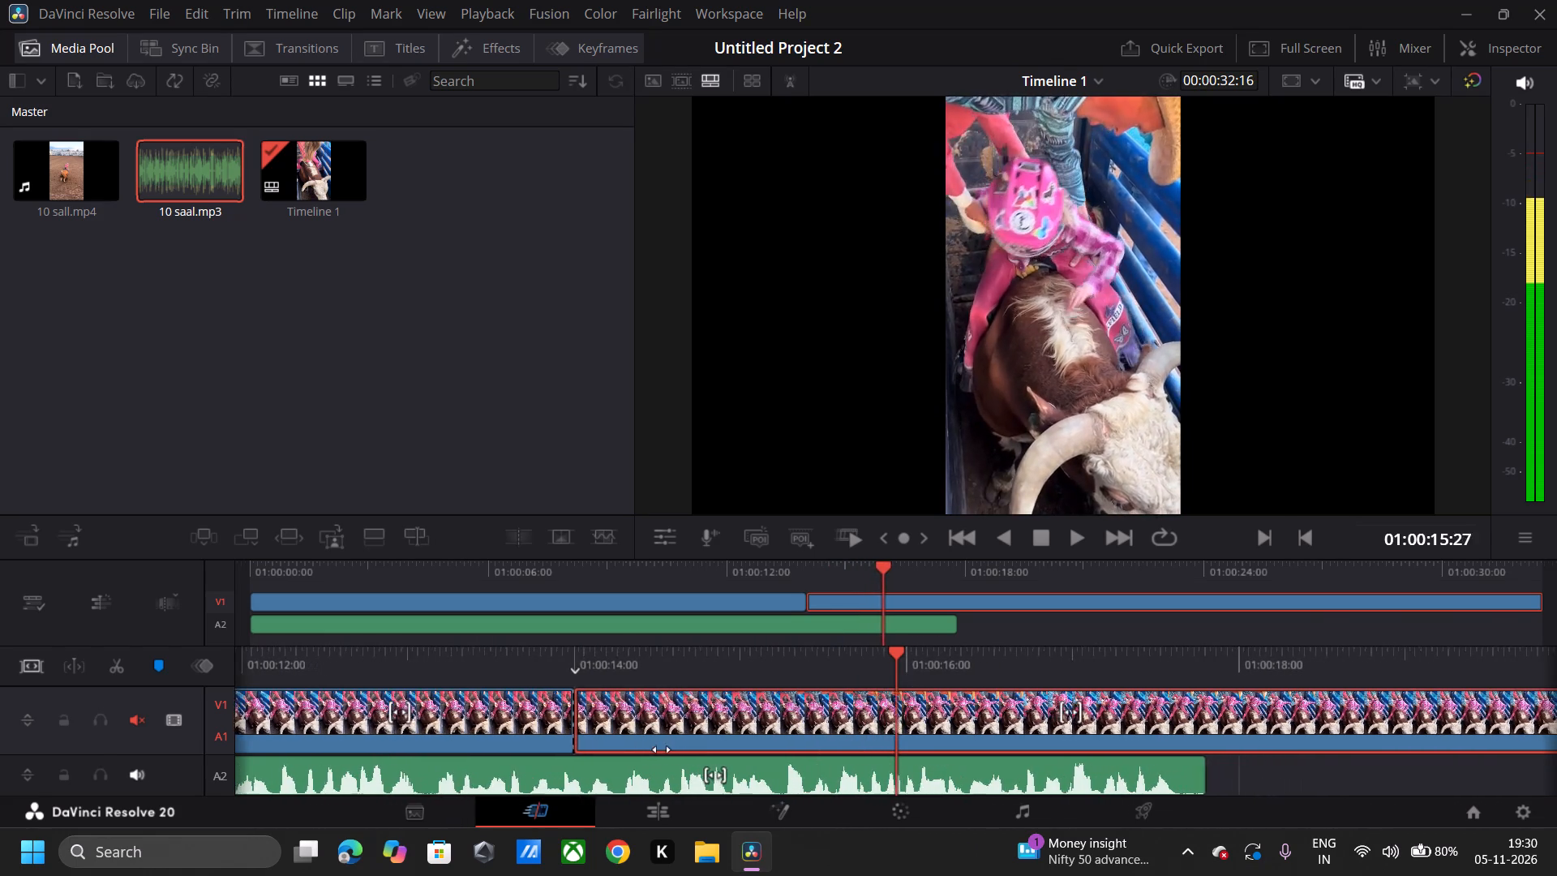
pyautogui.moveTo(662, 749); pyautogui.dragTo(550, 791)
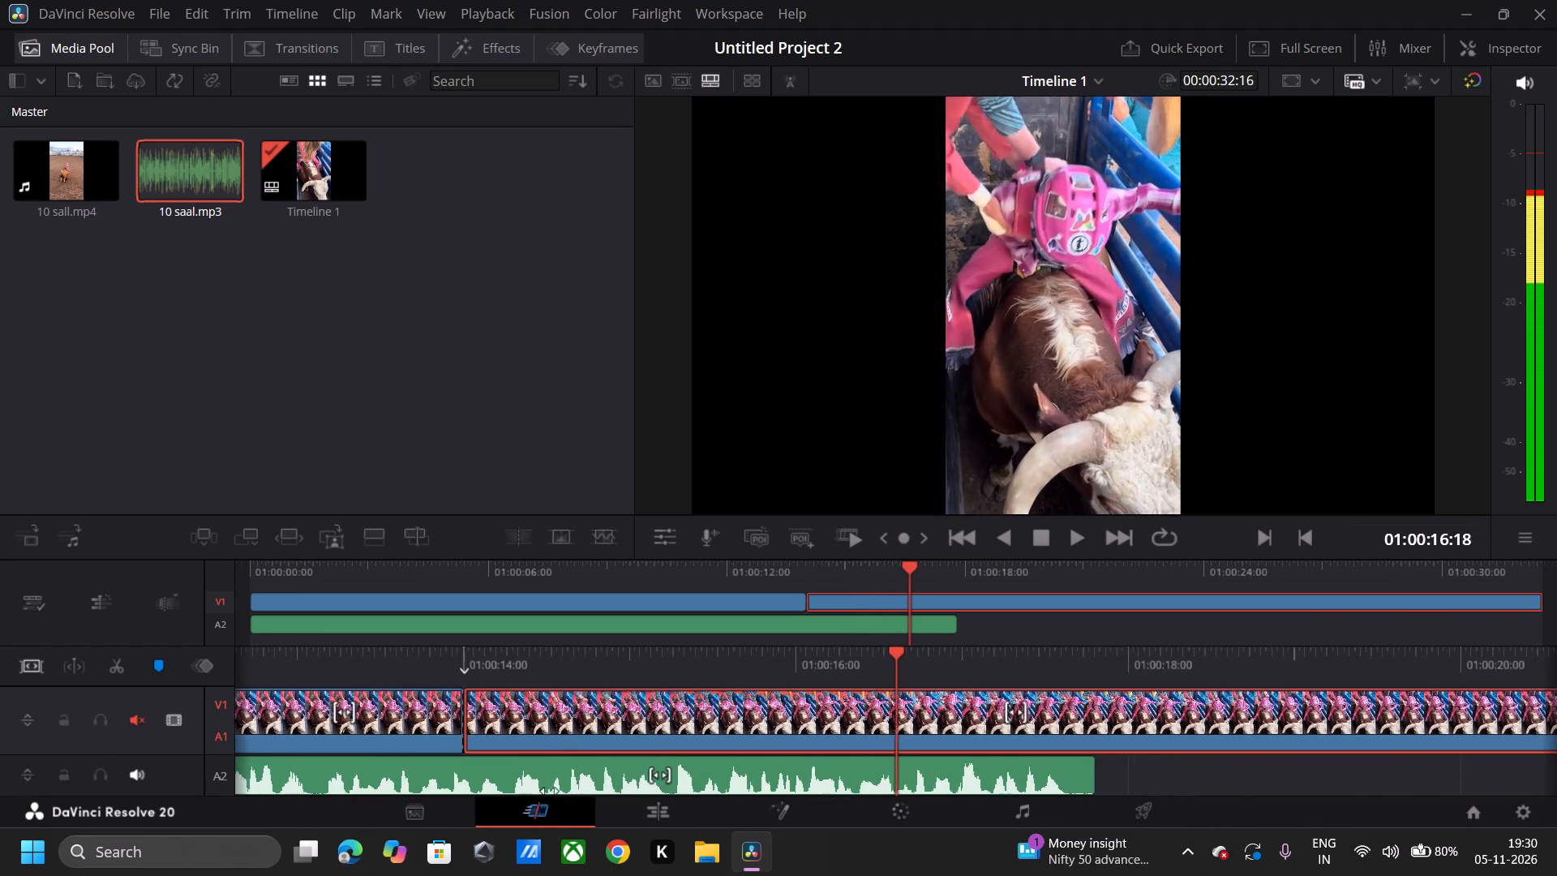
pyautogui.moveTo(550, 791); pyautogui.dragTo(455, 767)
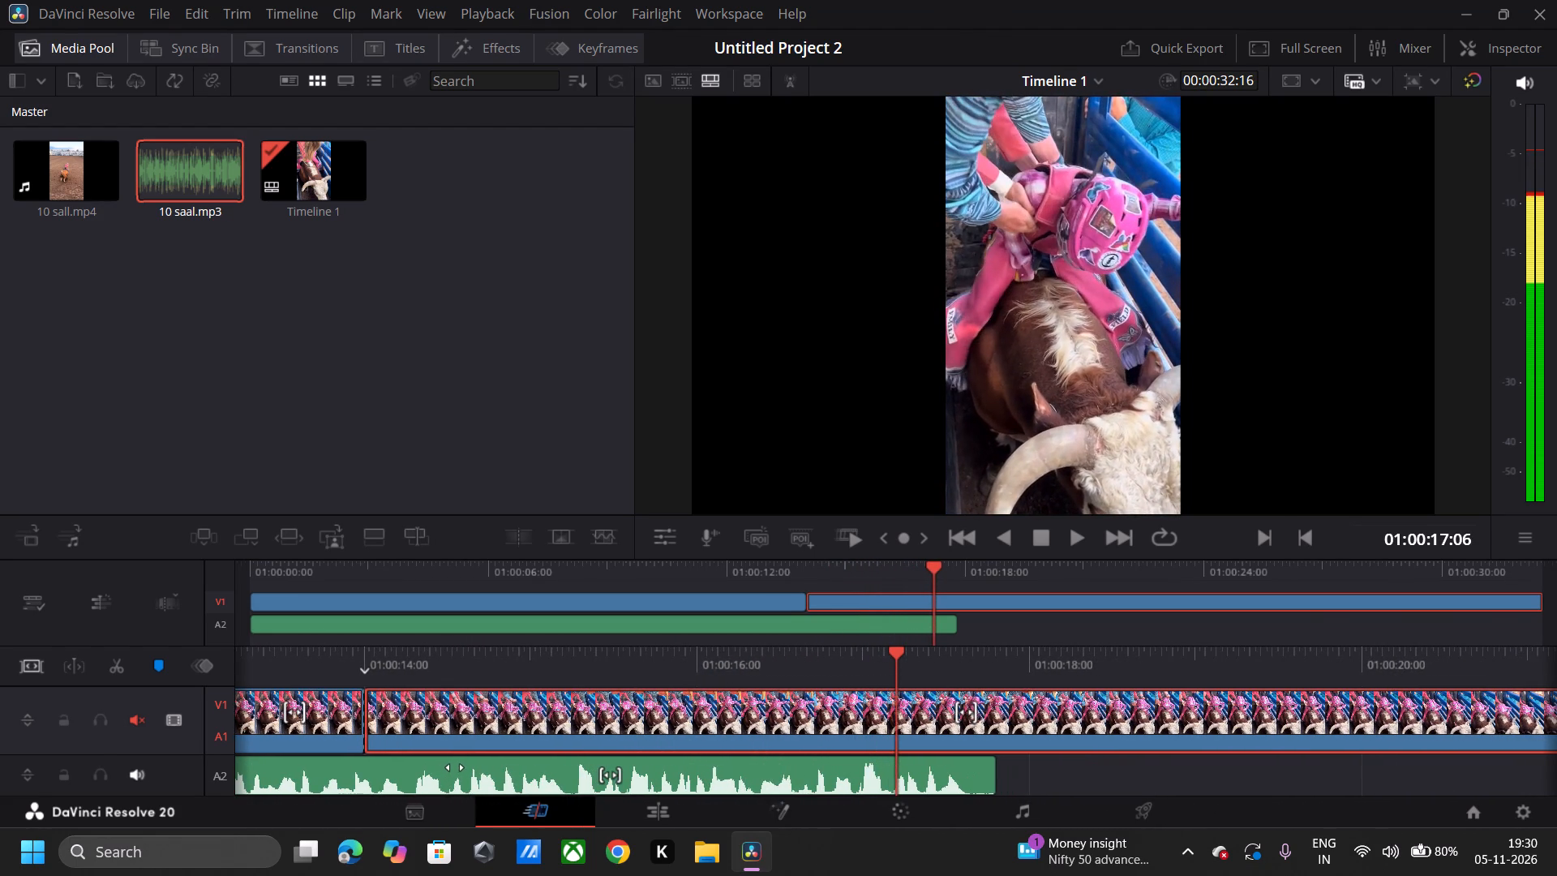
pyautogui.moveTo(455, 767); pyautogui.dragTo(450, 766)
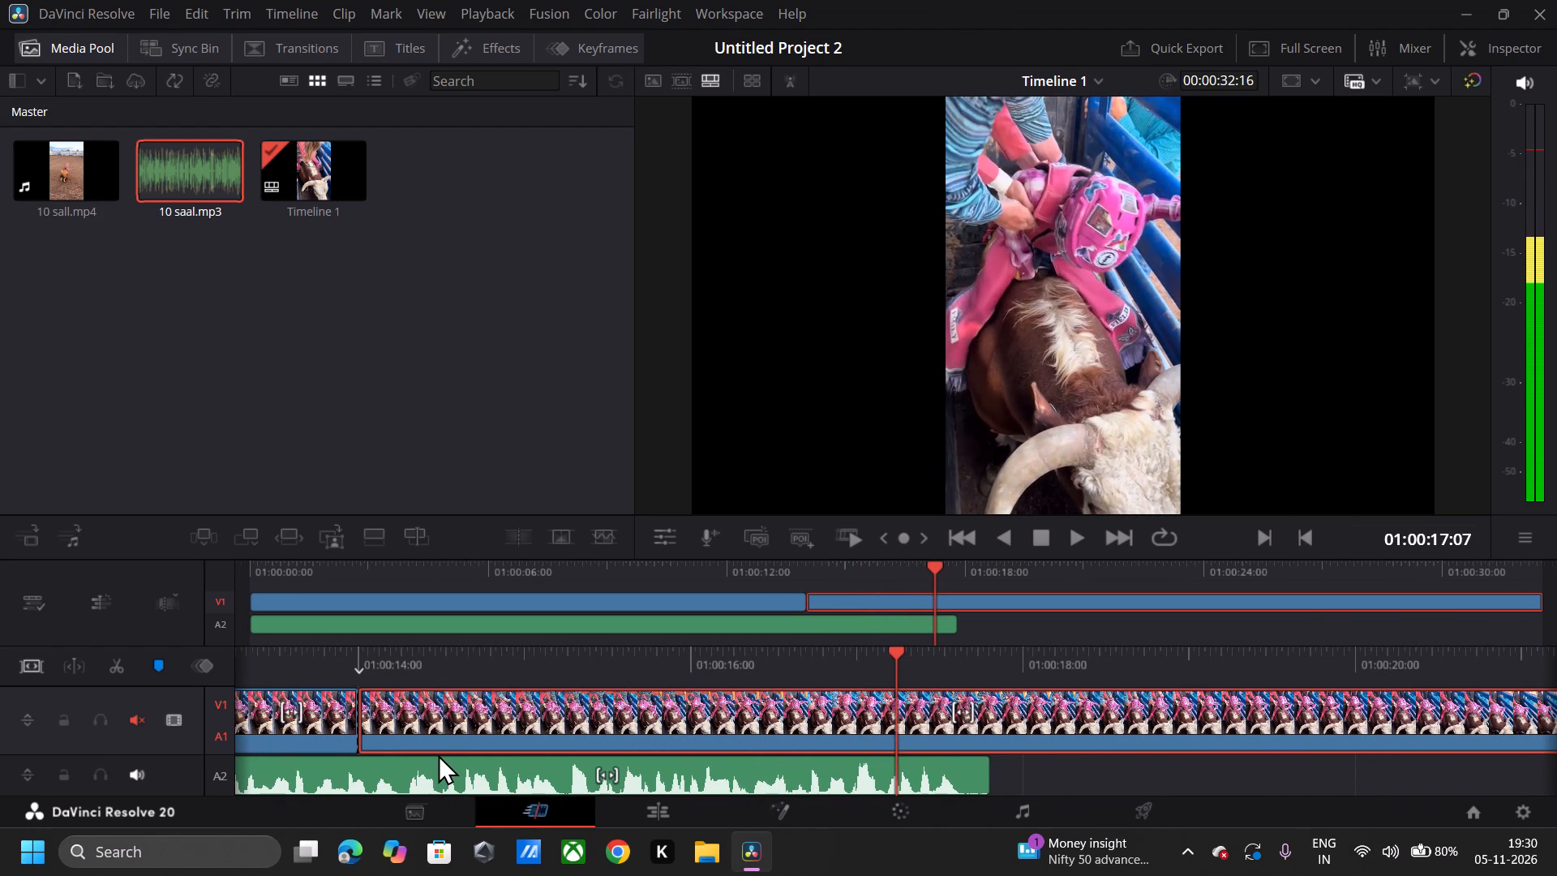
pyautogui.hotkey('ctrl', 'b')
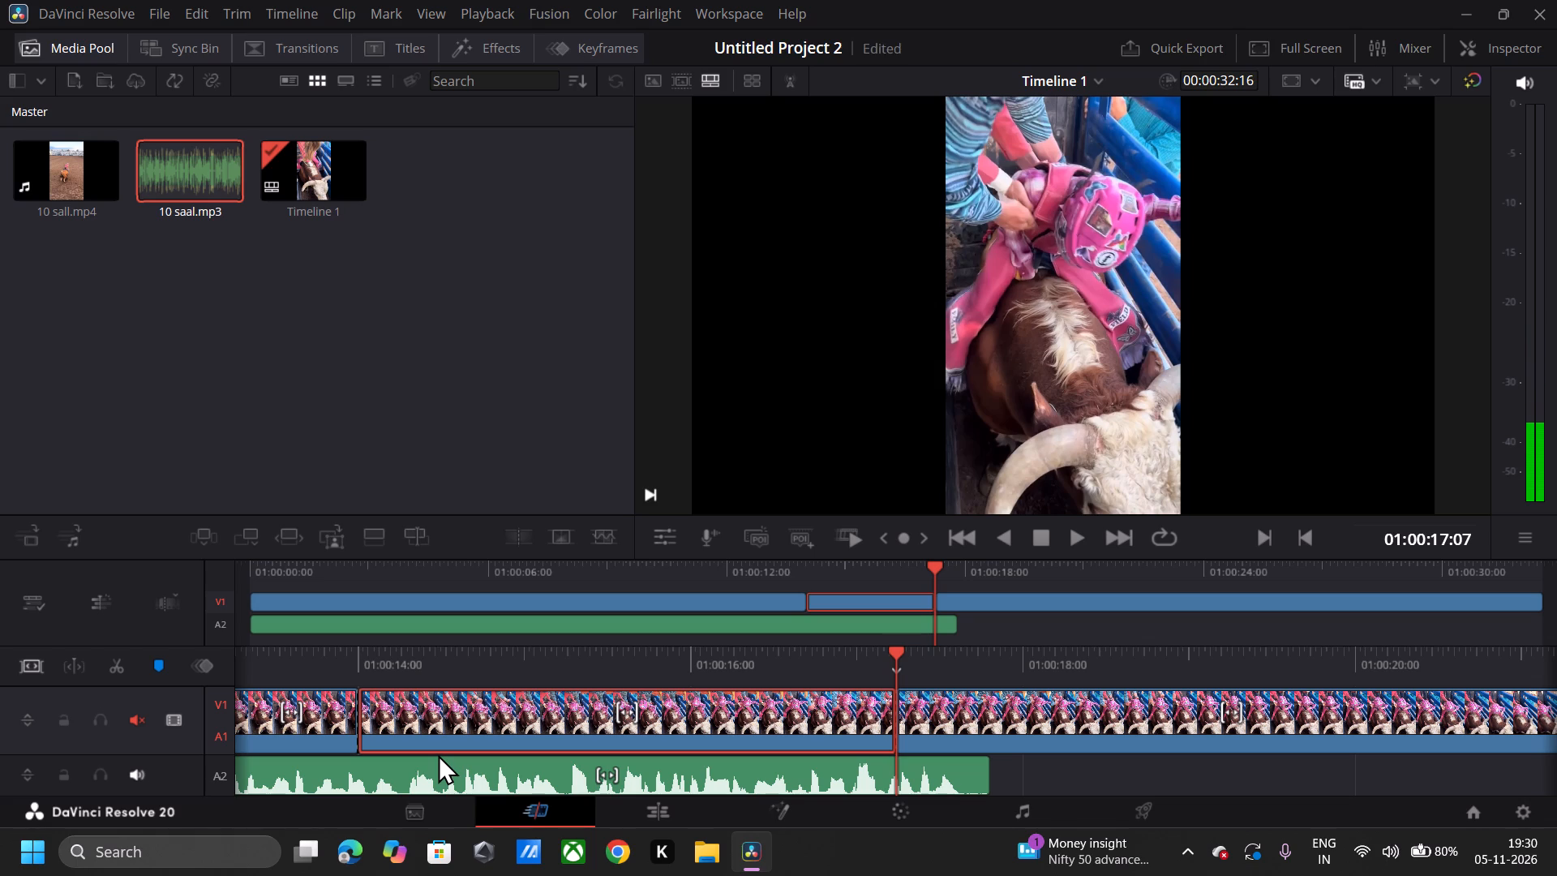
pyautogui.hotkey('ctrl', 'z')
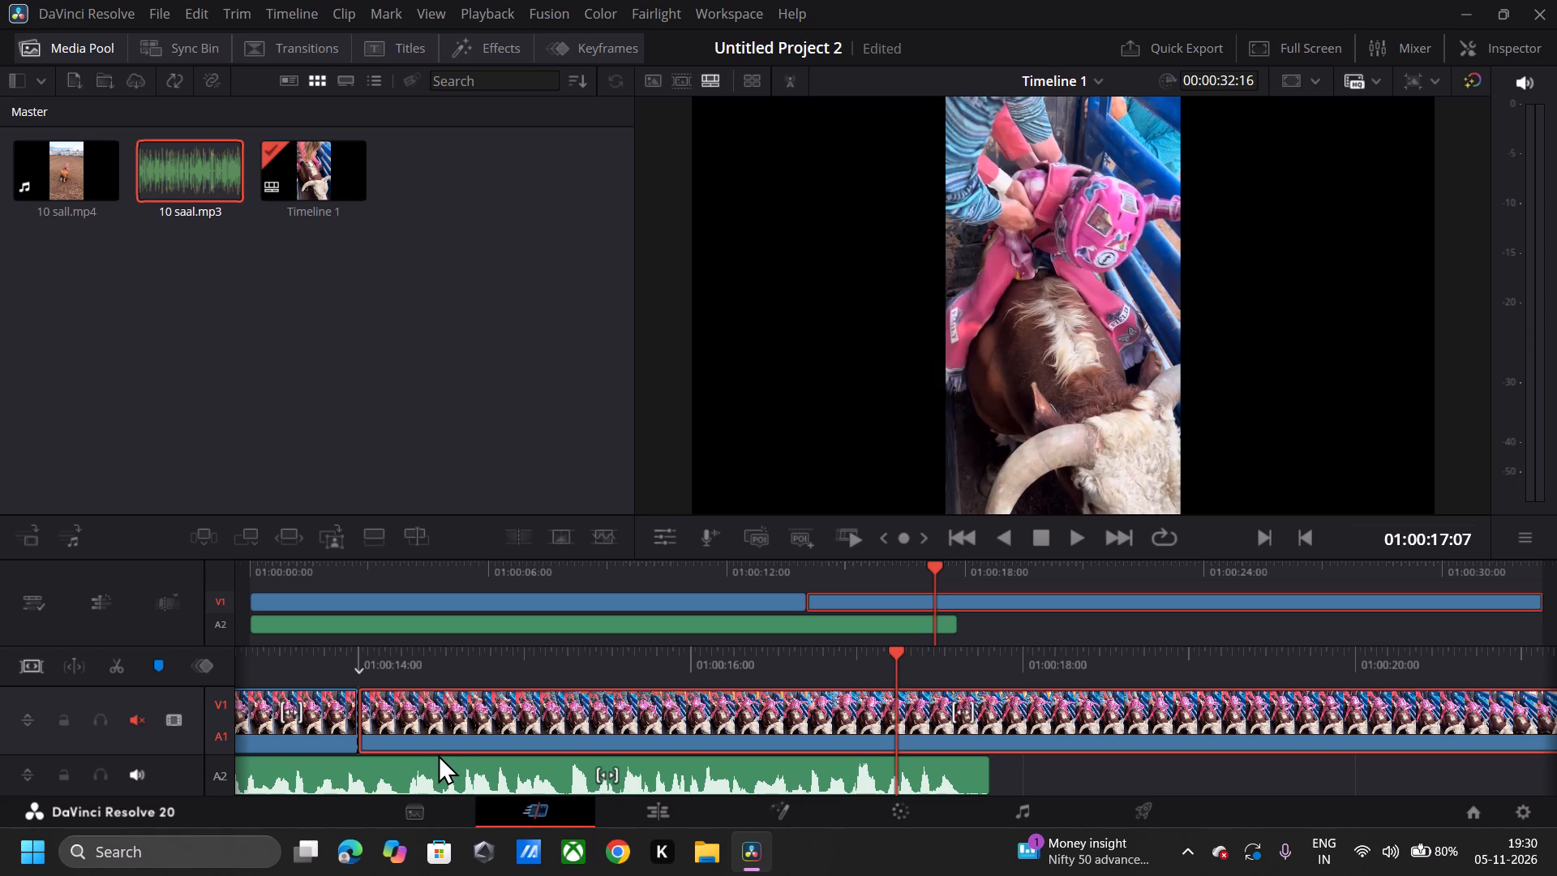
pyautogui.click(891, 722)
pyautogui.hotkey('ctrl', 'b')
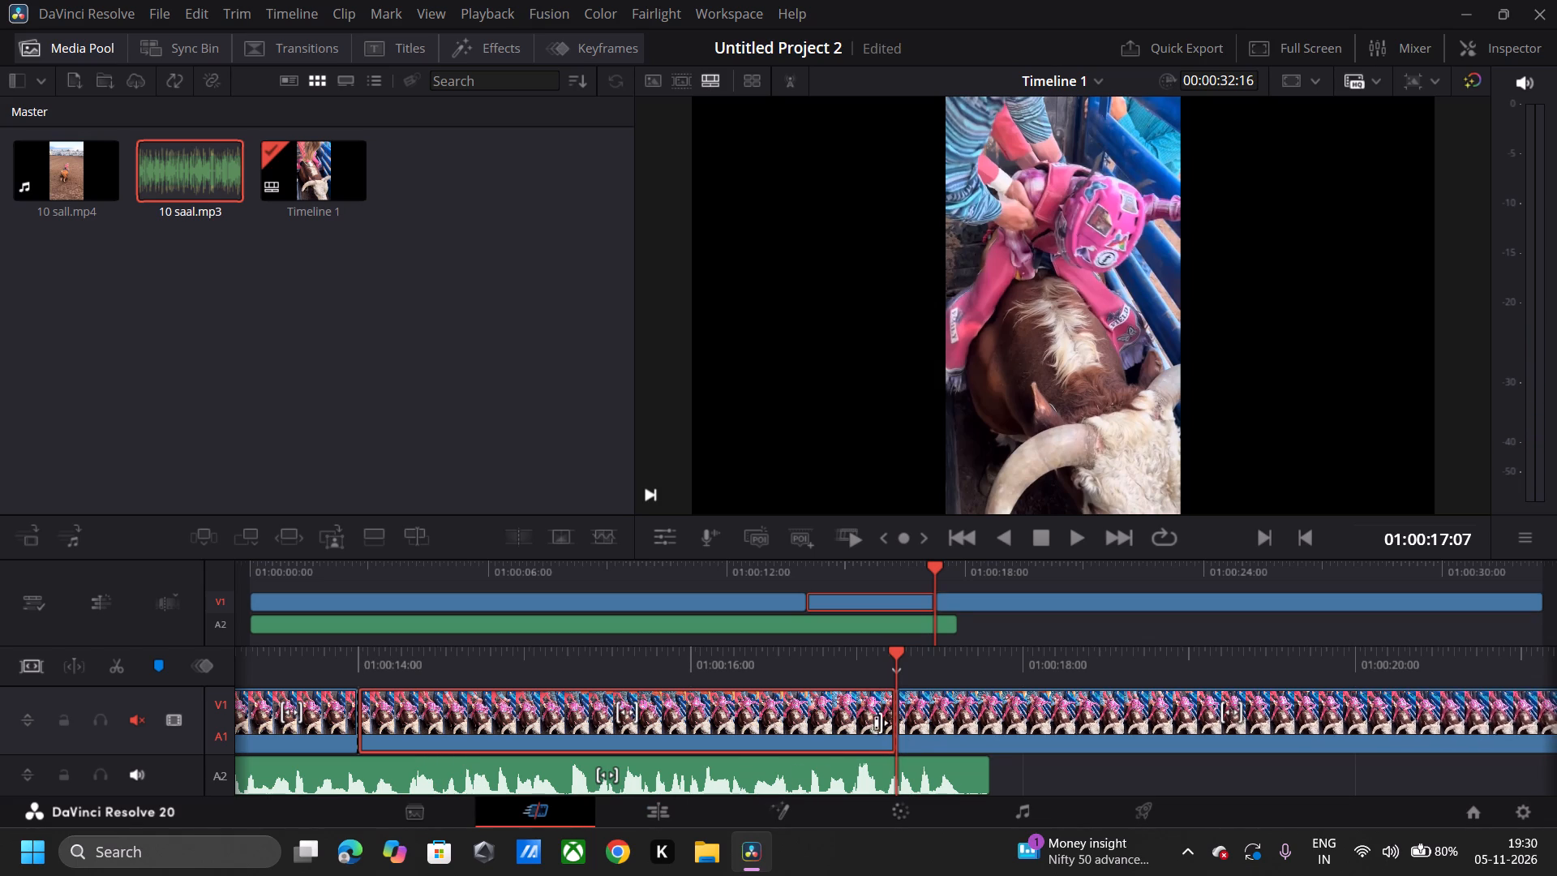
# Copy the V1 segment between 01:00:14:00 and 01:00:17:07 and paste it into the video track at 01:00:03:00.
pyautogui.click(770, 723)
pyautogui.rightClick(770, 723)
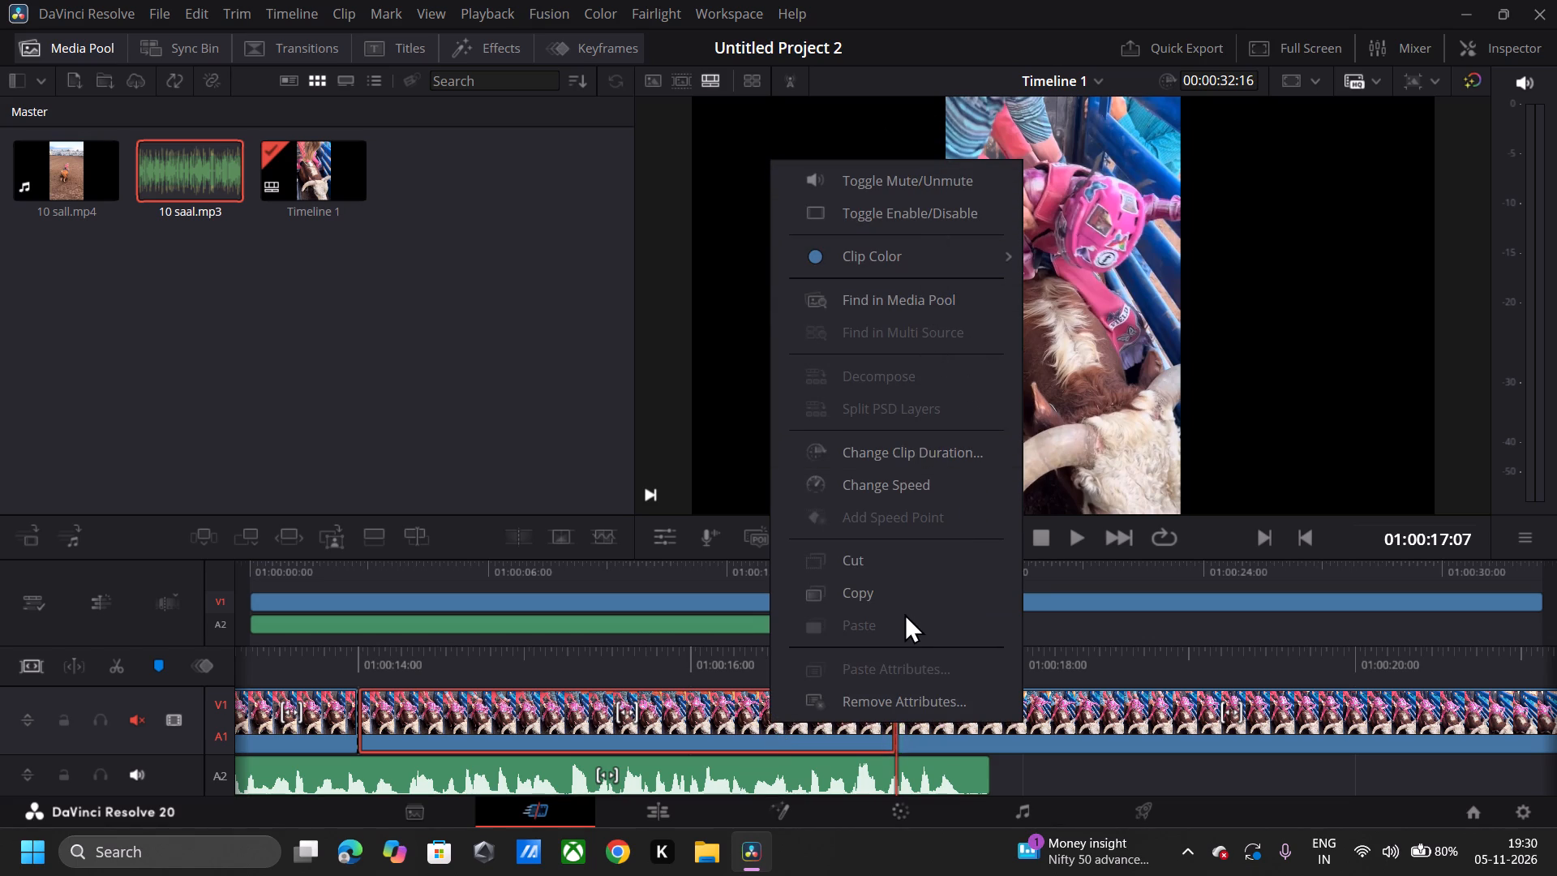
pyautogui.click(897, 593)
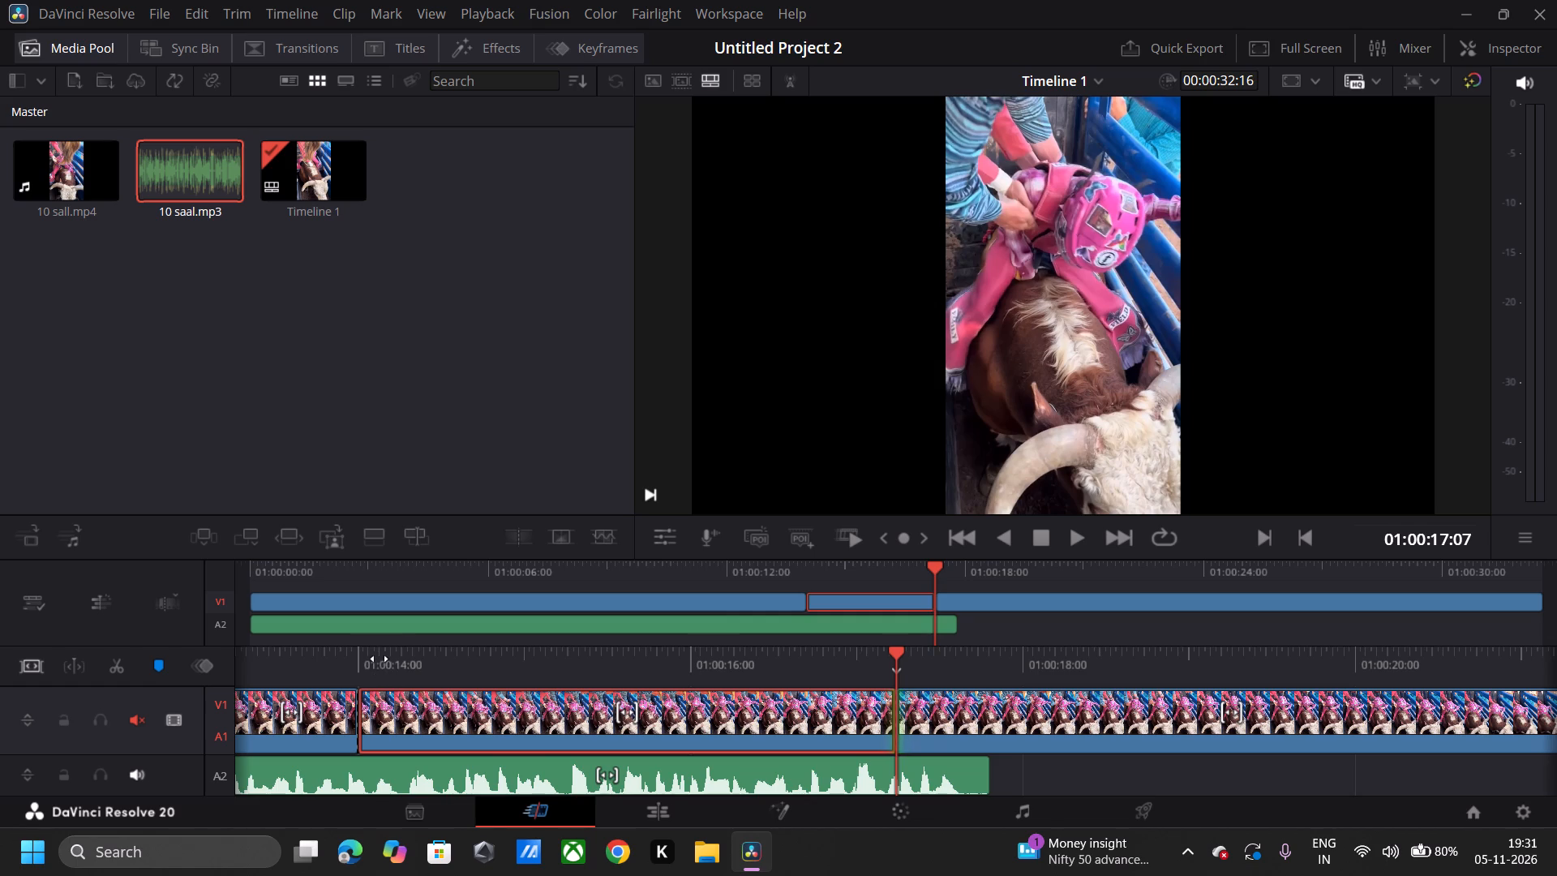
pyautogui.moveTo(380, 659); pyautogui.dragTo(1556, 564)
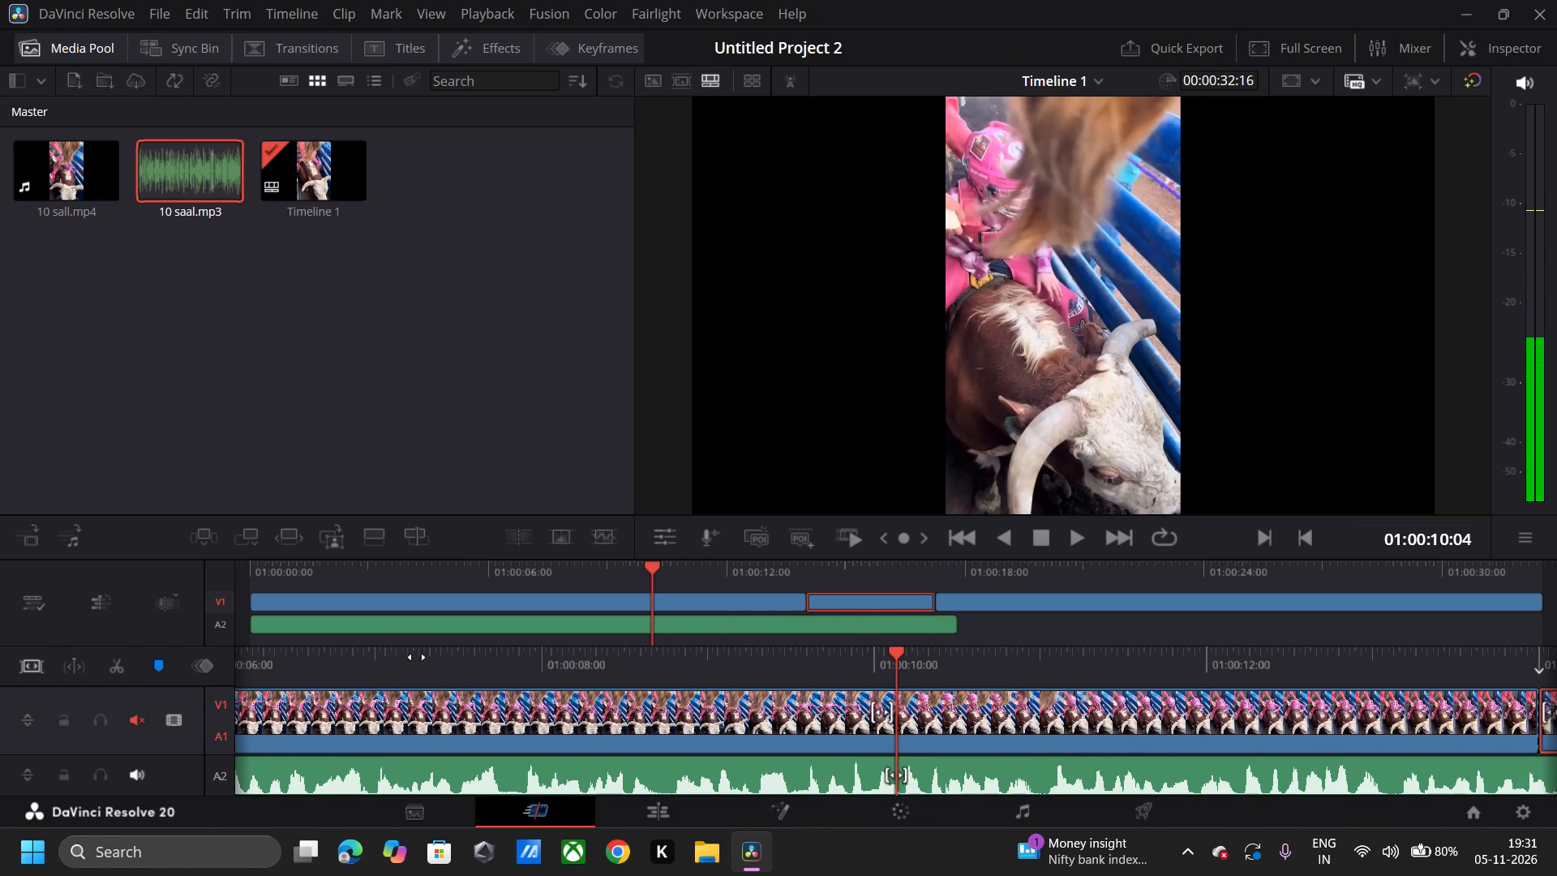
pyautogui.moveTo(372, 659); pyautogui.dragTo(1556, 666)
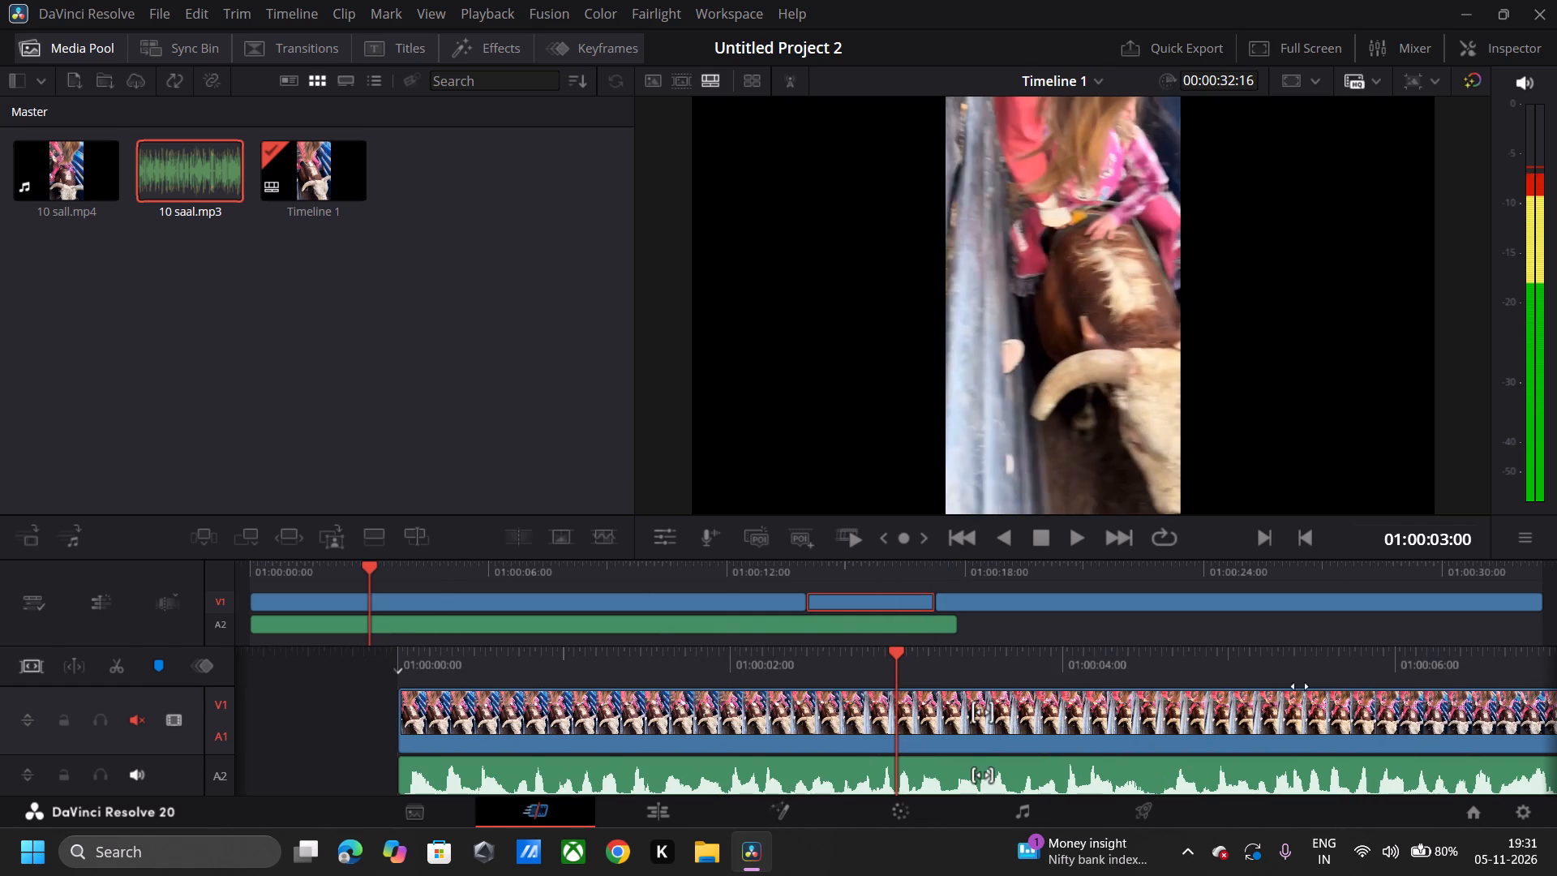
pyautogui.click(399, 678)
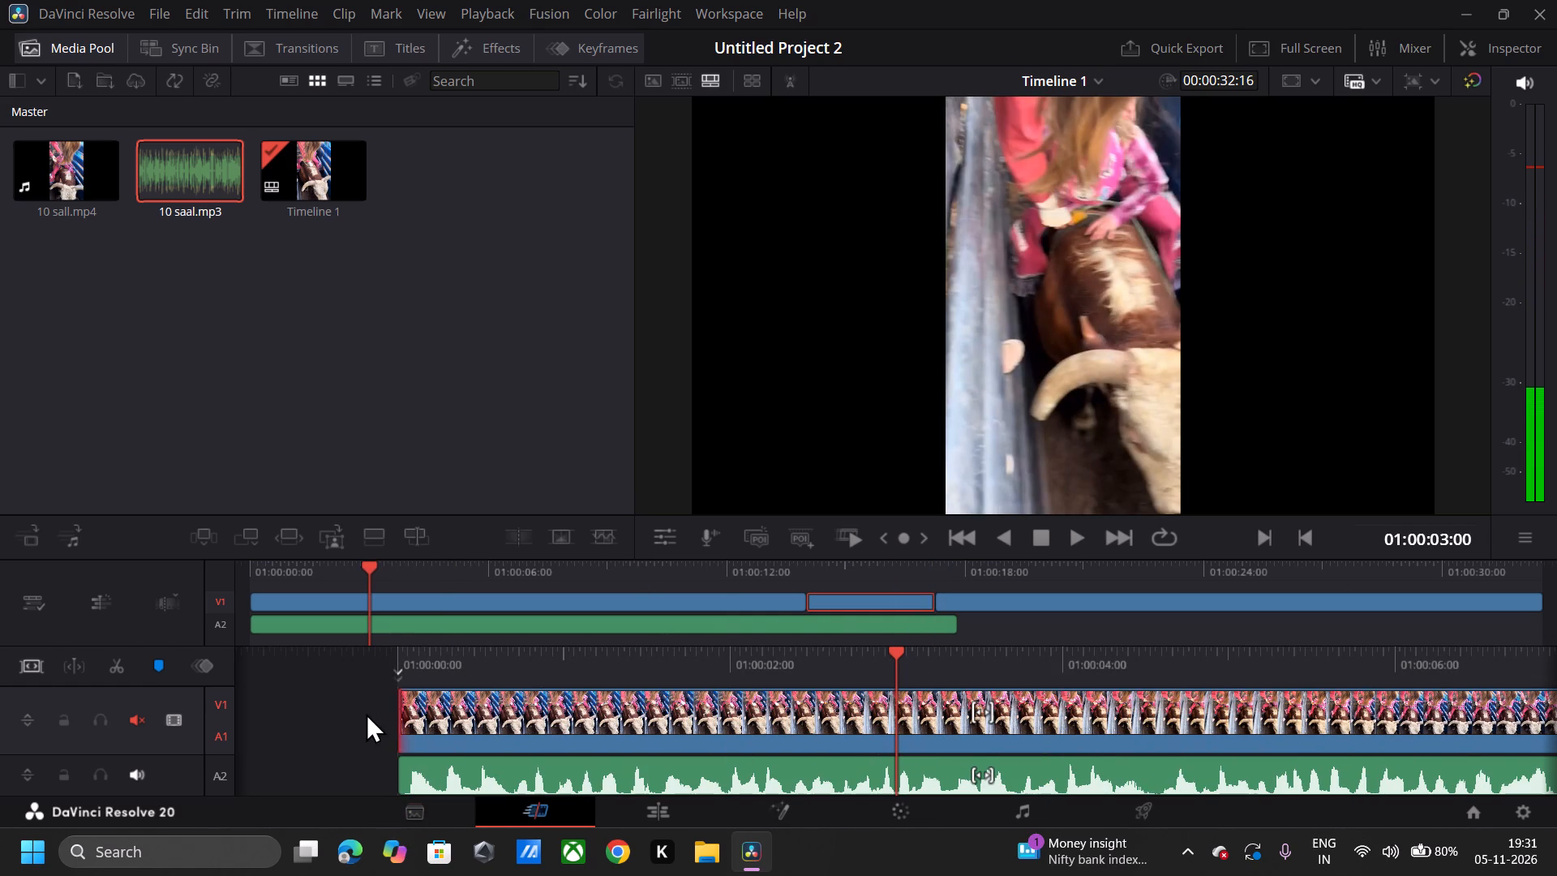
pyautogui.rightClick(365, 714)
pyautogui.click(501, 799)
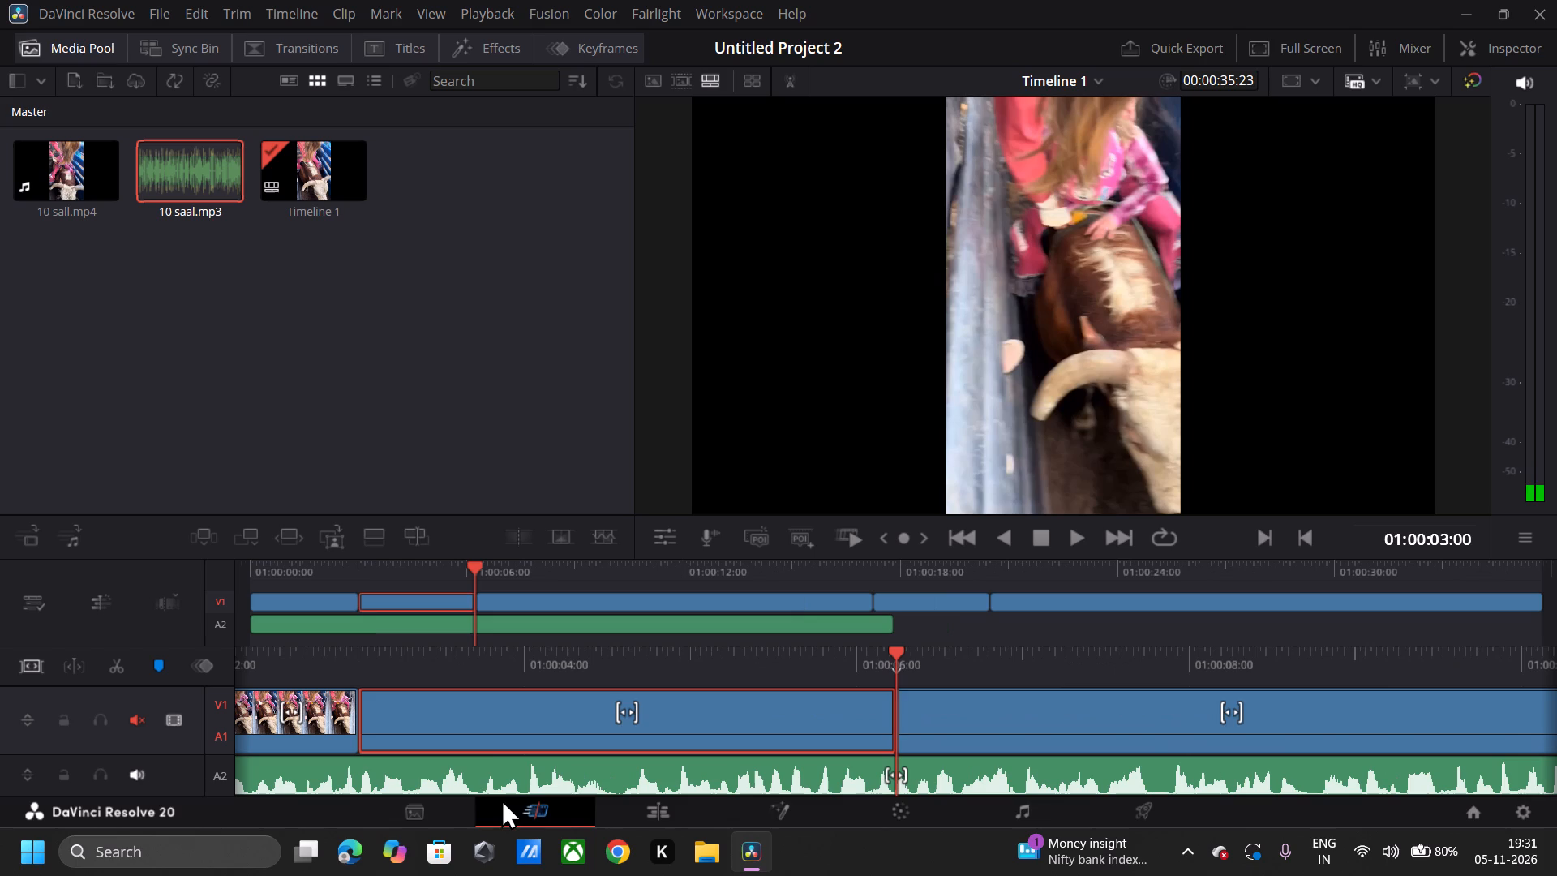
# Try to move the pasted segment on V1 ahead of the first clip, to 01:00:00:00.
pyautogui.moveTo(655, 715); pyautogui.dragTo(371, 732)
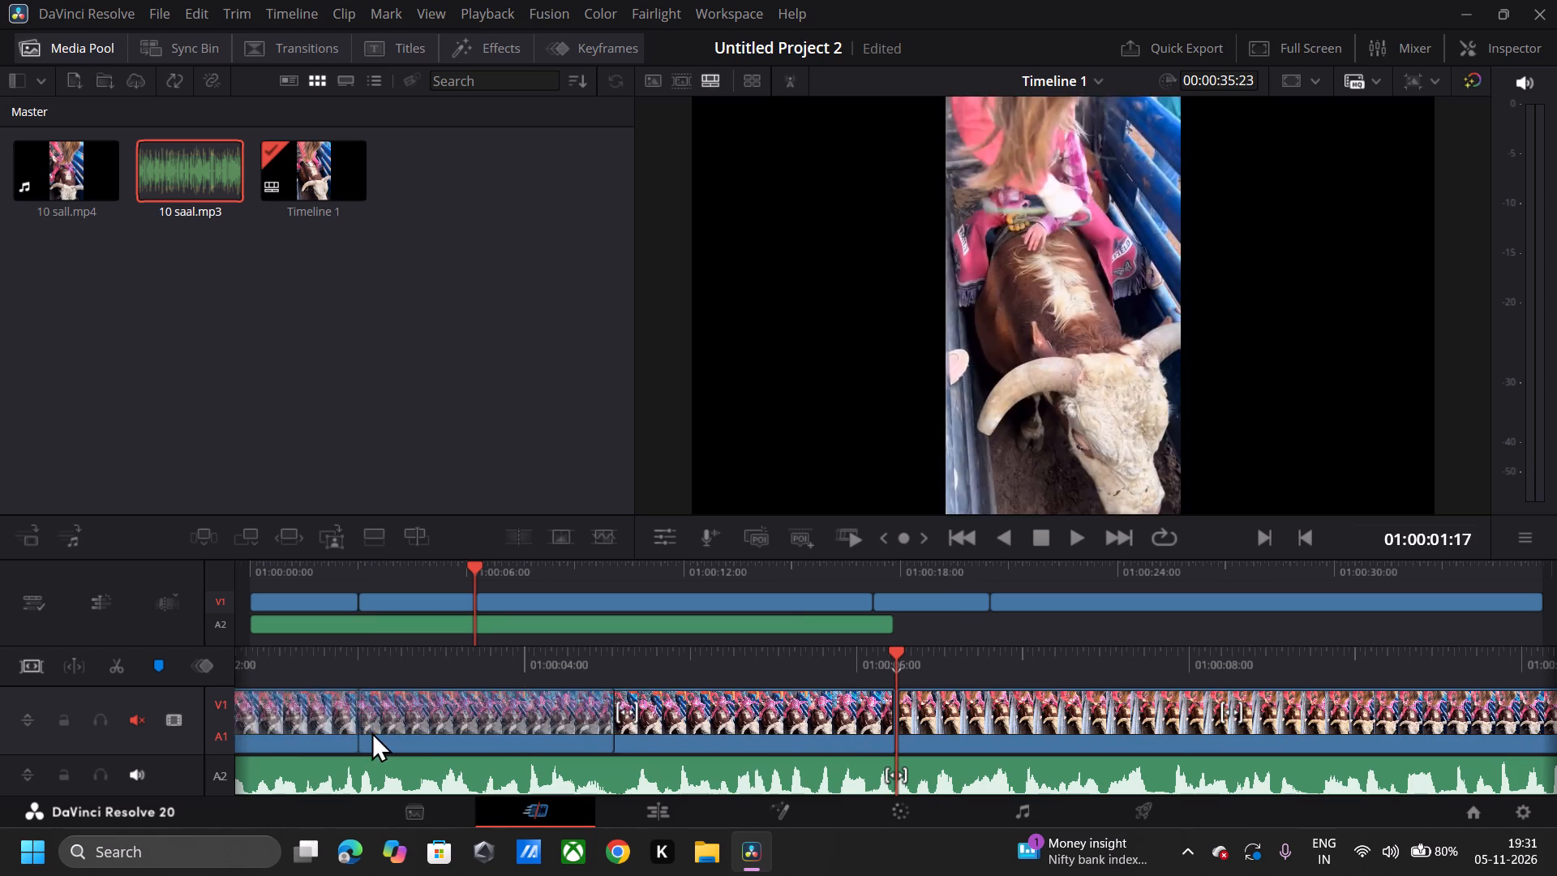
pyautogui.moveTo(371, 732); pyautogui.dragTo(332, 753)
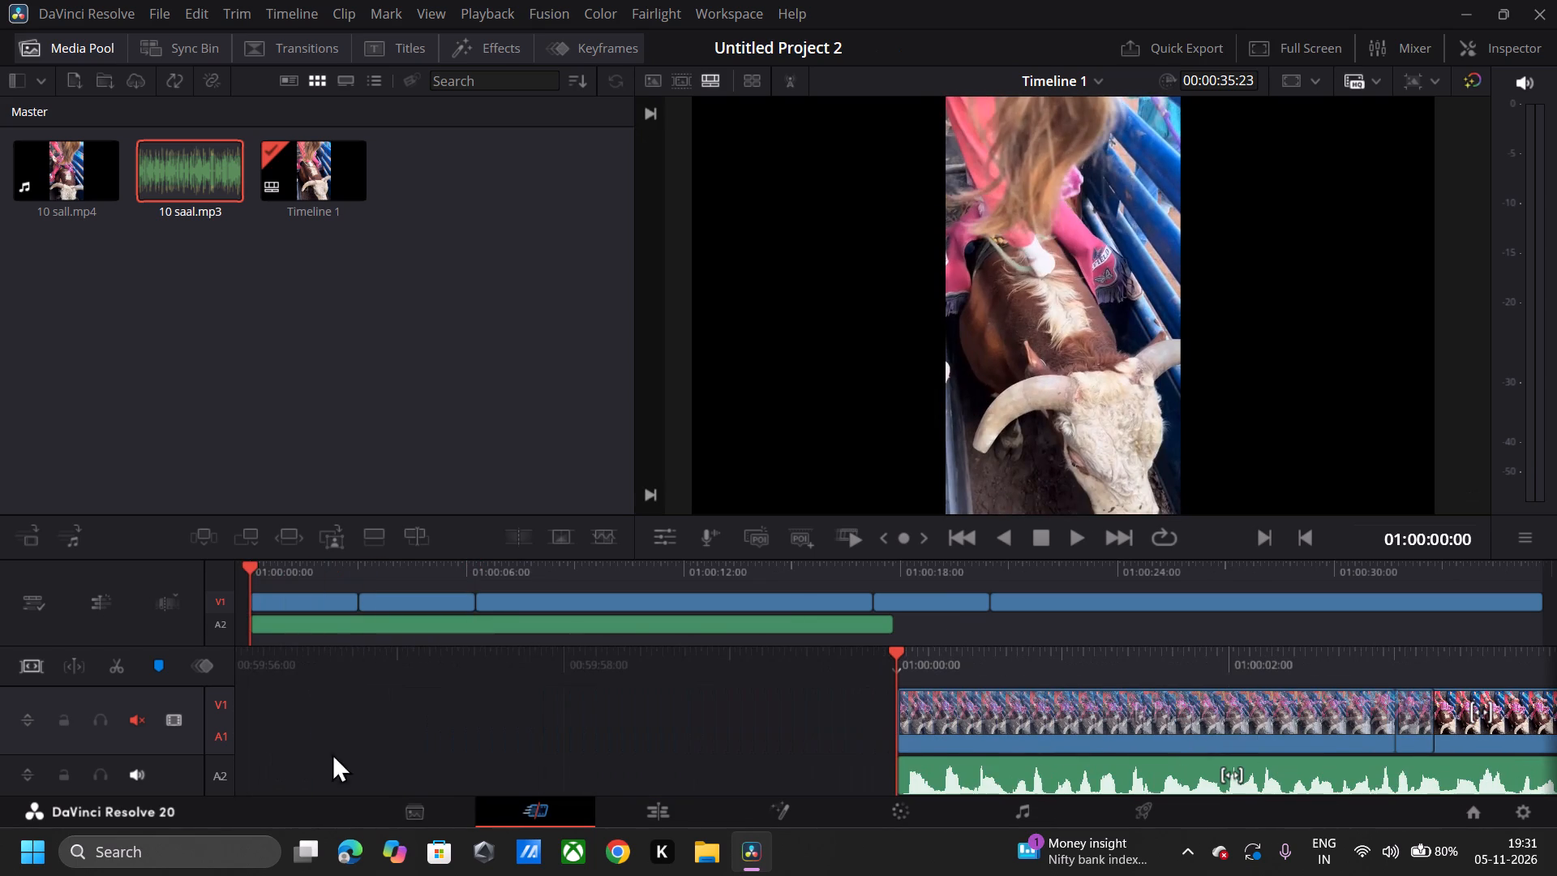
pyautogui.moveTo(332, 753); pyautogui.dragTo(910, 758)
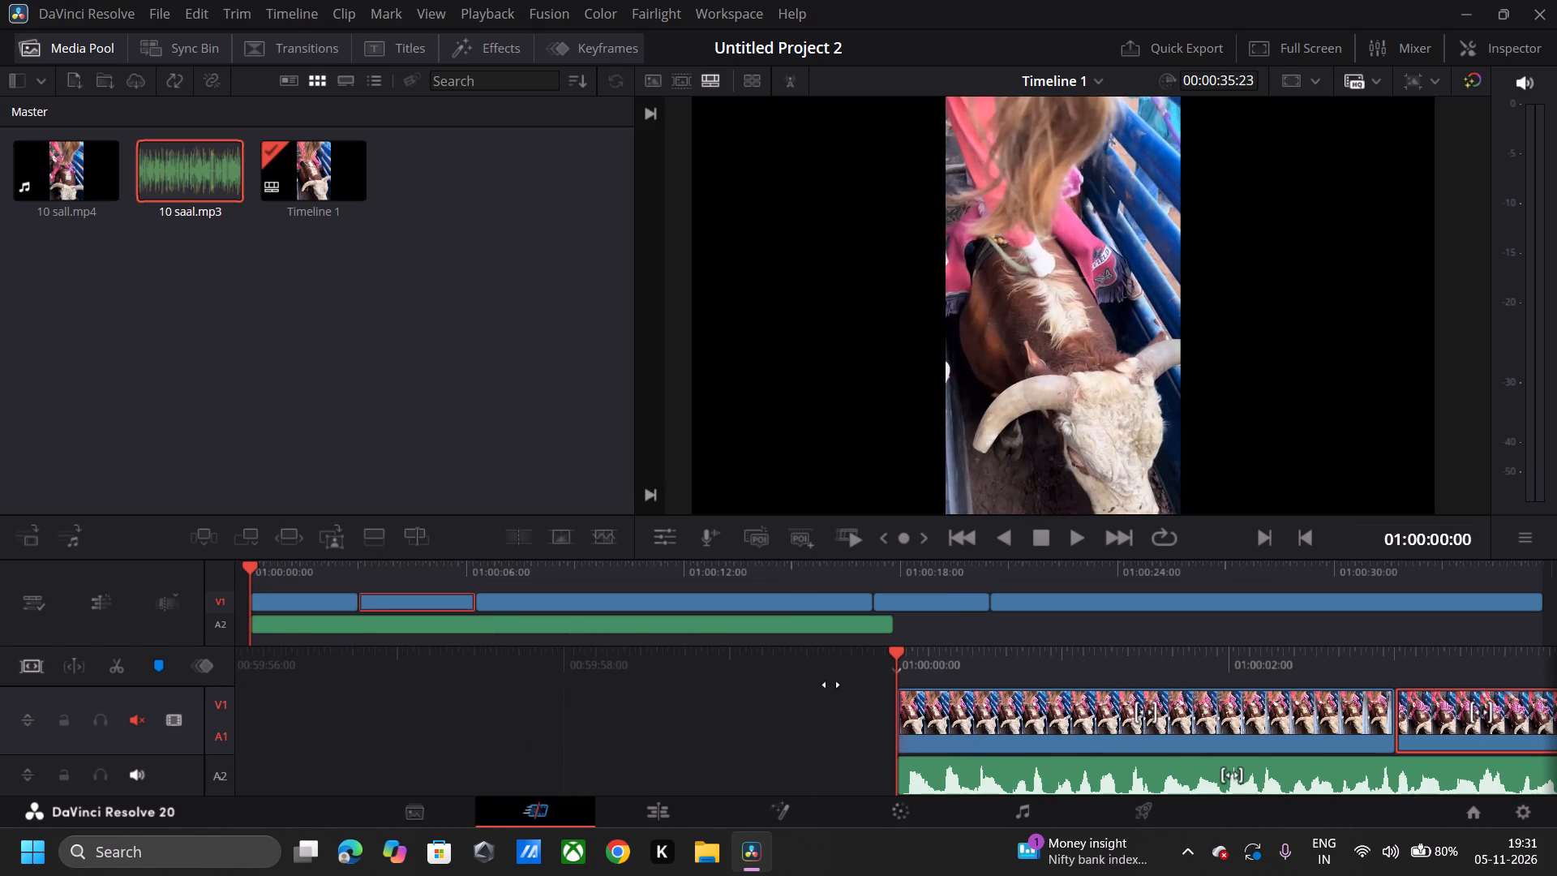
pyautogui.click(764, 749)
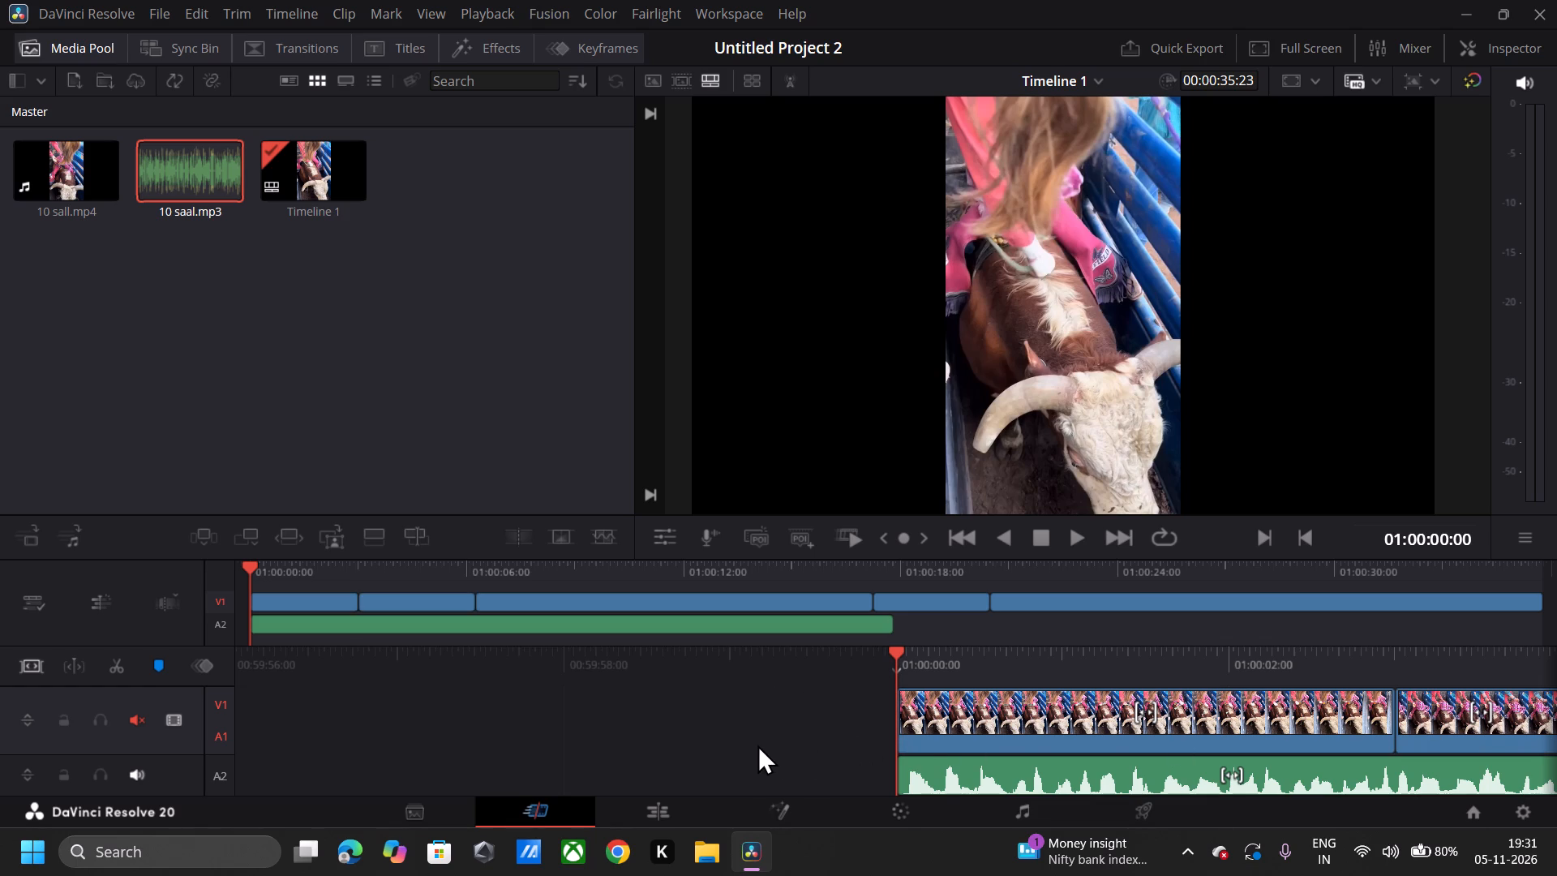
# Play the timeline from its start to just past the first cut at 01:00:03:00 to review the pasted segment.
pyautogui.press('space')
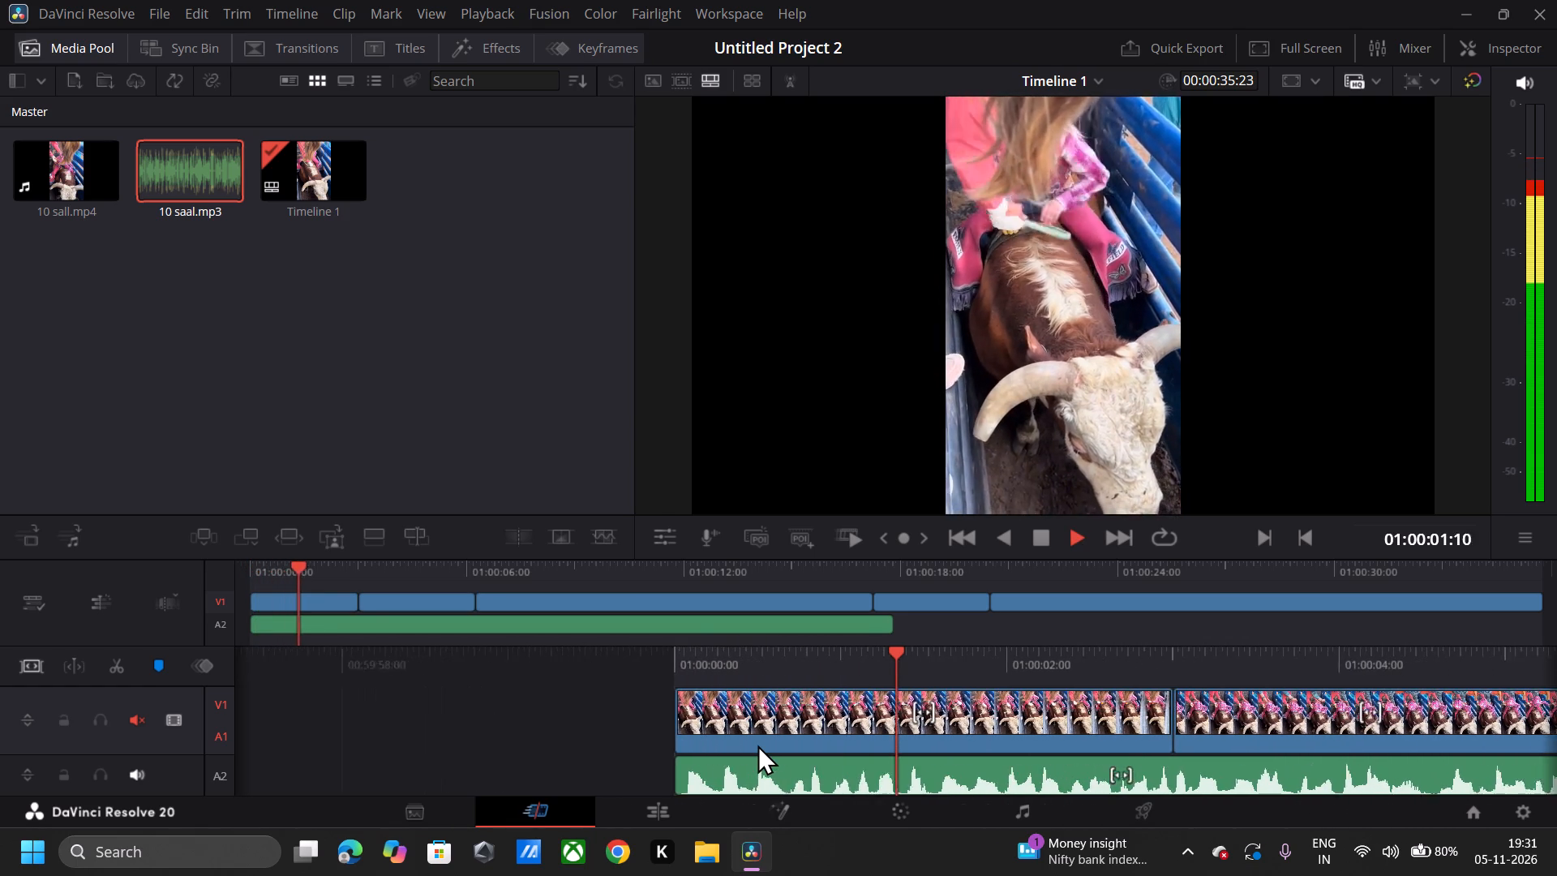
pyautogui.press('space')
pyautogui.press('space')
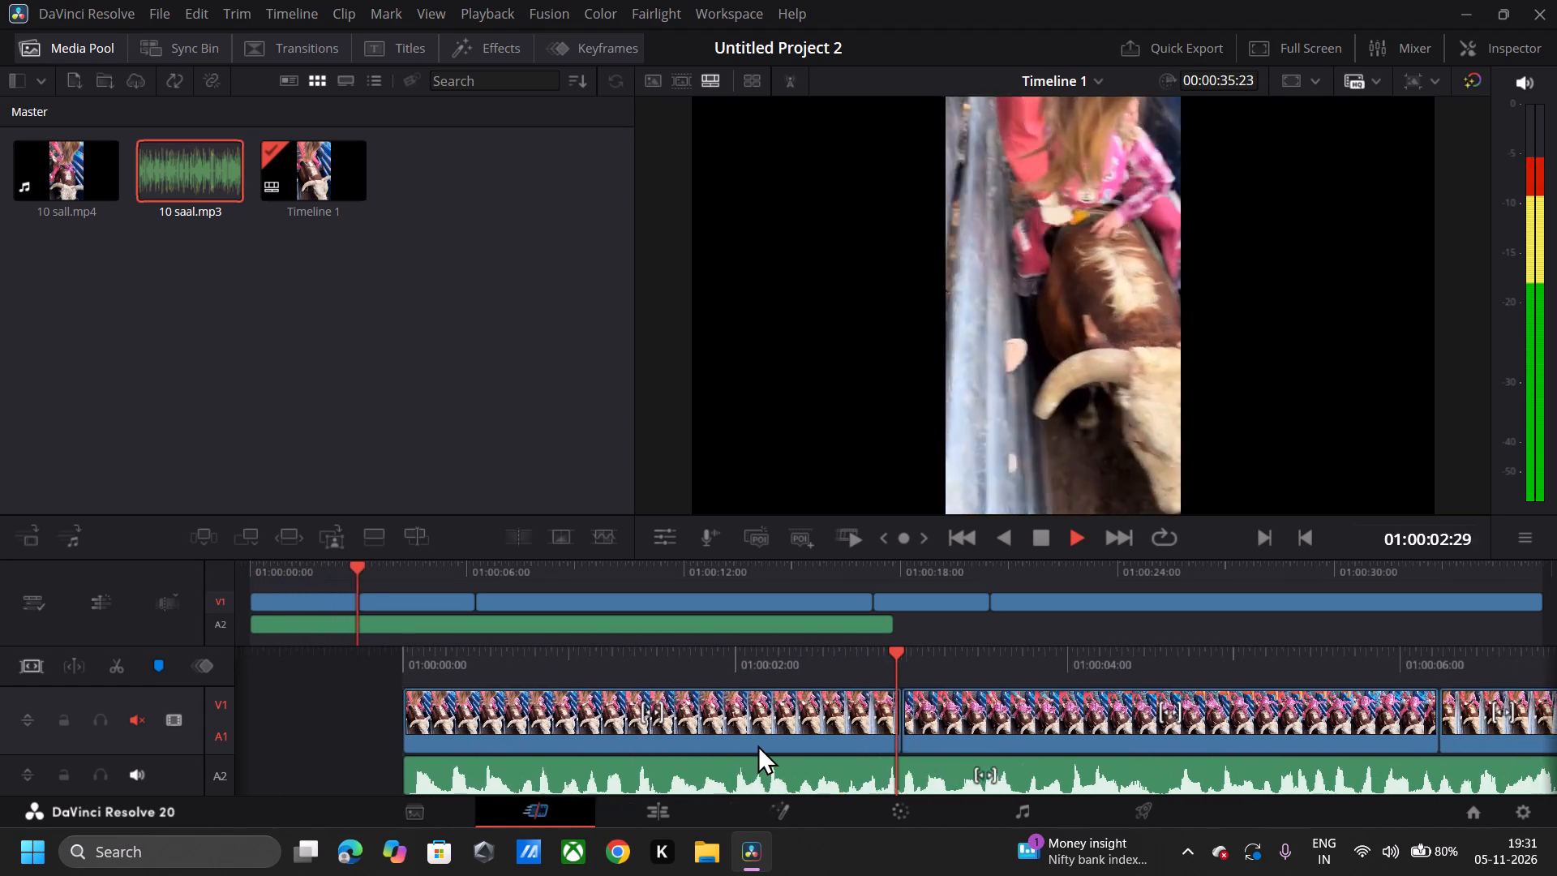
pyautogui.press('space')
# Move the pasted segment on V1 from 01:00:03:00 to the timeline's start, overwriting the original opening clip.
pyautogui.moveTo(1012, 702); pyautogui.dragTo(595, 712)
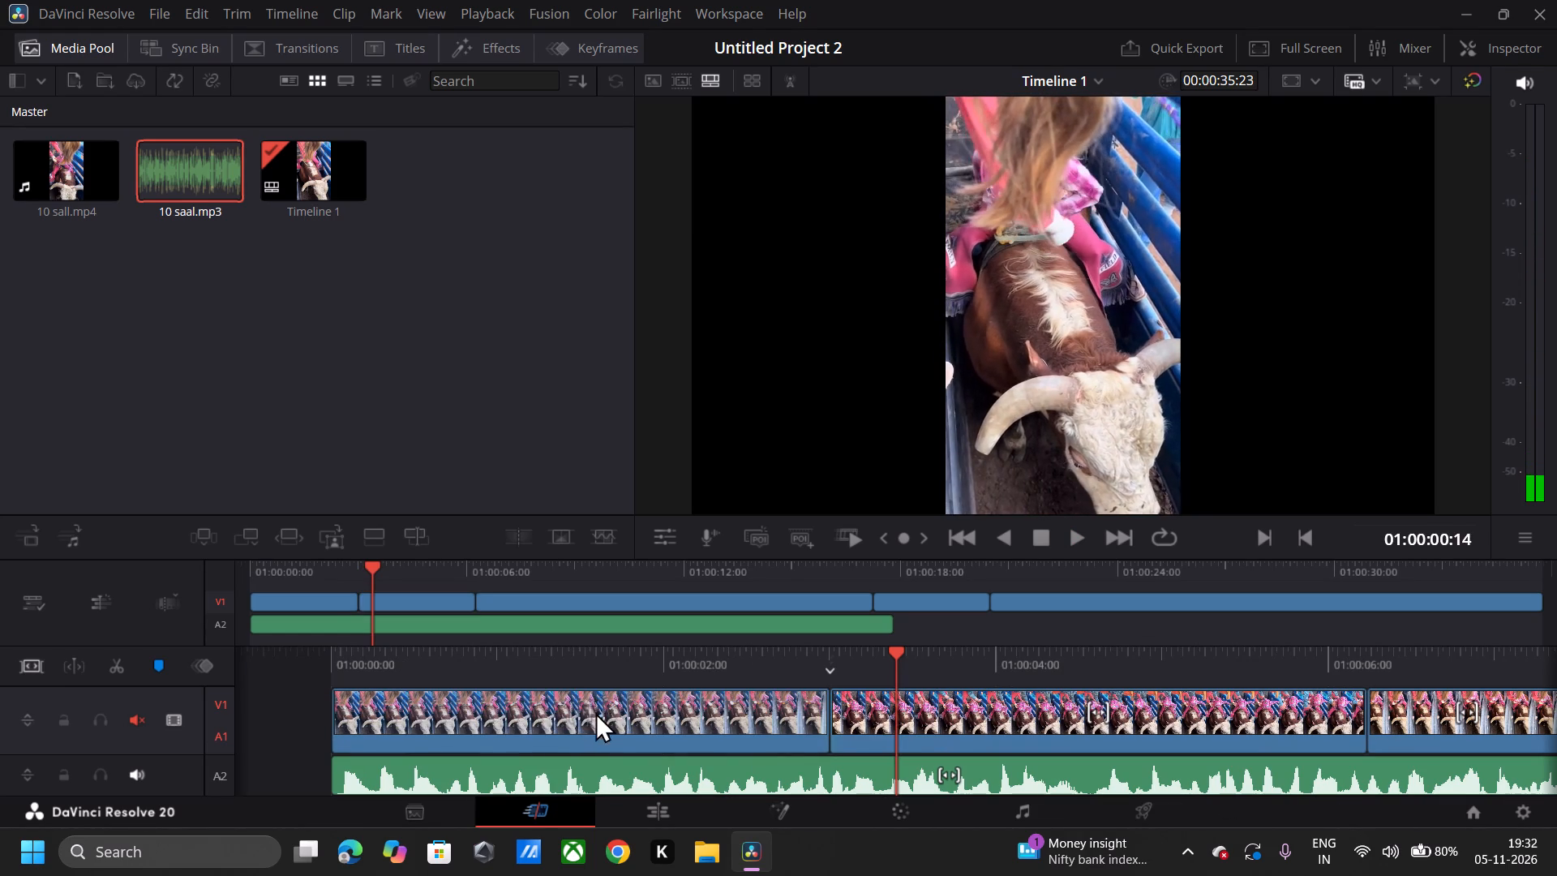
pyautogui.moveTo(595, 712); pyautogui.dragTo(486, 702)
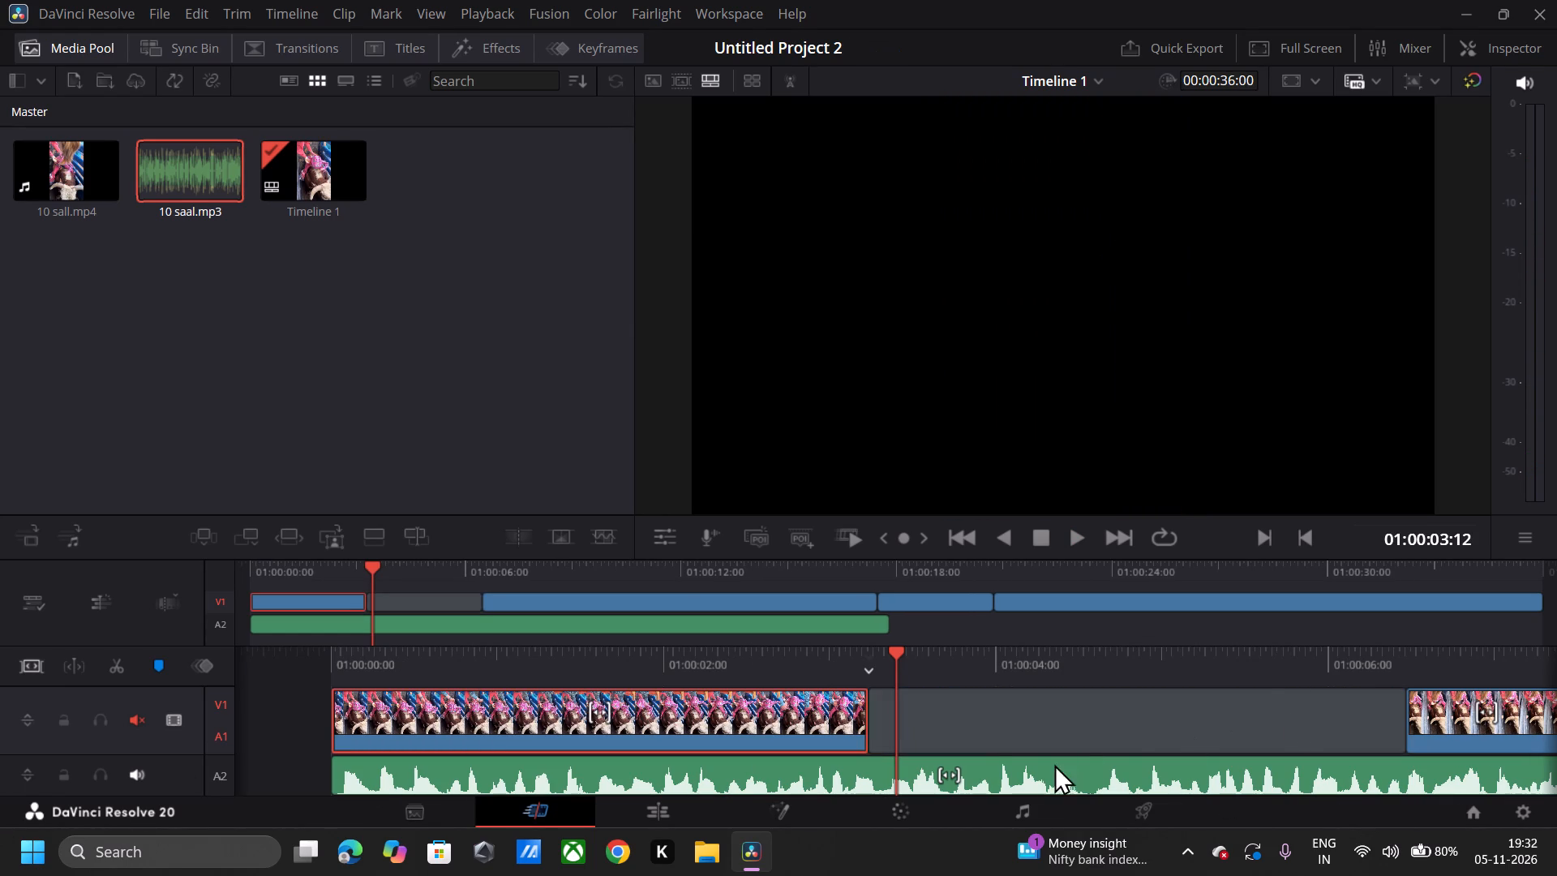
pyautogui.click(1028, 728)
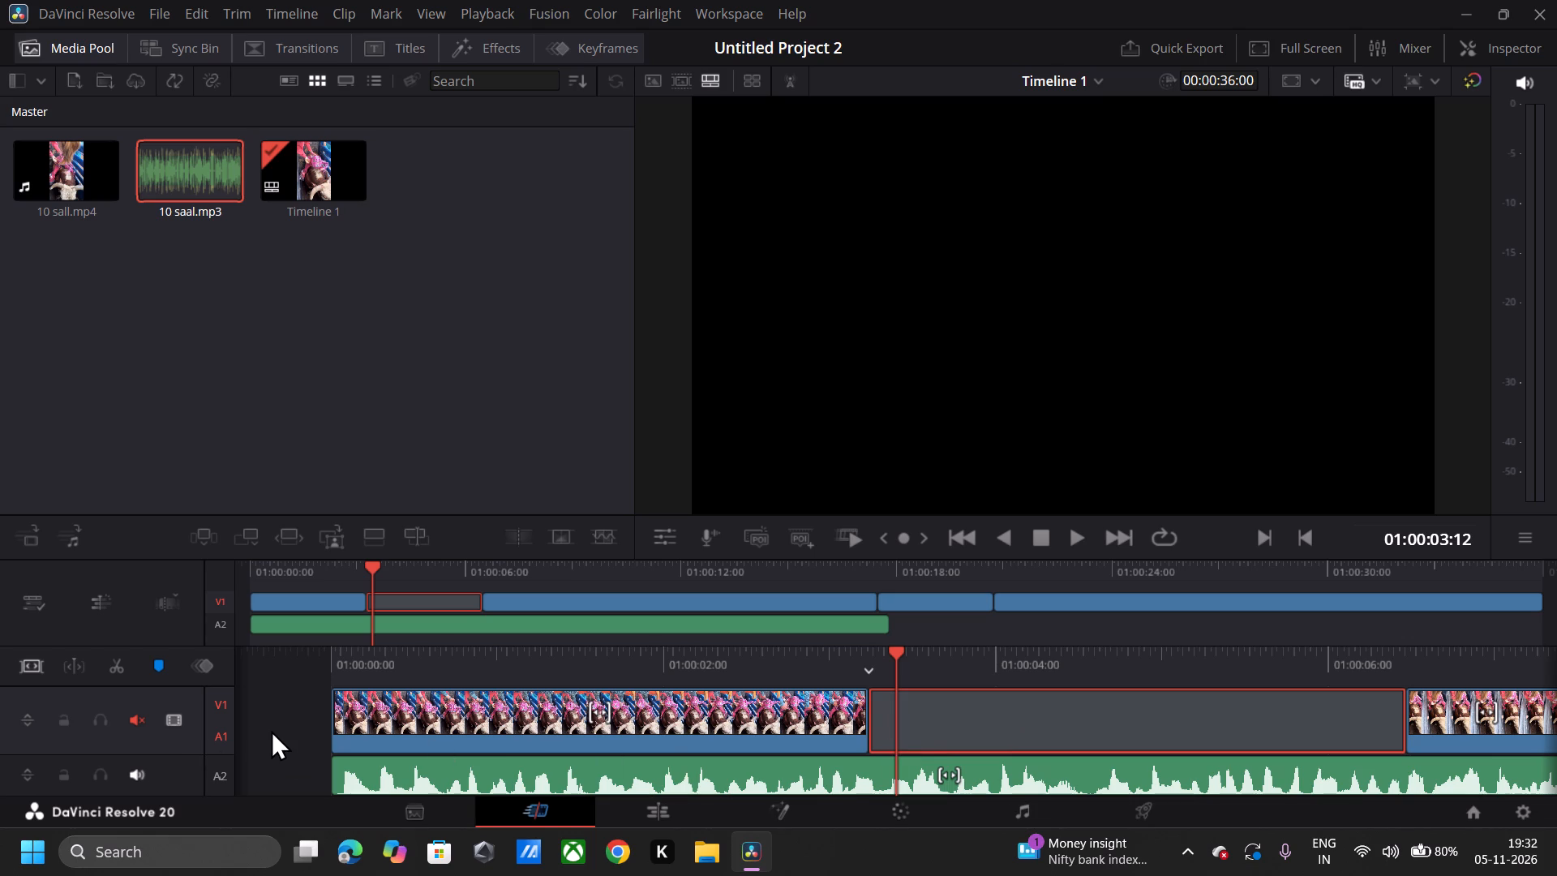
pyautogui.click(271, 730)
pyautogui.doubleClick(268, 730)
pyautogui.click(290, 702)
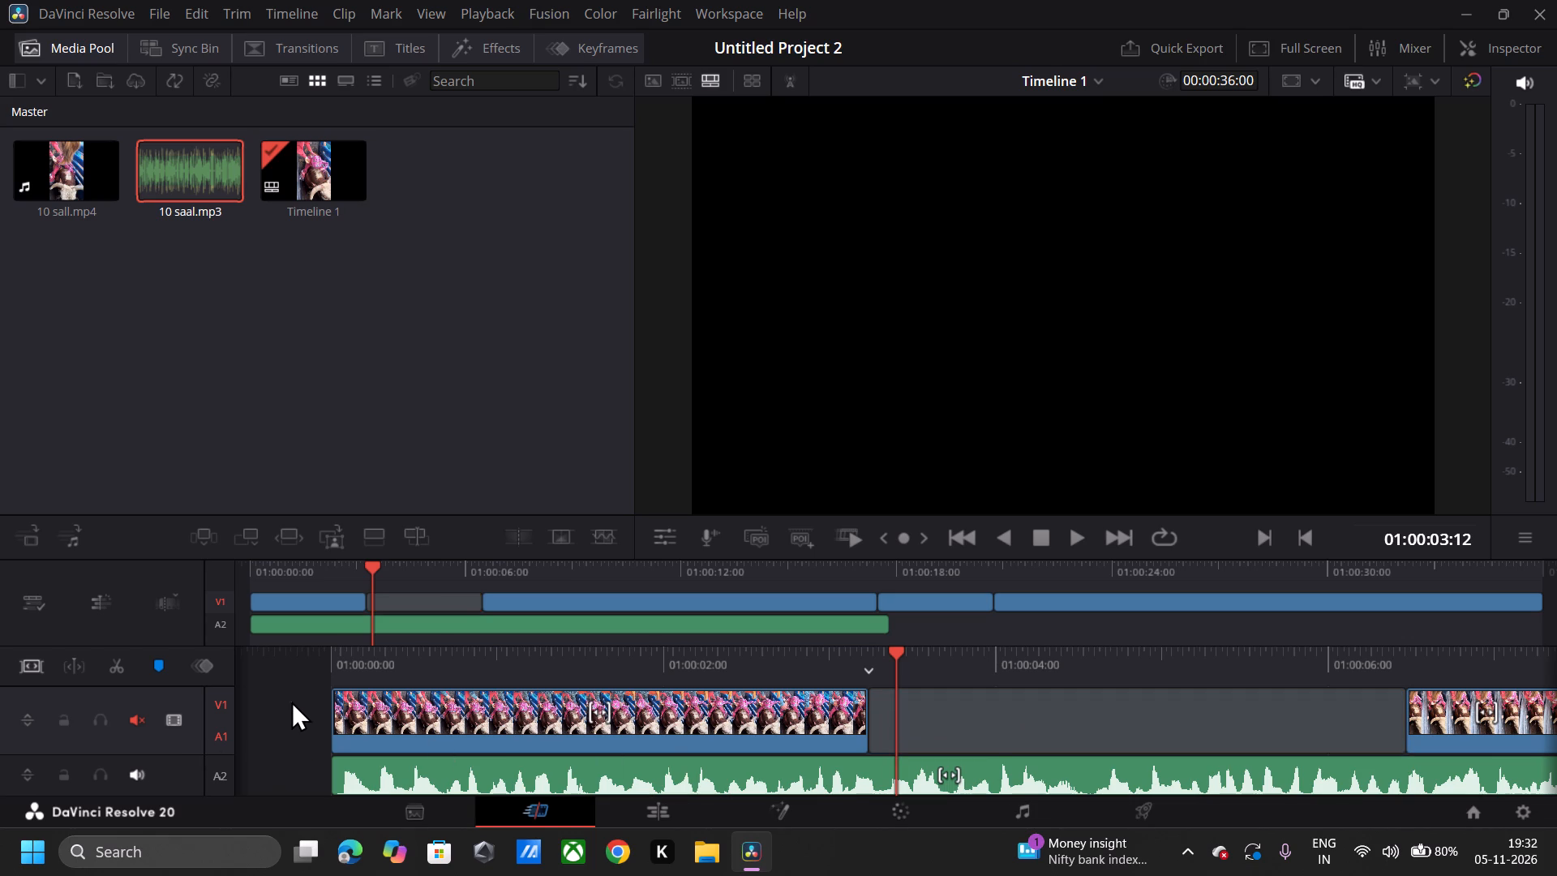
# Play the timeline from its start to about 01:00:05:11 to review the new opening segment and the gap after it.
pyautogui.moveTo(524, 668); pyautogui.dragTo(1556, 523)
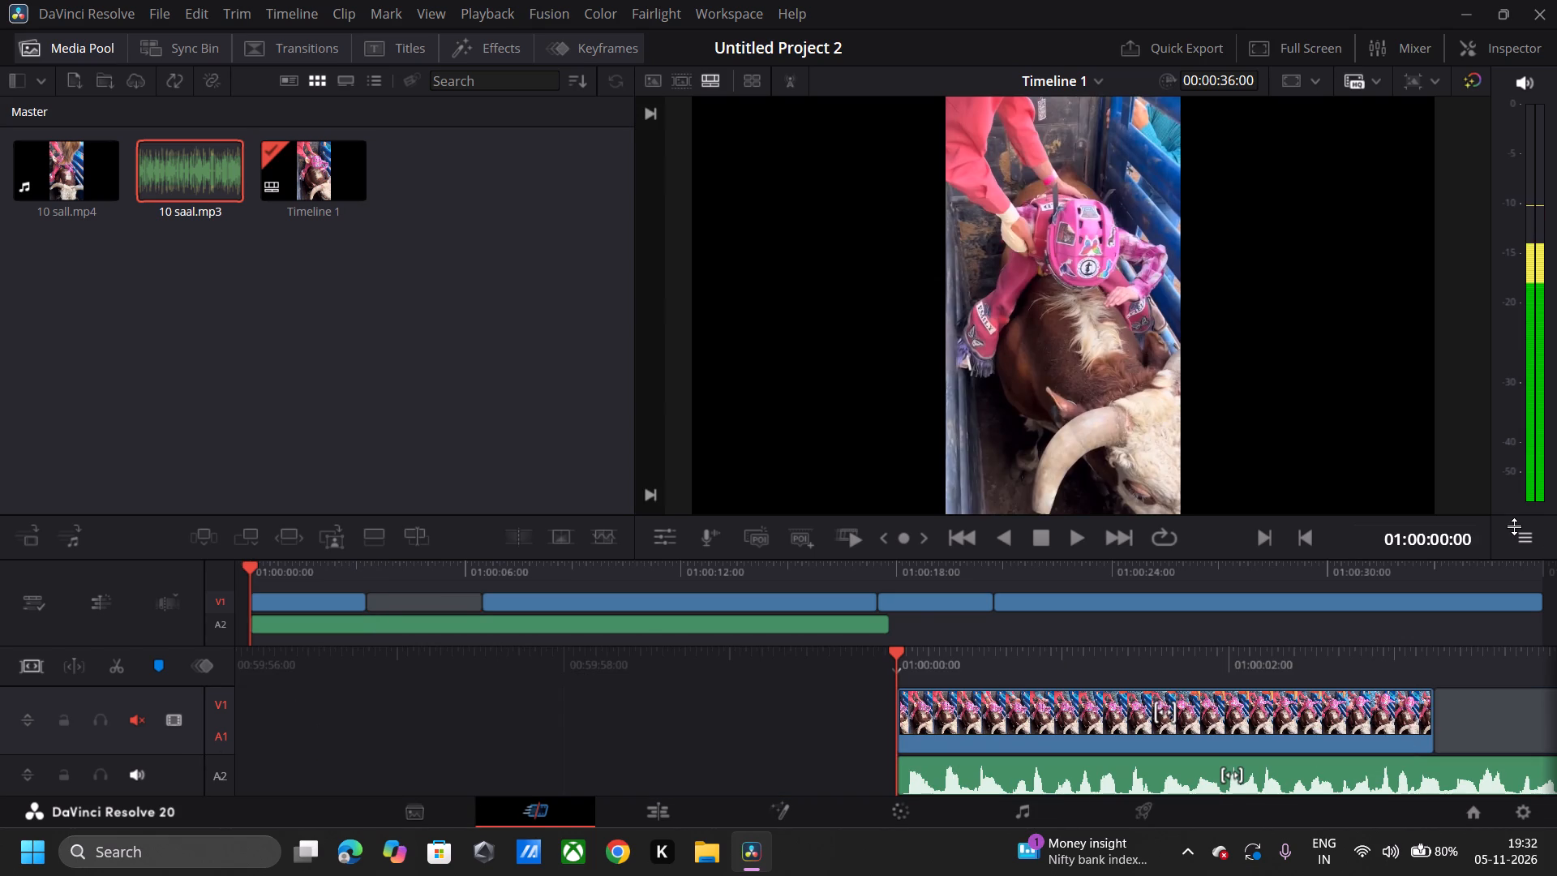
pyautogui.press('space')
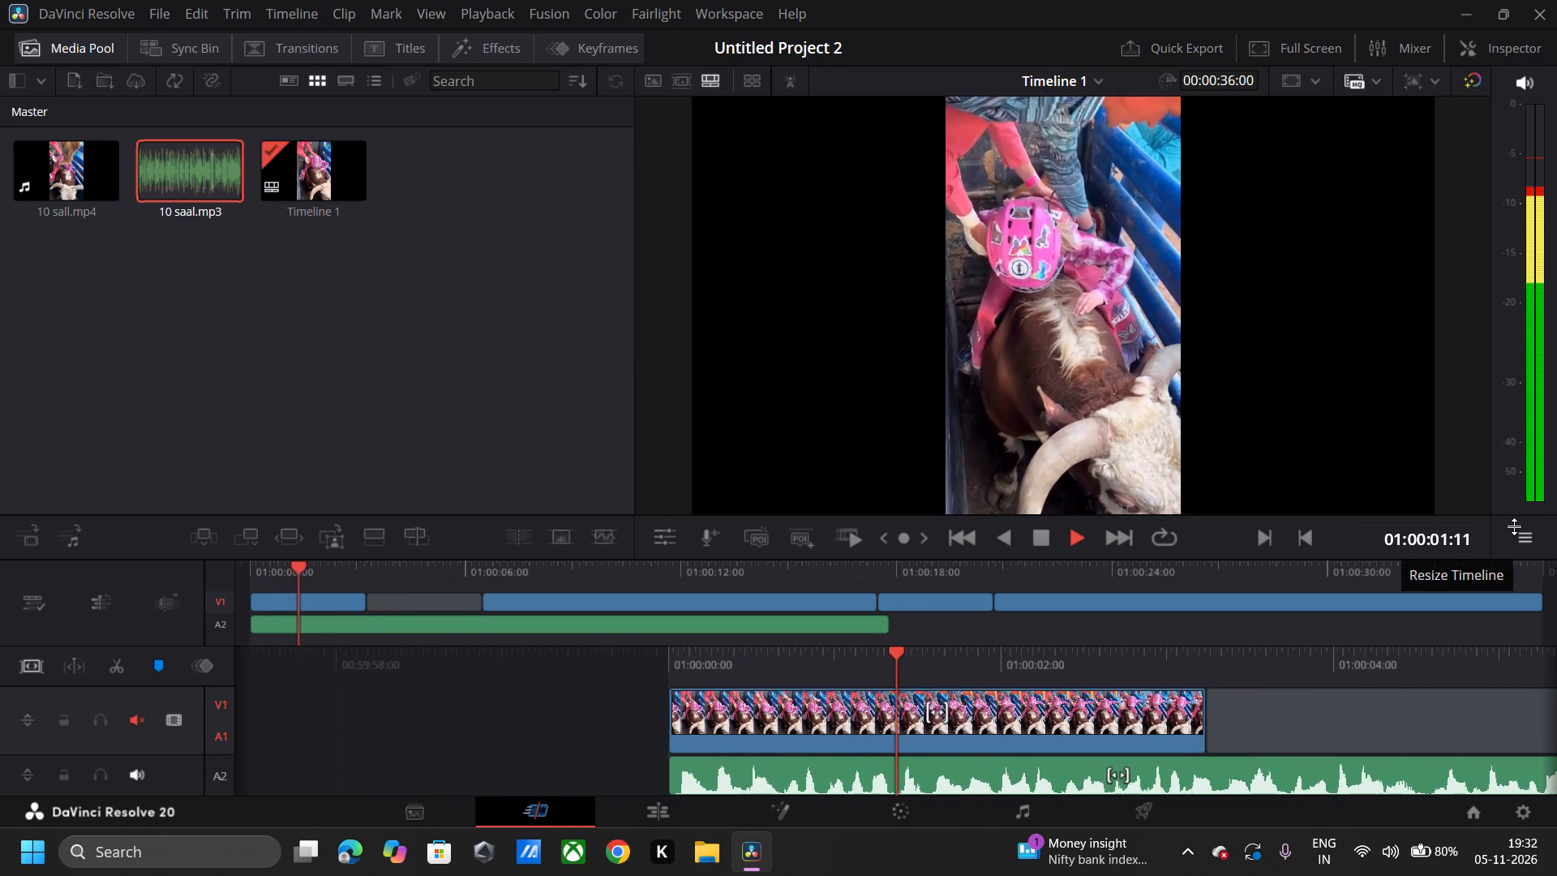
pyautogui.press('space')
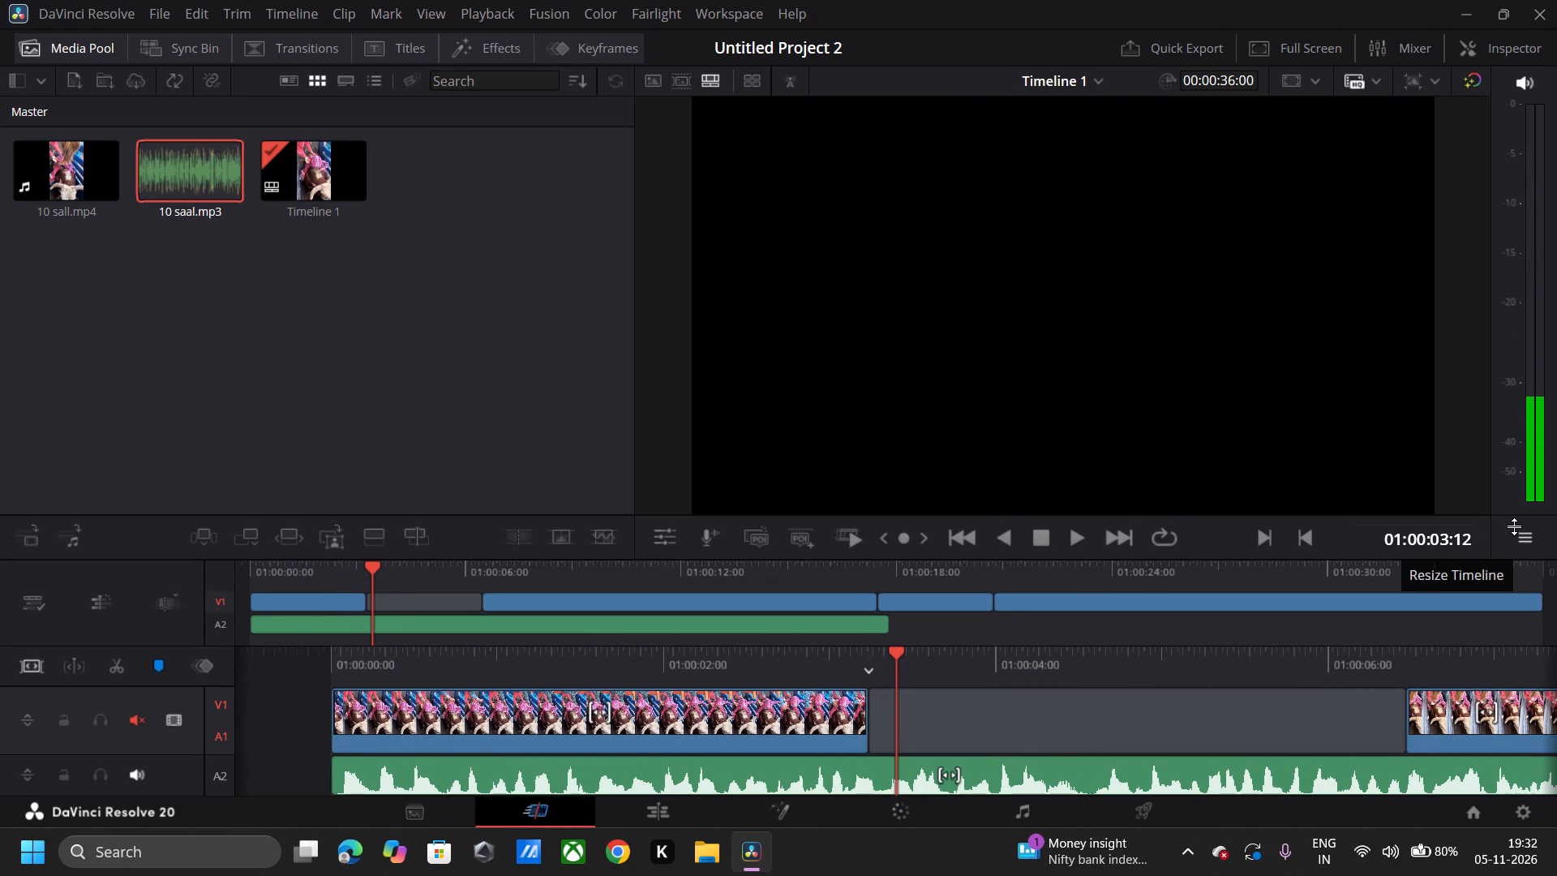
pyautogui.press('space')
pyautogui.press('space')
pyautogui.press('space')
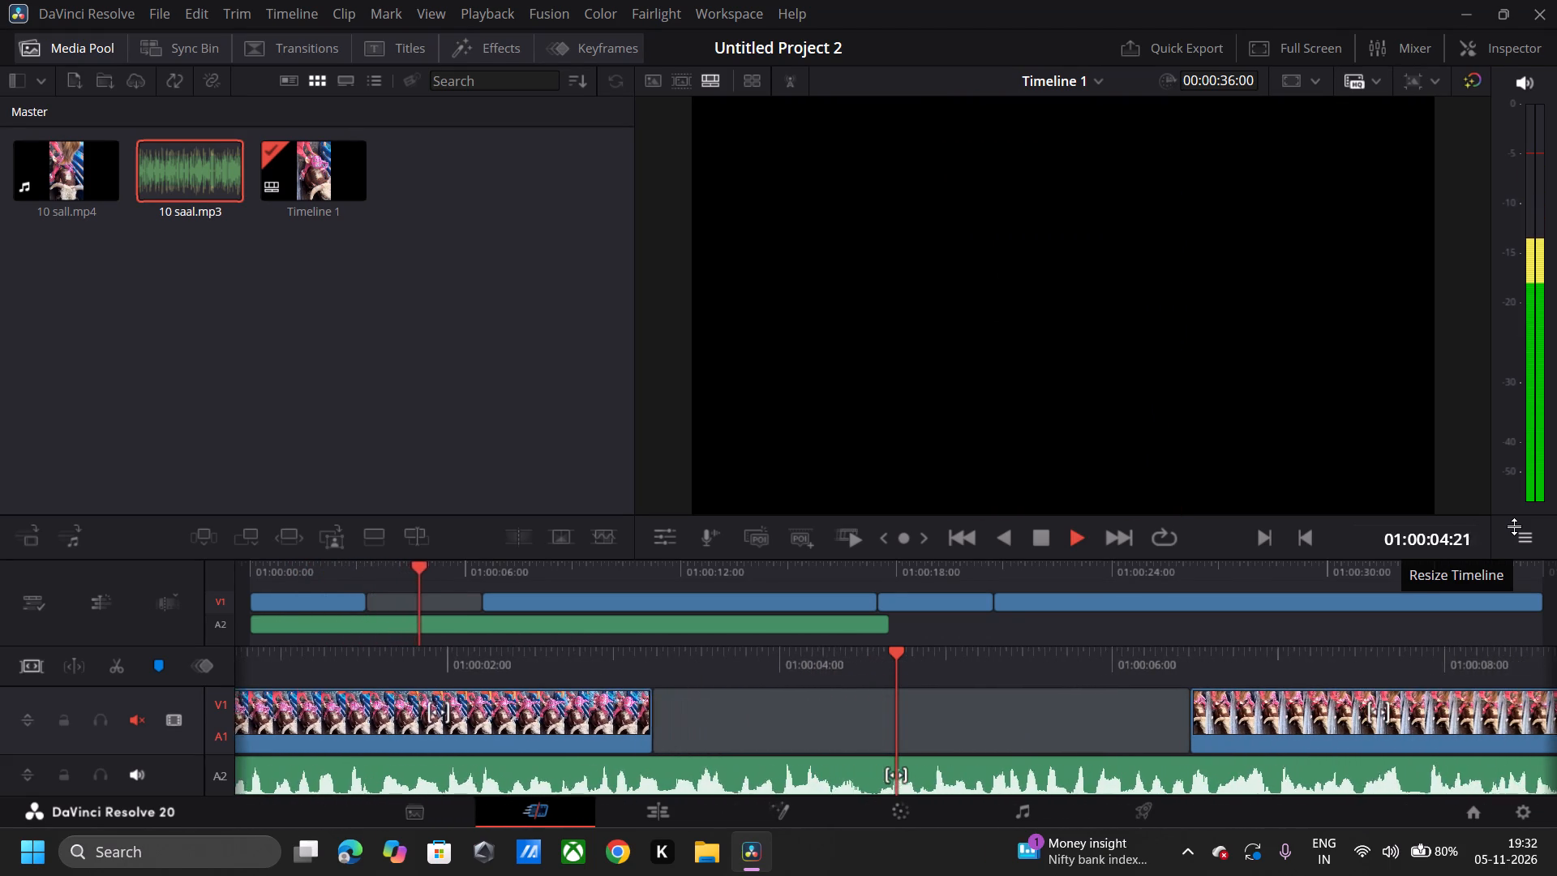
pyautogui.press('space')
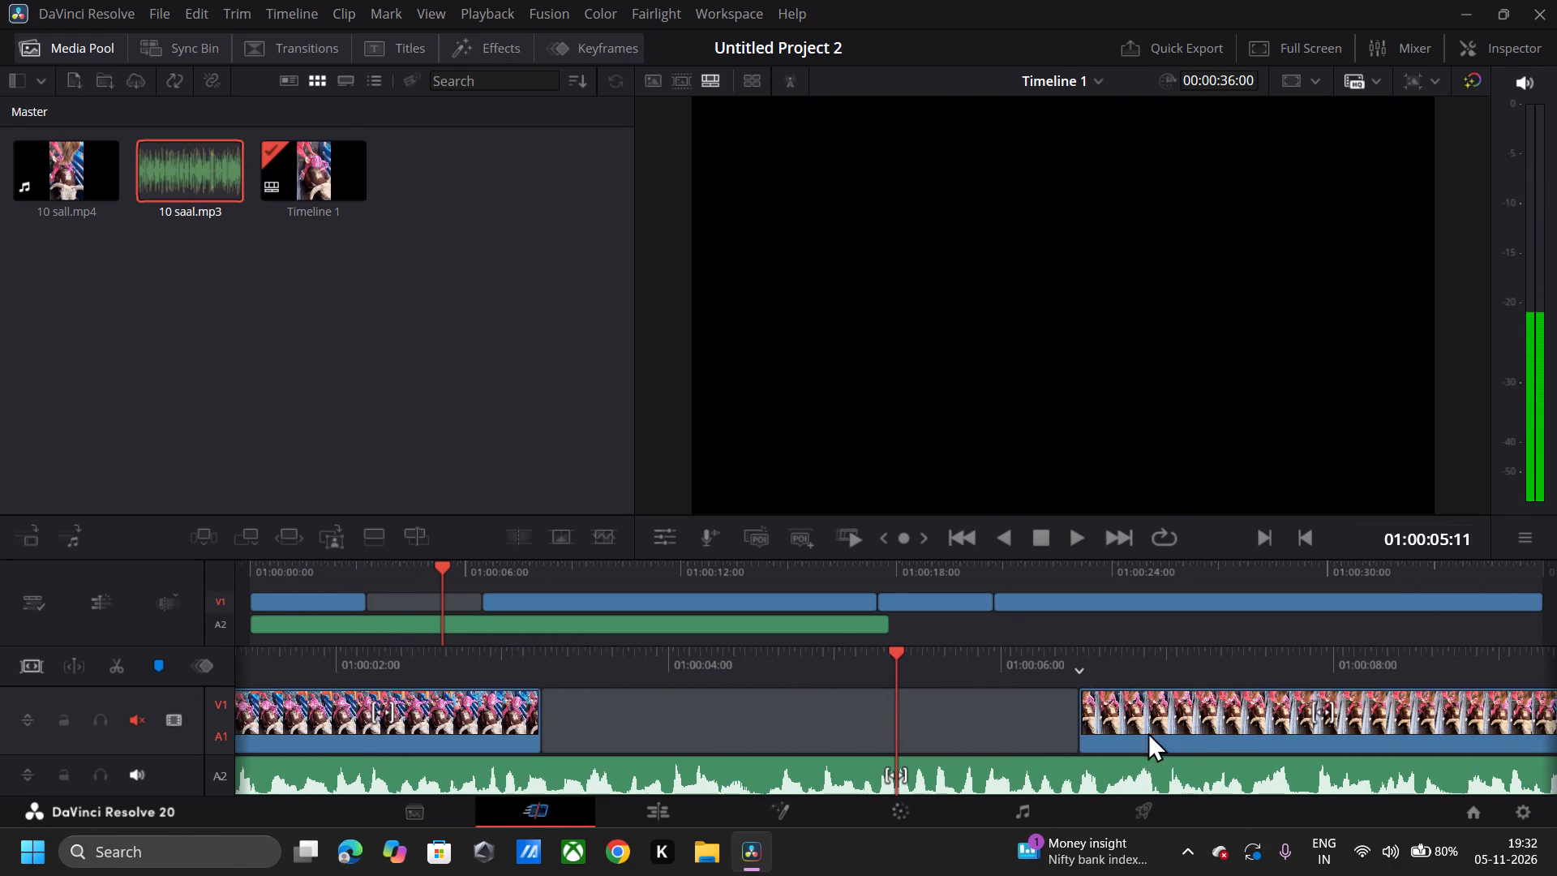
# Delete the gap on V1 after the opening segment so the following clips close up against it.
pyautogui.moveTo(1129, 725); pyautogui.dragTo(311, 863)
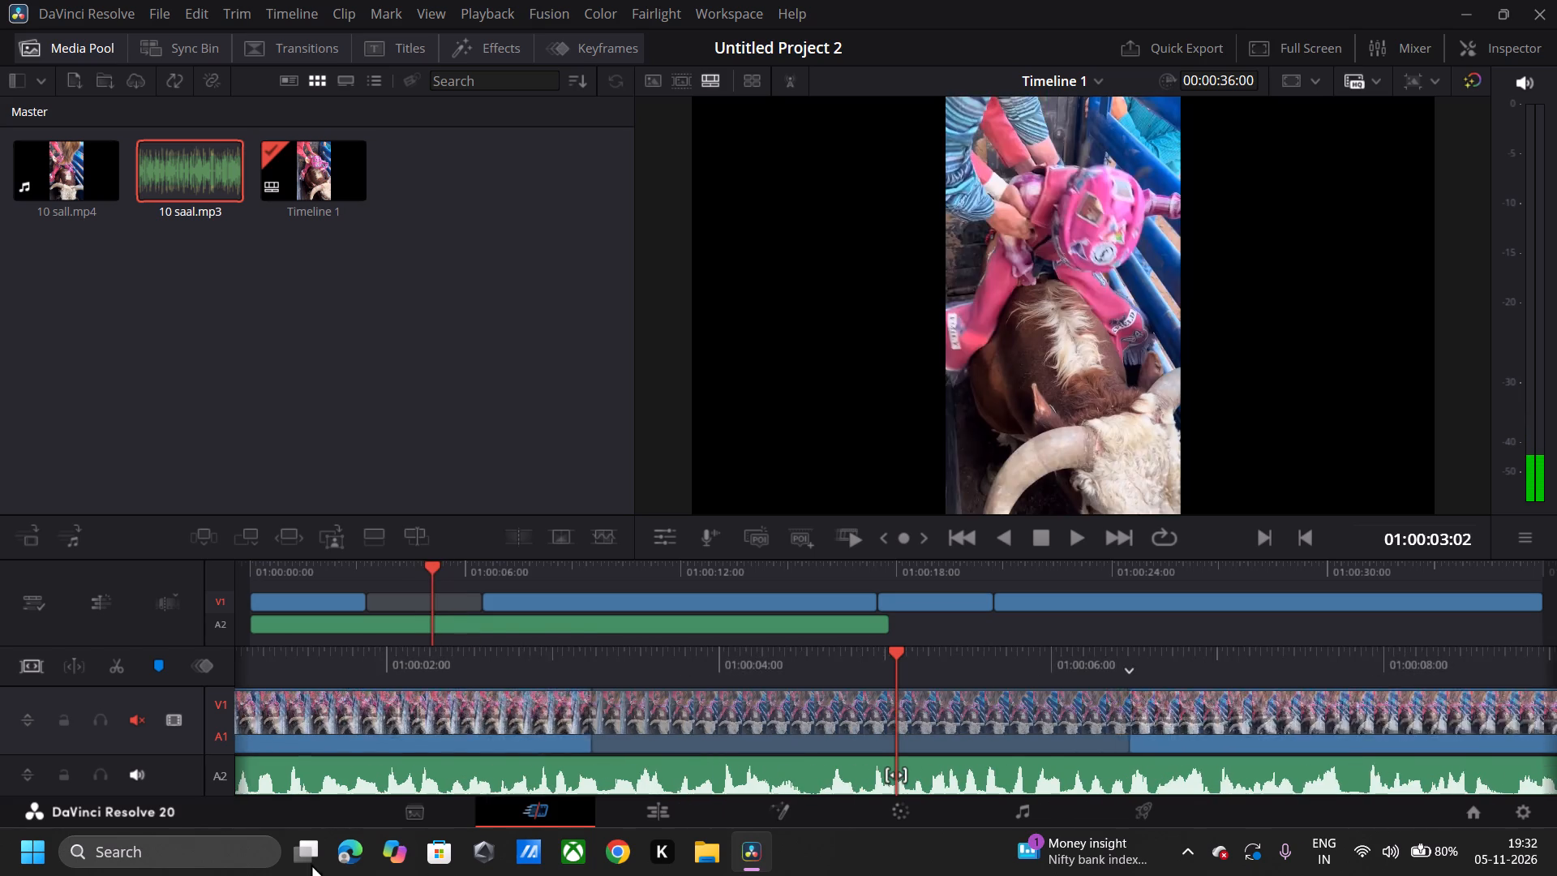
pyautogui.moveTo(311, 863); pyautogui.dragTo(641, 805)
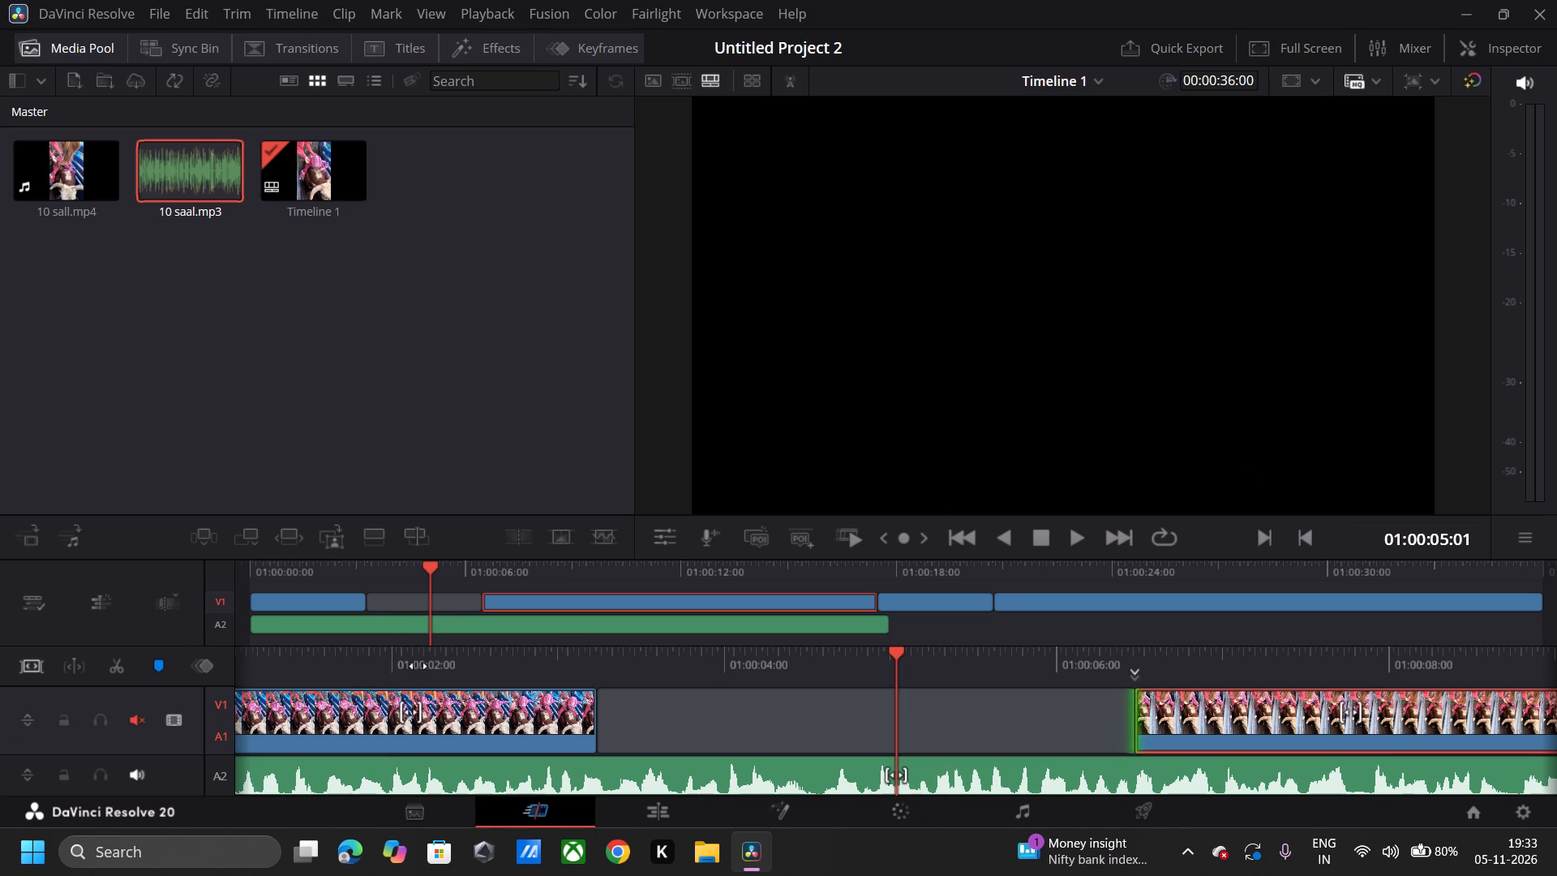
pyautogui.moveTo(418, 666); pyautogui.dragTo(1556, 764)
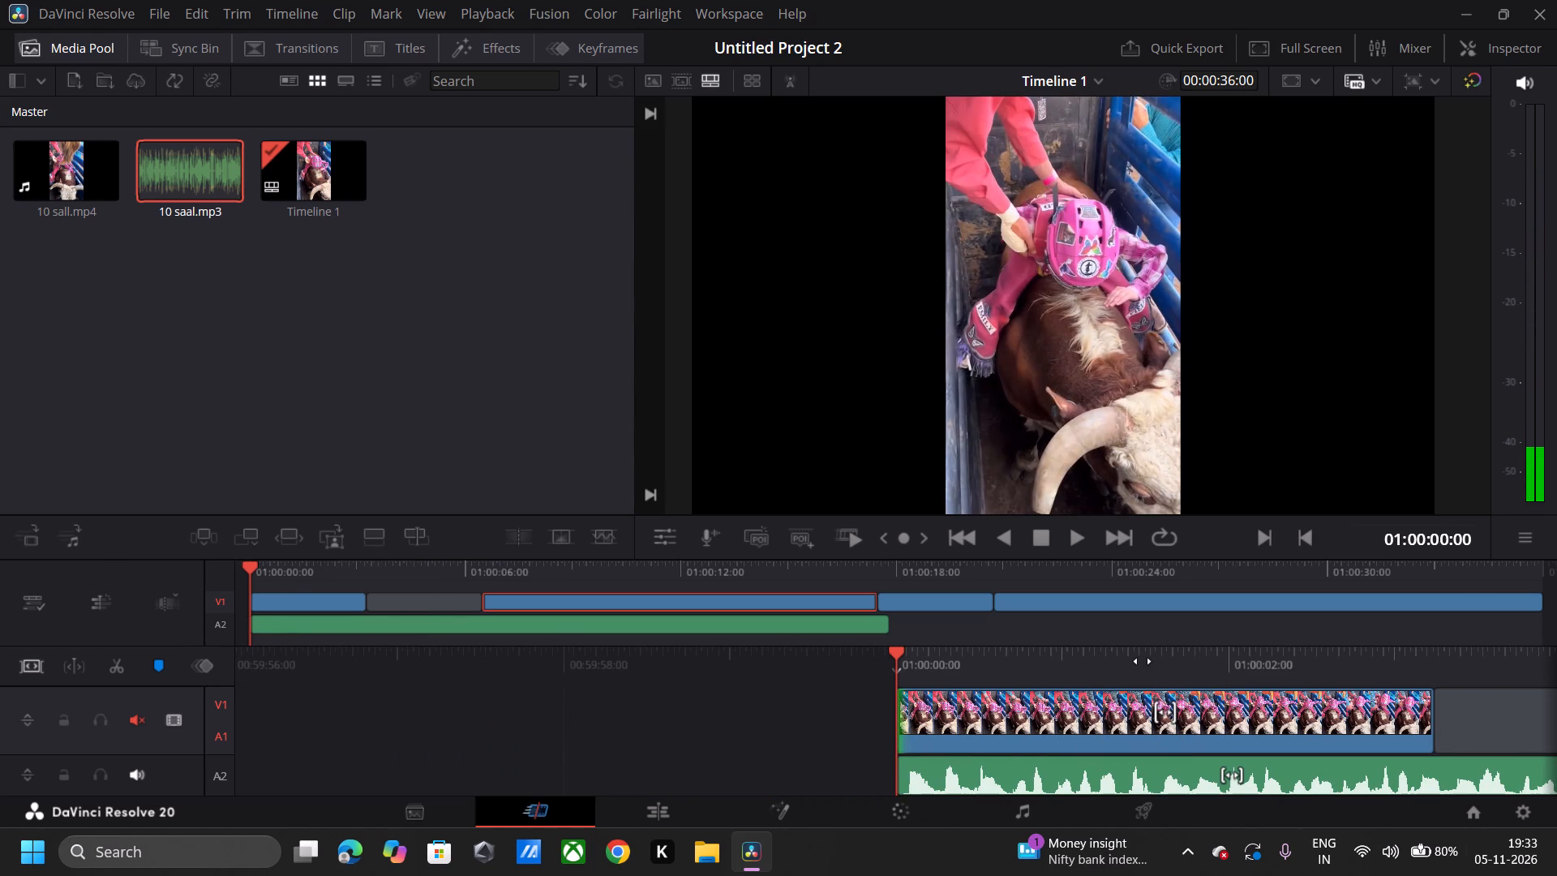
pyautogui.moveTo(1143, 661); pyautogui.dragTo(638, 659)
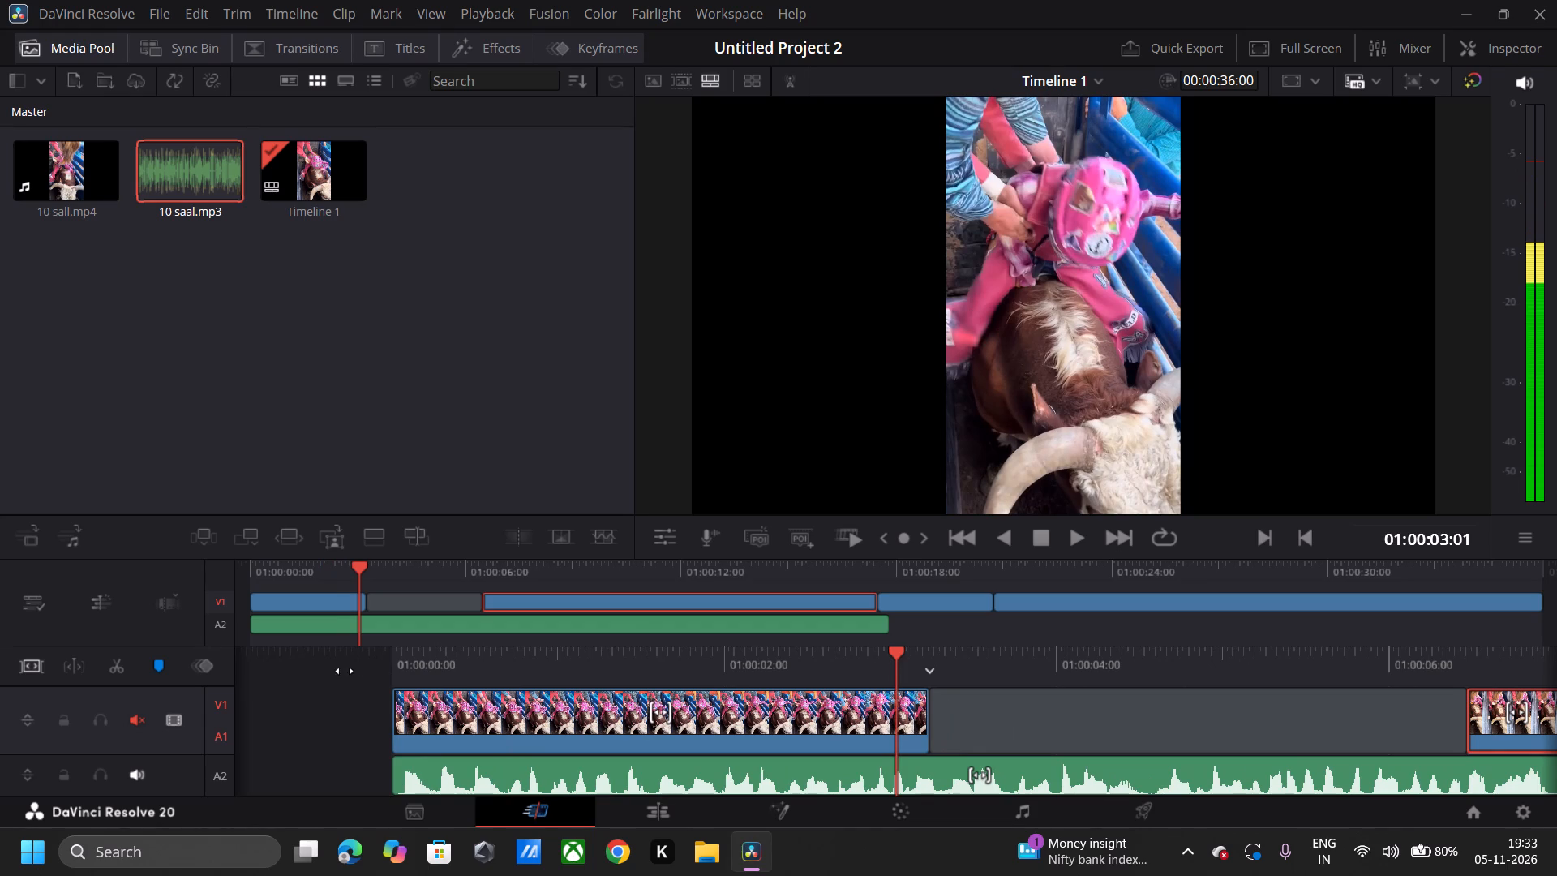
pyautogui.moveTo(989, 697); pyautogui.dragTo(896, 702)
pyautogui.click(1041, 719)
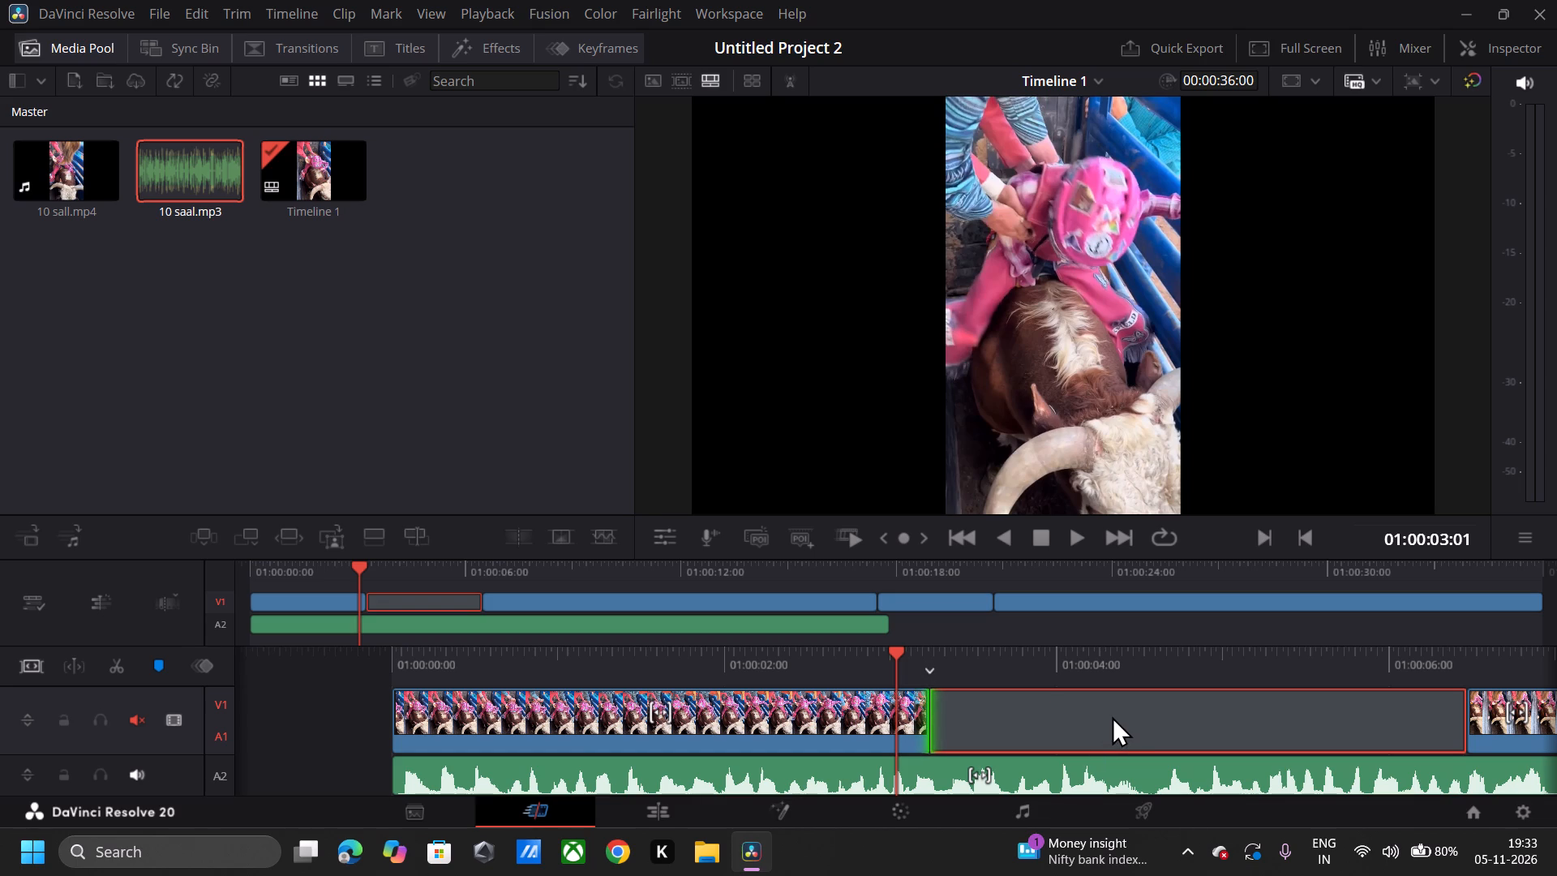
pyautogui.click(1067, 667)
pyautogui.moveTo(1086, 668); pyautogui.dragTo(971, 661)
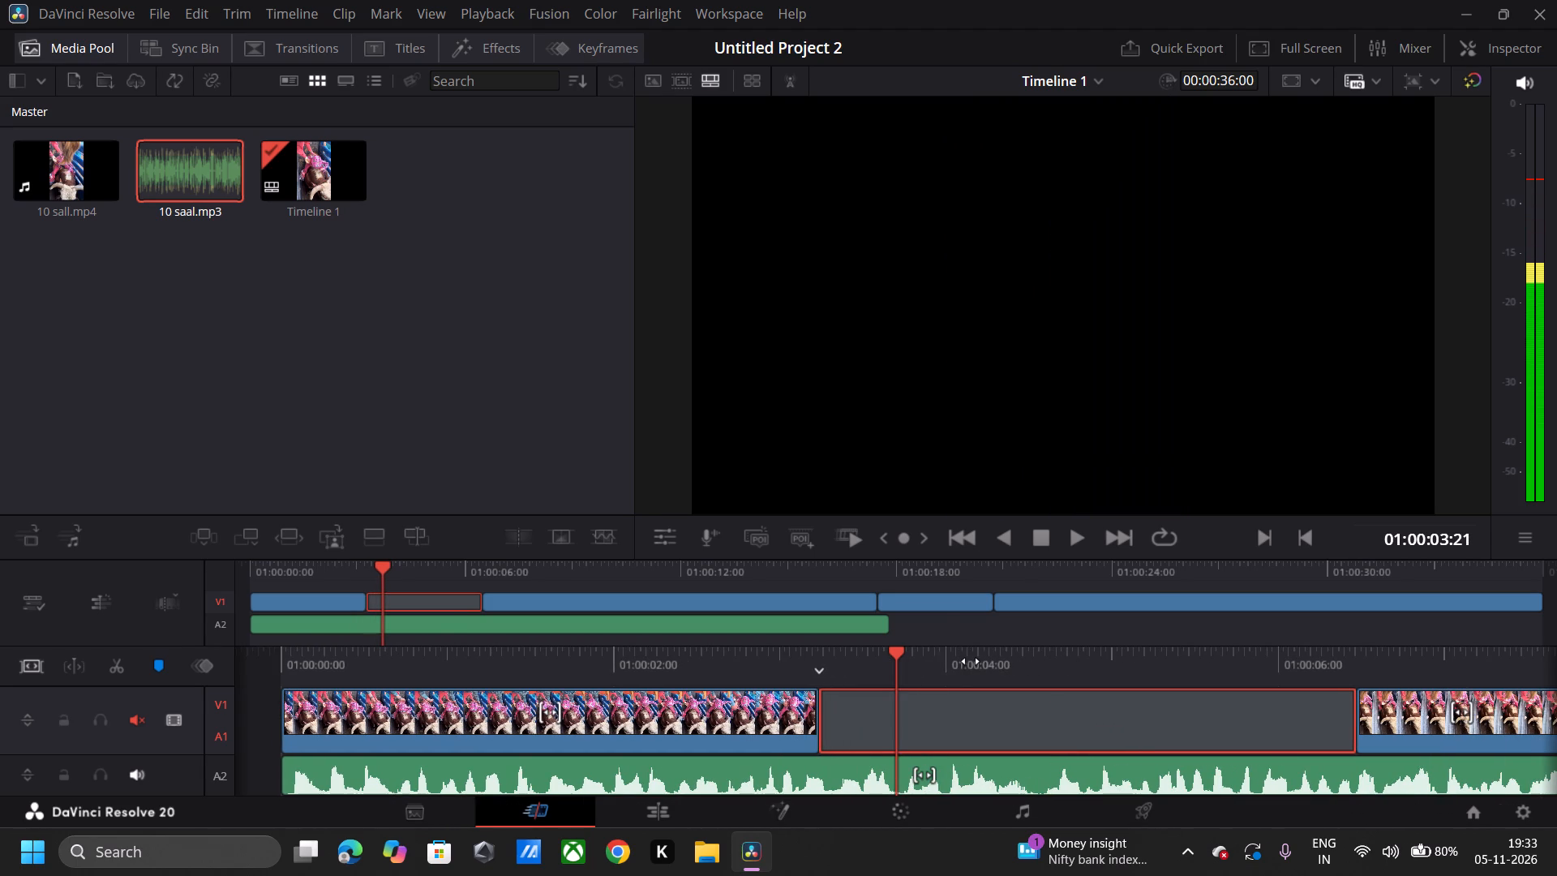
pyautogui.press('BackSpace')
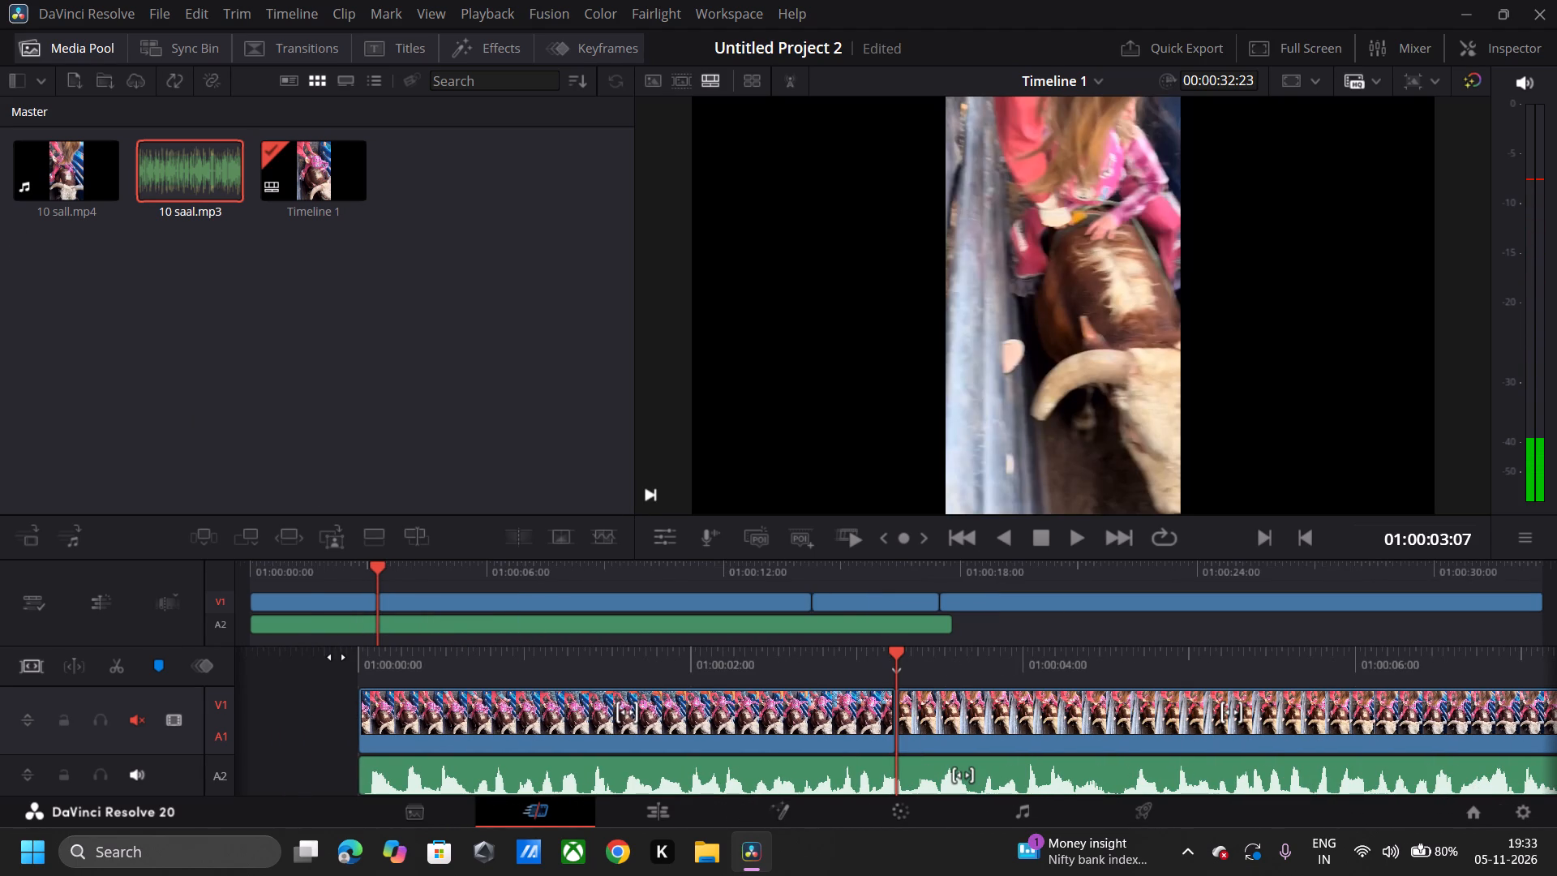
# Play the timeline from its start to about 01:00:03:09 to review the join after the opening segment.
pyautogui.moveTo(354, 661); pyautogui.dragTo(1493, 636)
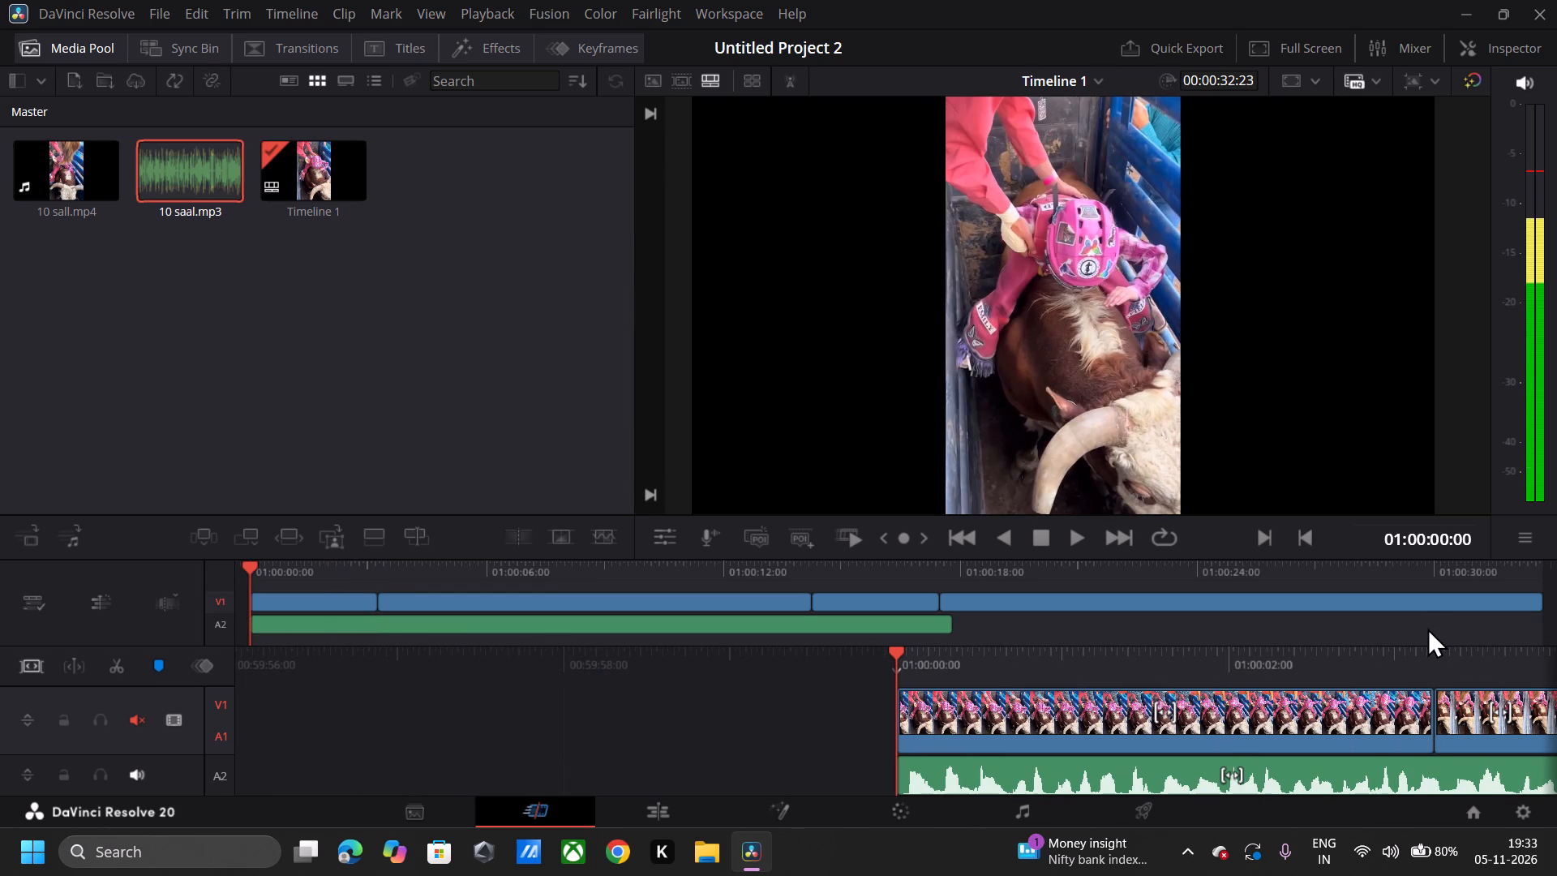
pyautogui.press('space')
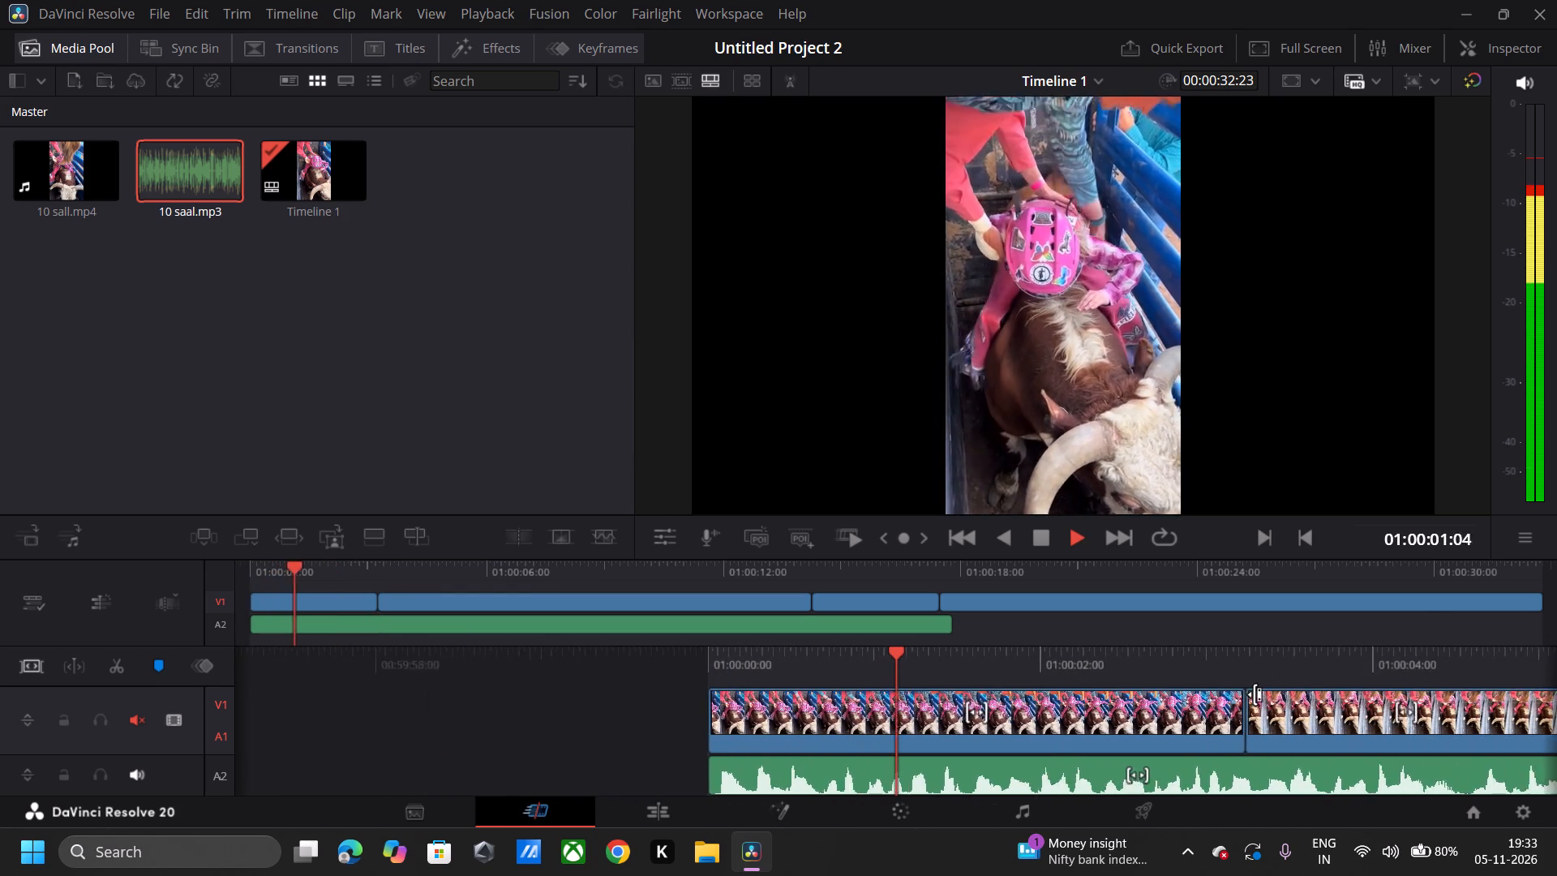
pyautogui.press('space')
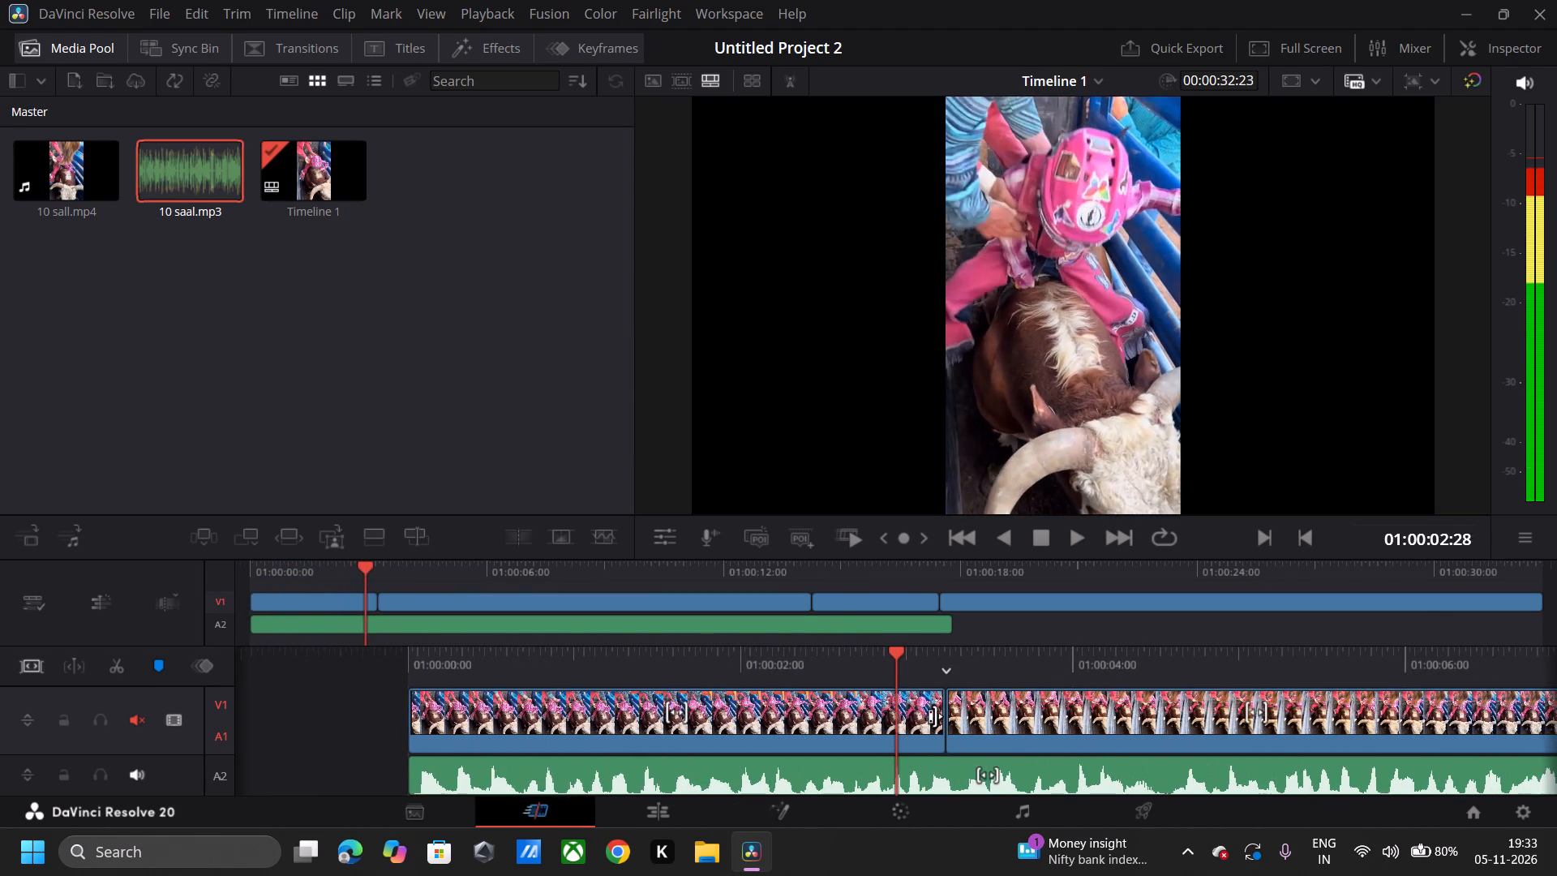
pyautogui.press('space')
pyautogui.press('space')
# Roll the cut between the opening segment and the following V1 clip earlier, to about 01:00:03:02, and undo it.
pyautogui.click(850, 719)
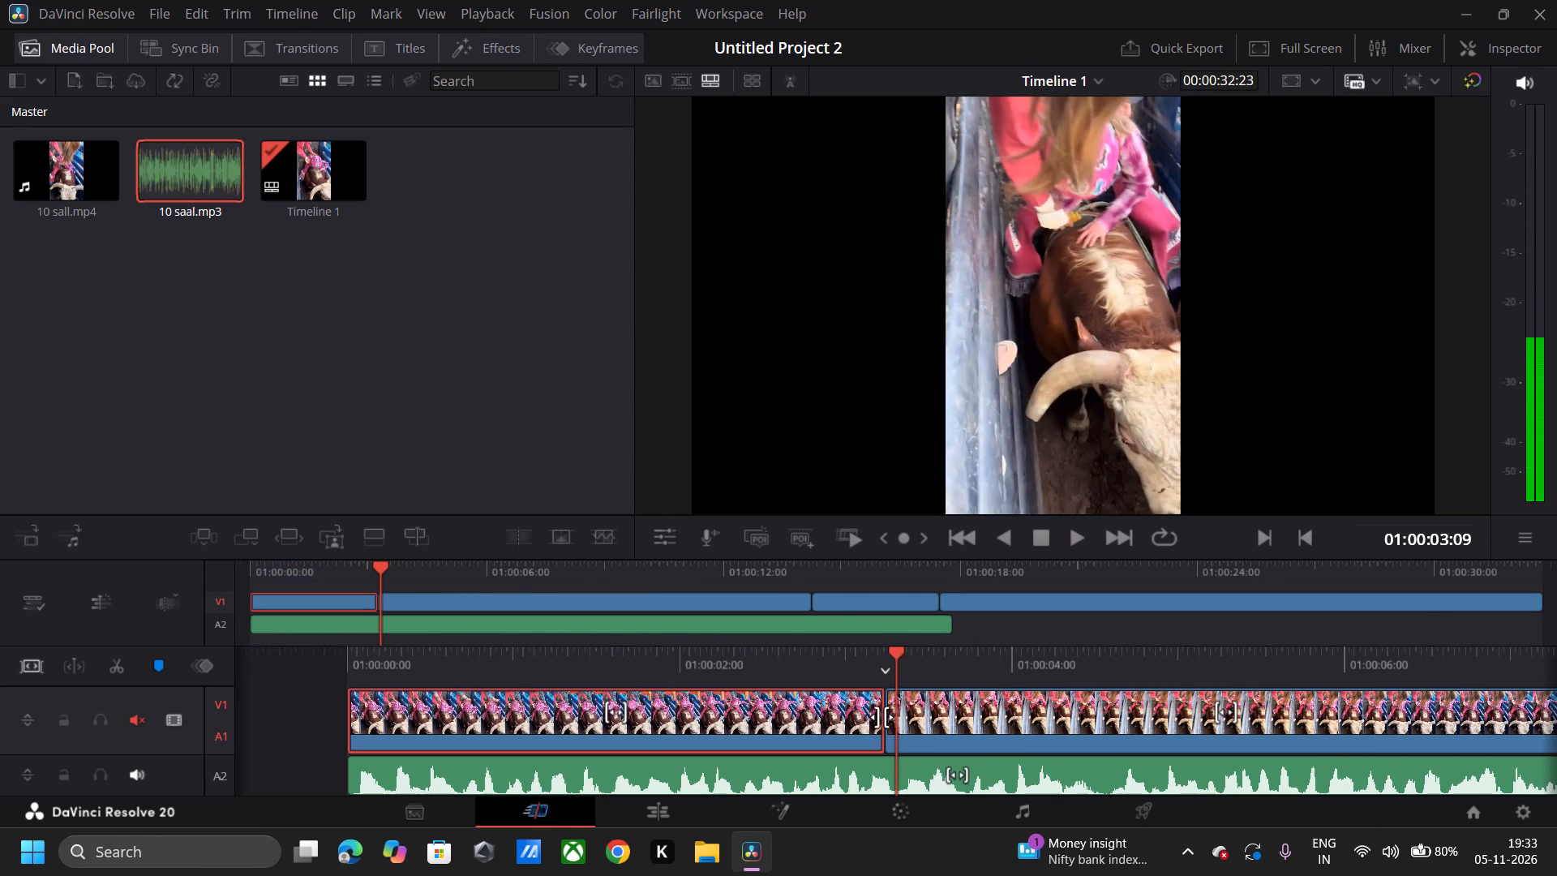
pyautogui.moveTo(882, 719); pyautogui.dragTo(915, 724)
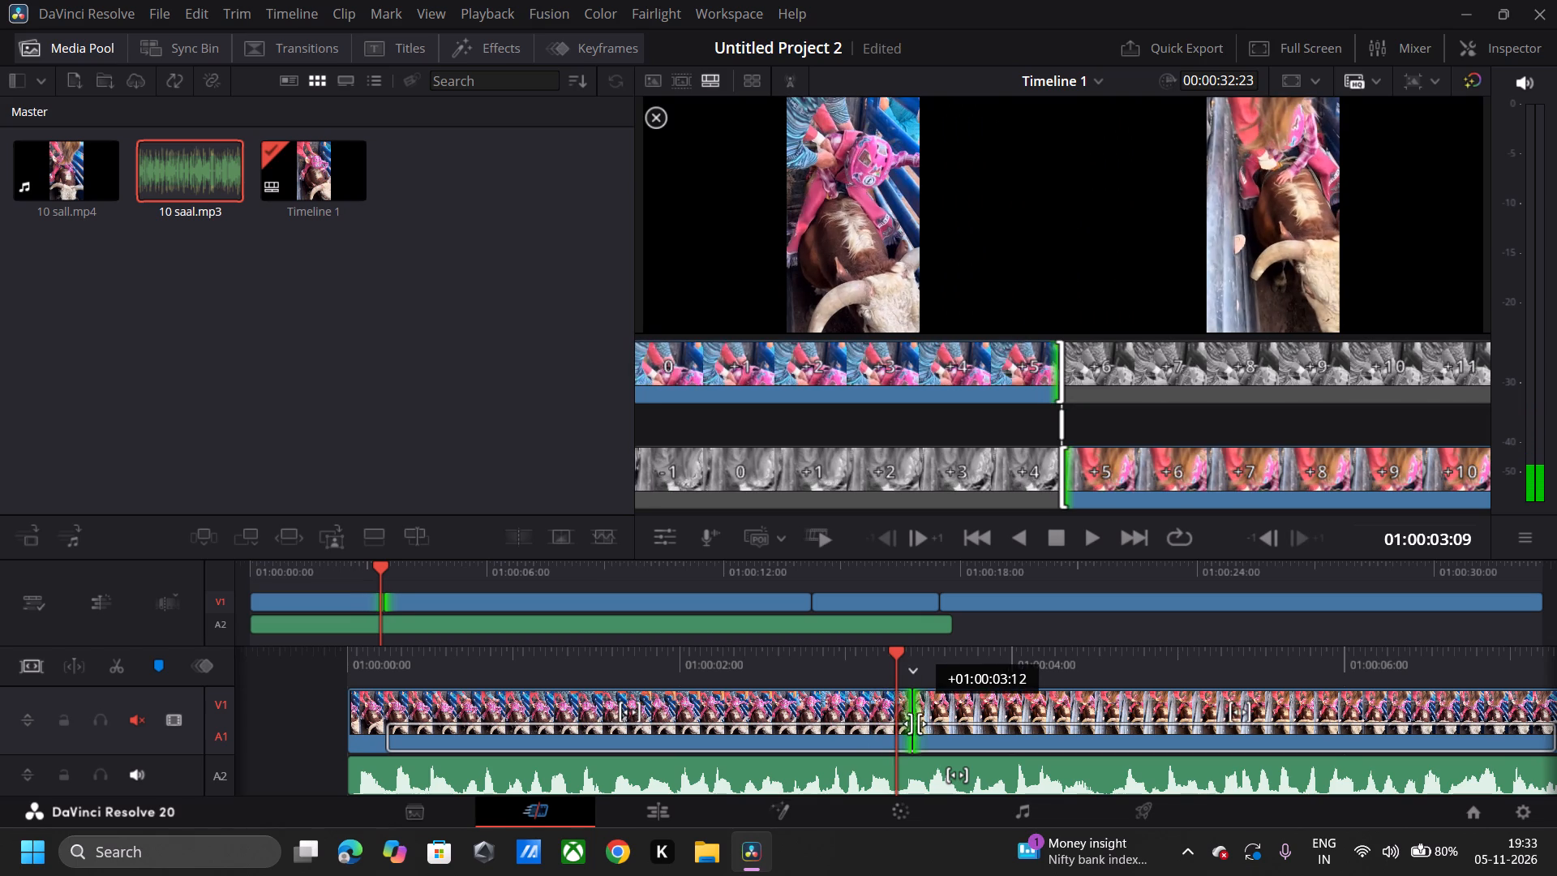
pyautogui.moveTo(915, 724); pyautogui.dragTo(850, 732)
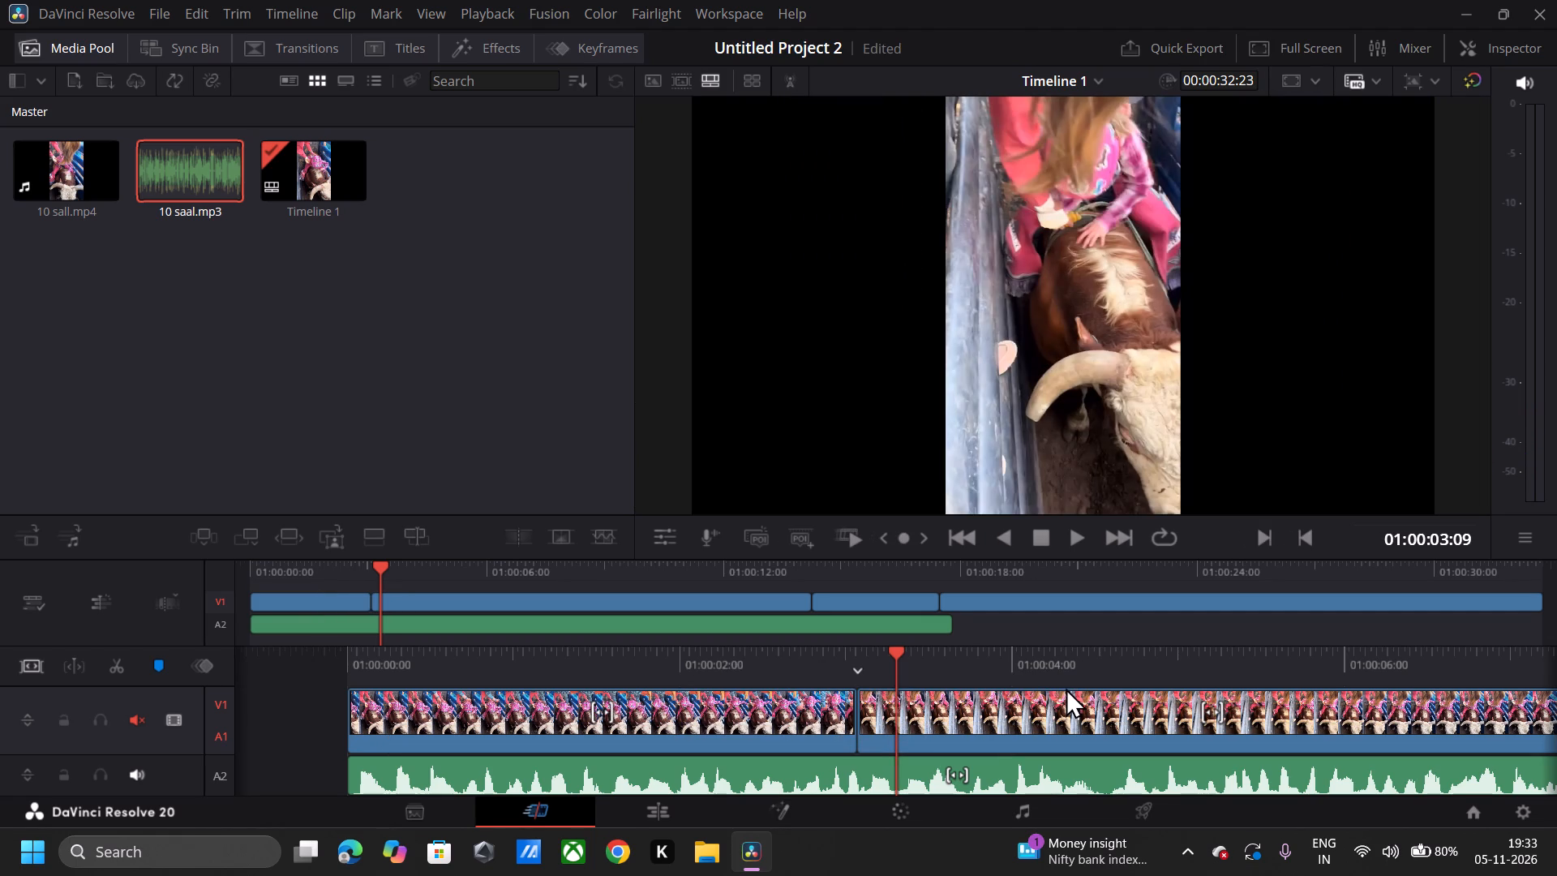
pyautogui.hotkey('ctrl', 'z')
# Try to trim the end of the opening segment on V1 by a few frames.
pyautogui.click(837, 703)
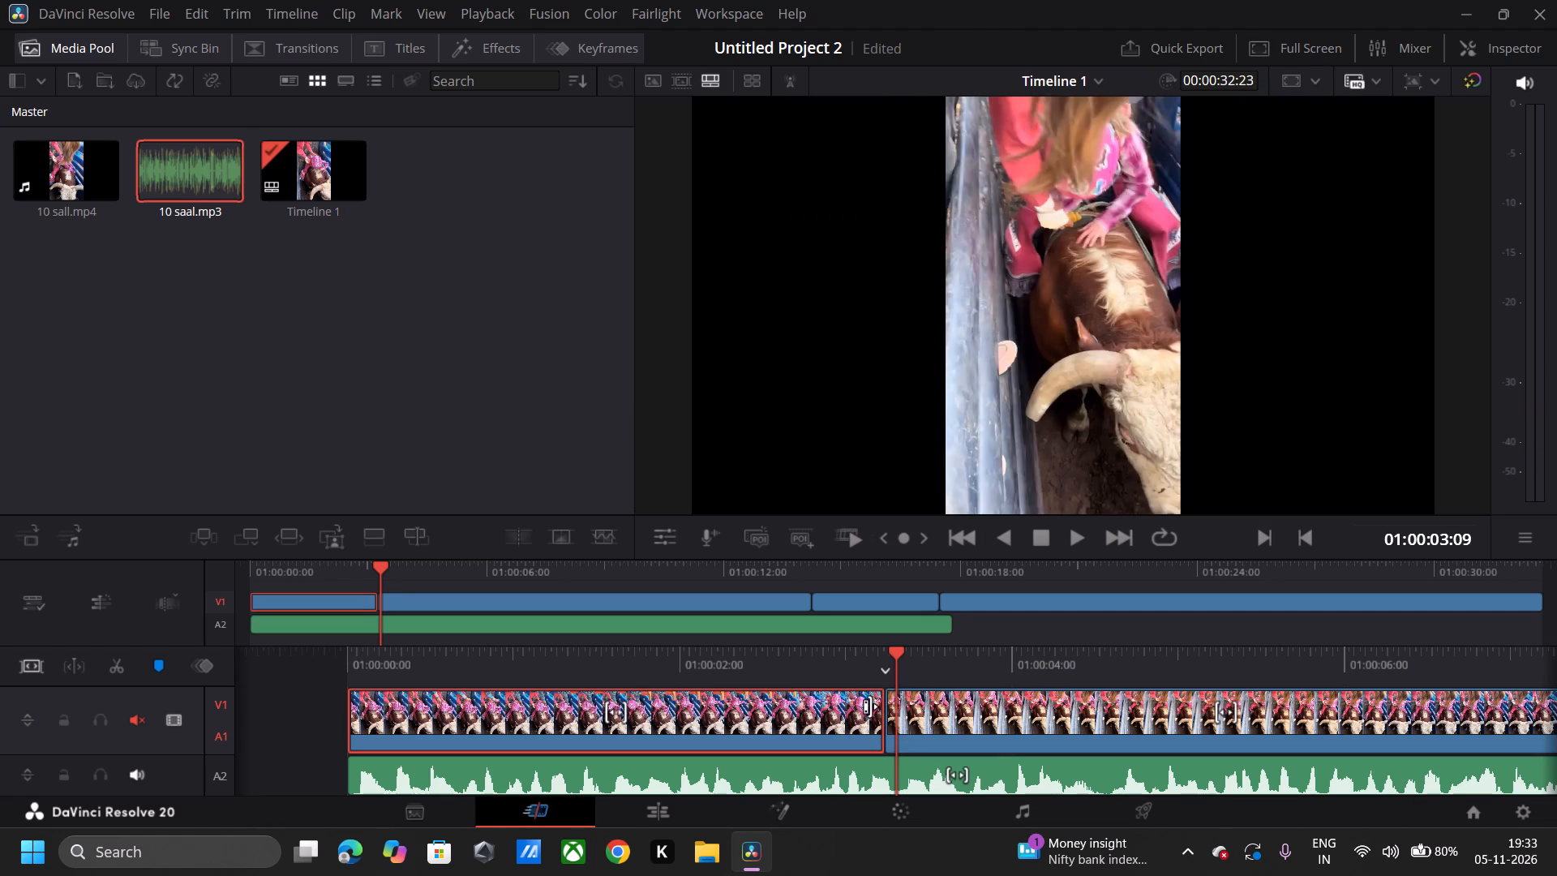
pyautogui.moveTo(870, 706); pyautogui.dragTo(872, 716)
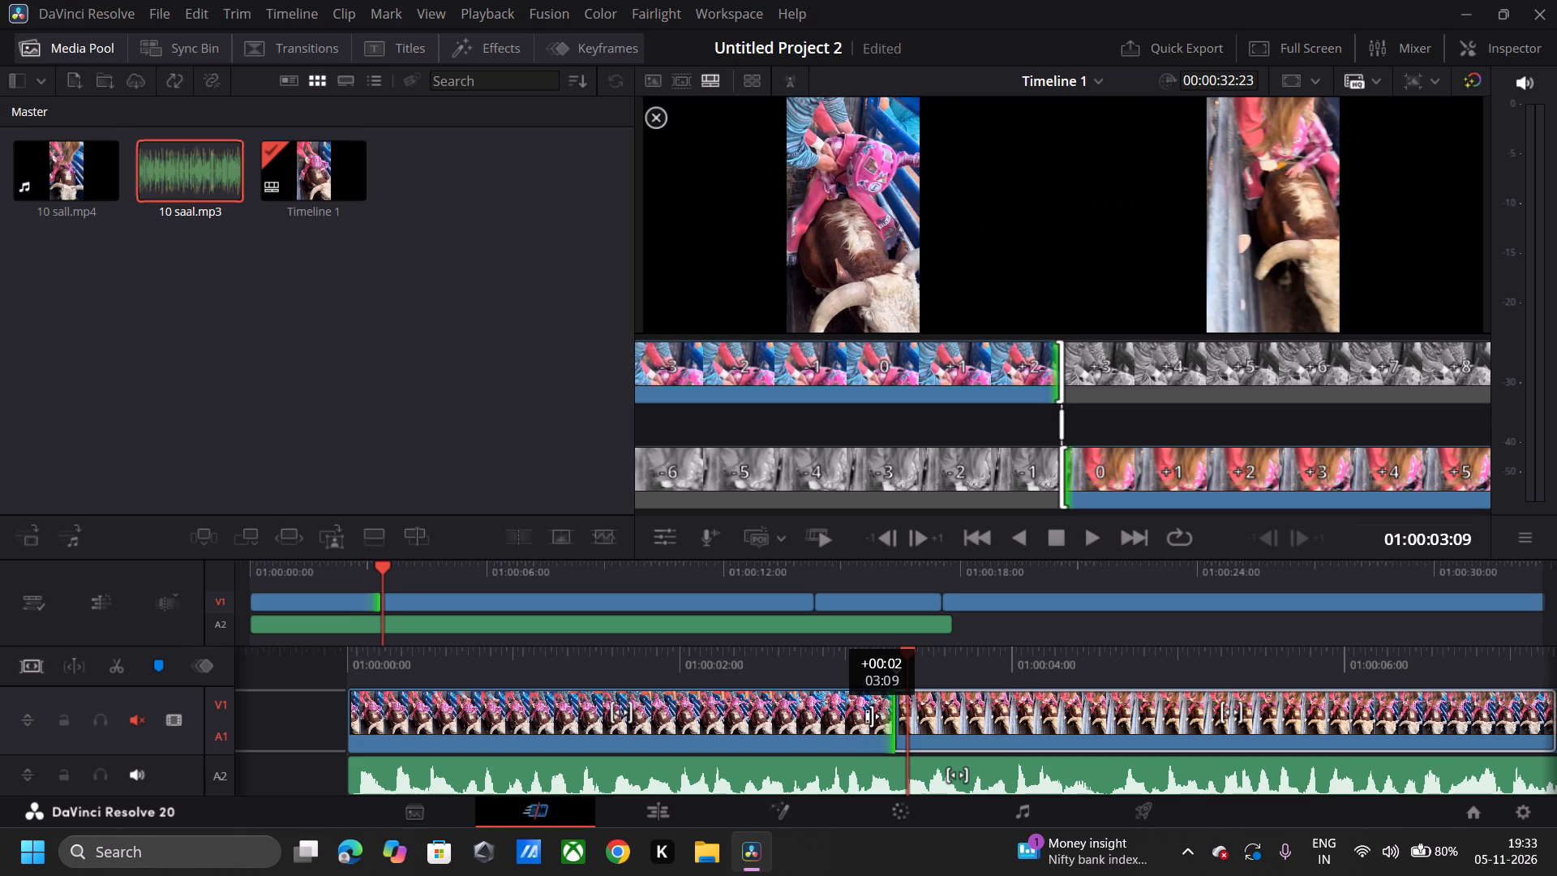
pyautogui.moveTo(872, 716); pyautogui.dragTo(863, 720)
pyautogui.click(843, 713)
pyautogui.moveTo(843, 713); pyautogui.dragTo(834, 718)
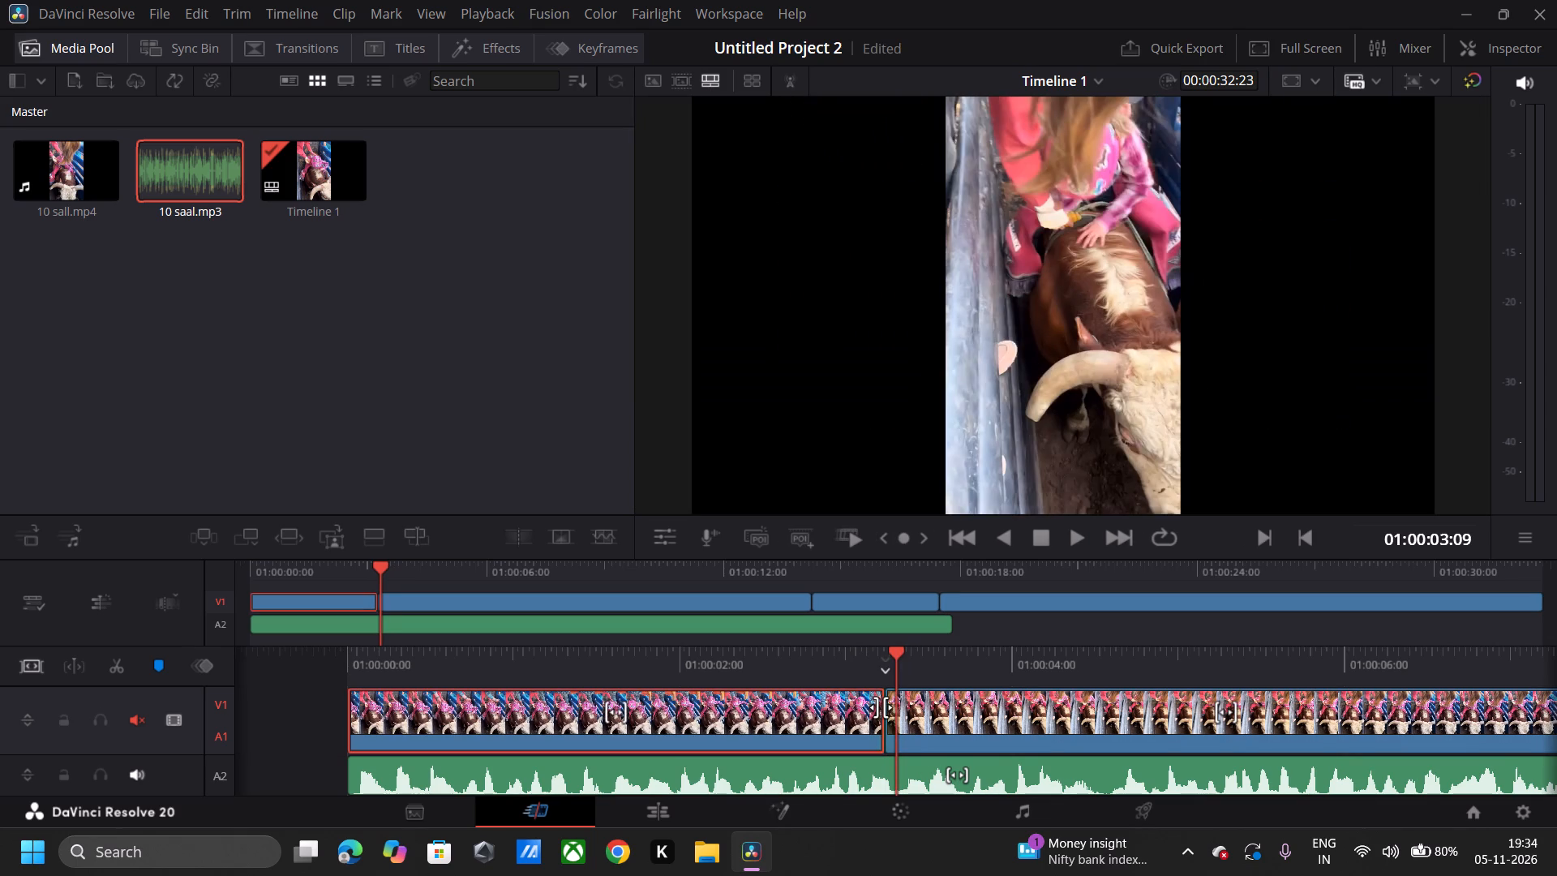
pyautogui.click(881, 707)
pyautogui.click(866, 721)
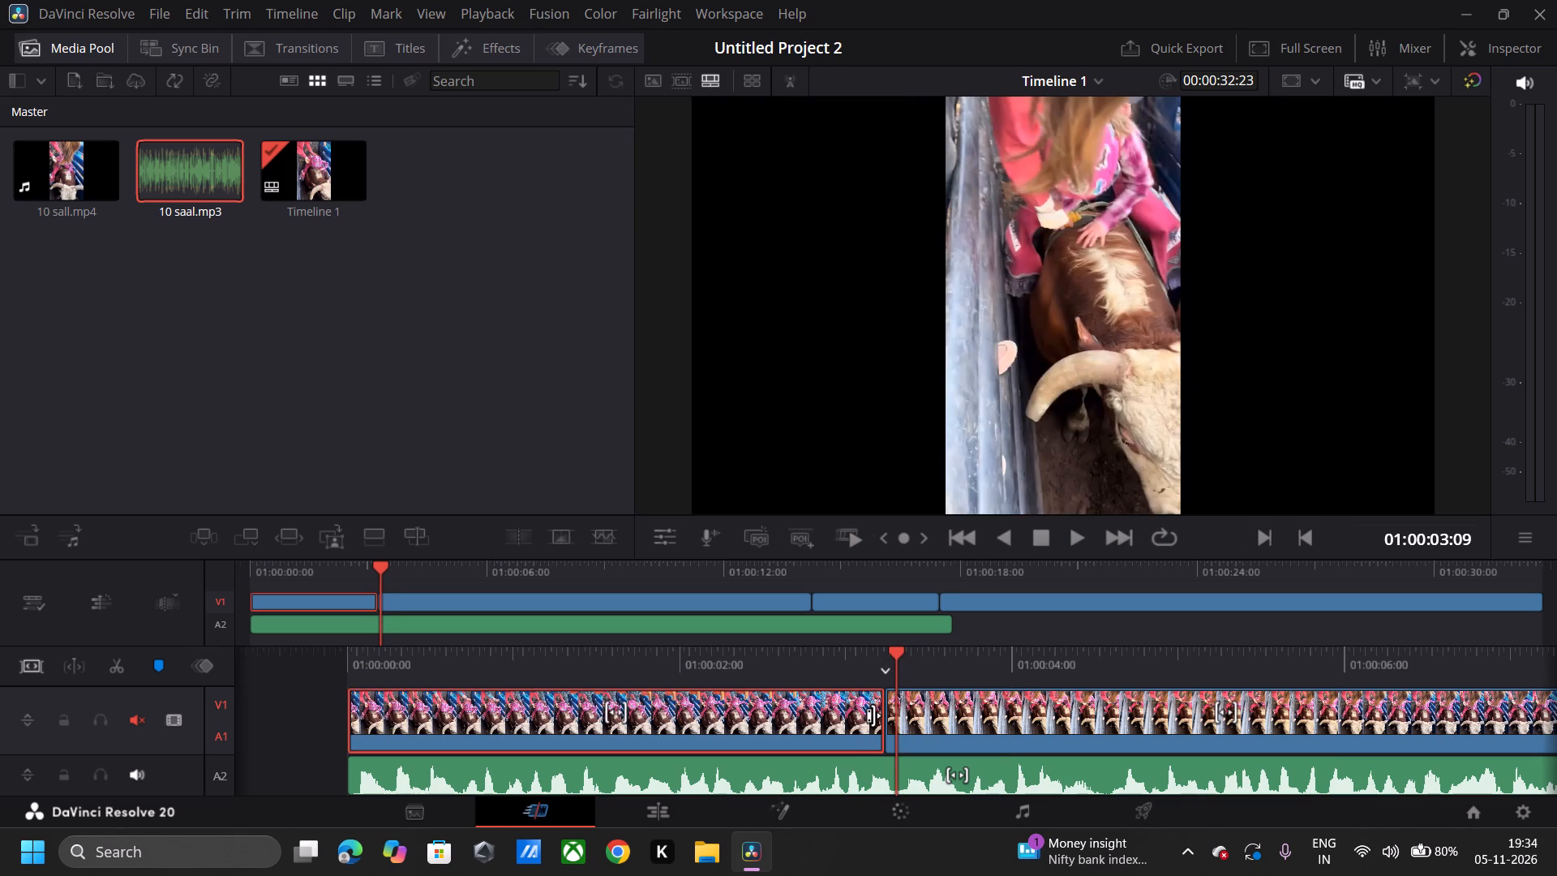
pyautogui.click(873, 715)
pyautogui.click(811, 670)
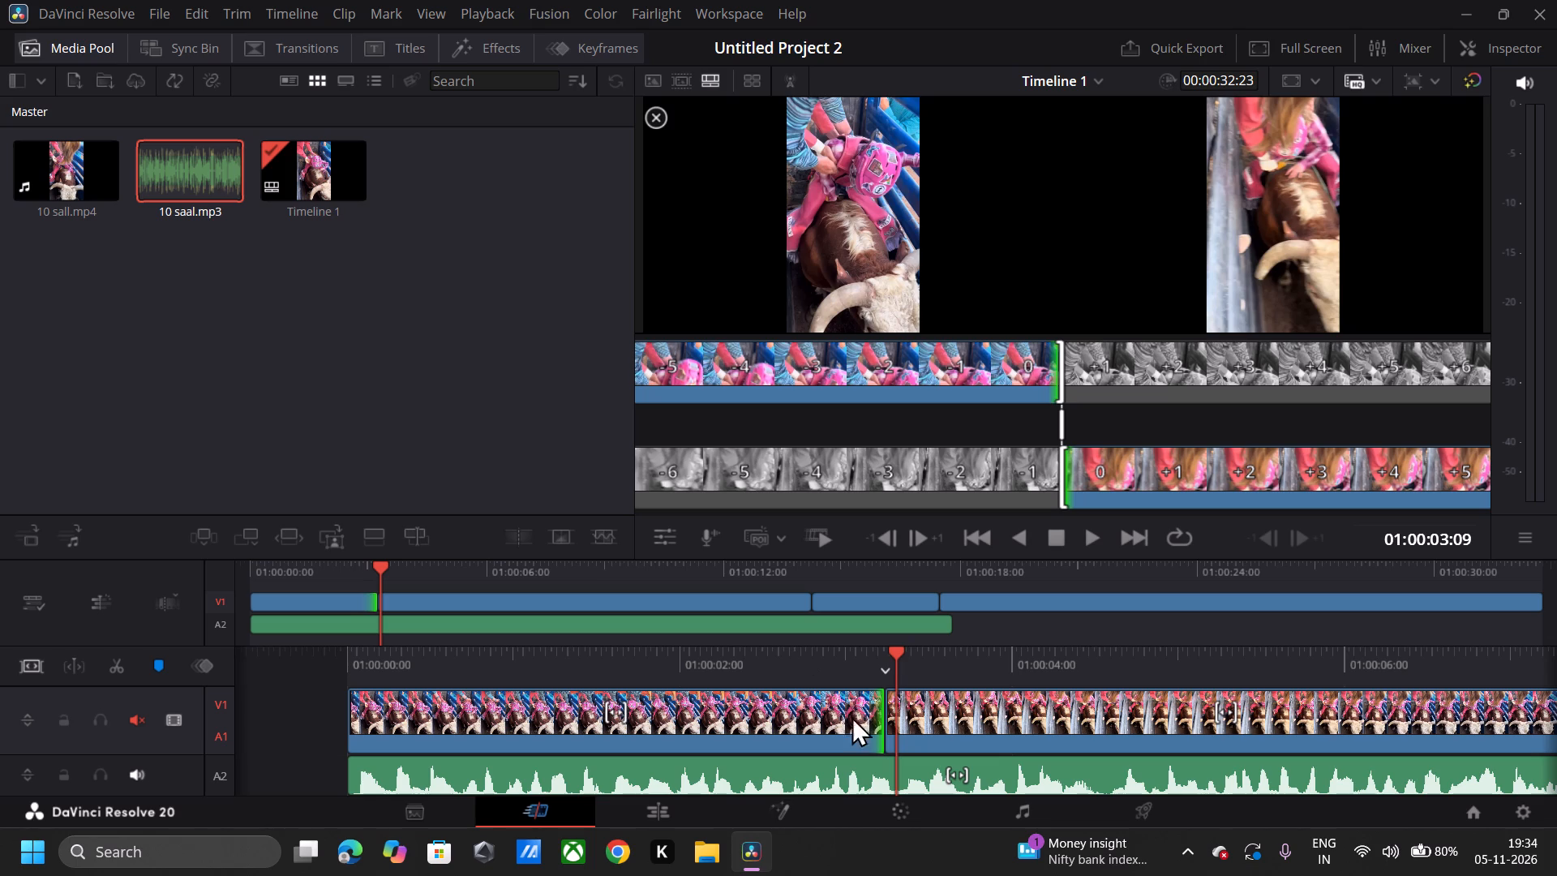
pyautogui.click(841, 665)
# Ripple-extend the end of the opening segment on V1 to about 01:00:07:21, pushing the following clips along.
pyautogui.moveTo(895, 663); pyautogui.dragTo(1556, 681)
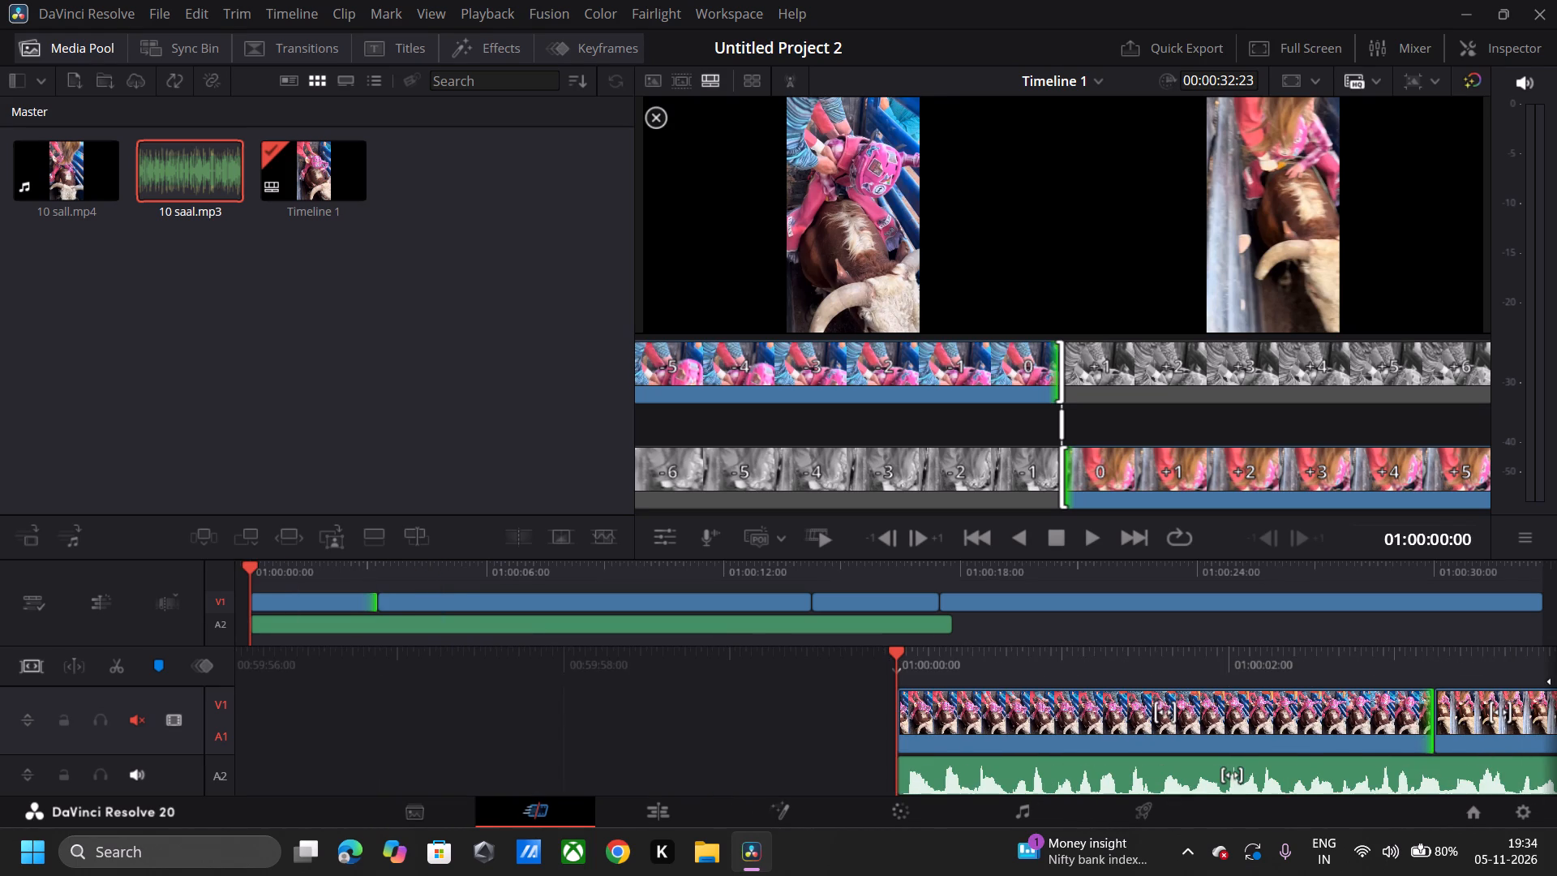
pyautogui.moveTo(1556, 681); pyautogui.dragTo(1556, 680)
pyautogui.moveTo(1235, 668); pyautogui.dragTo(960, 689)
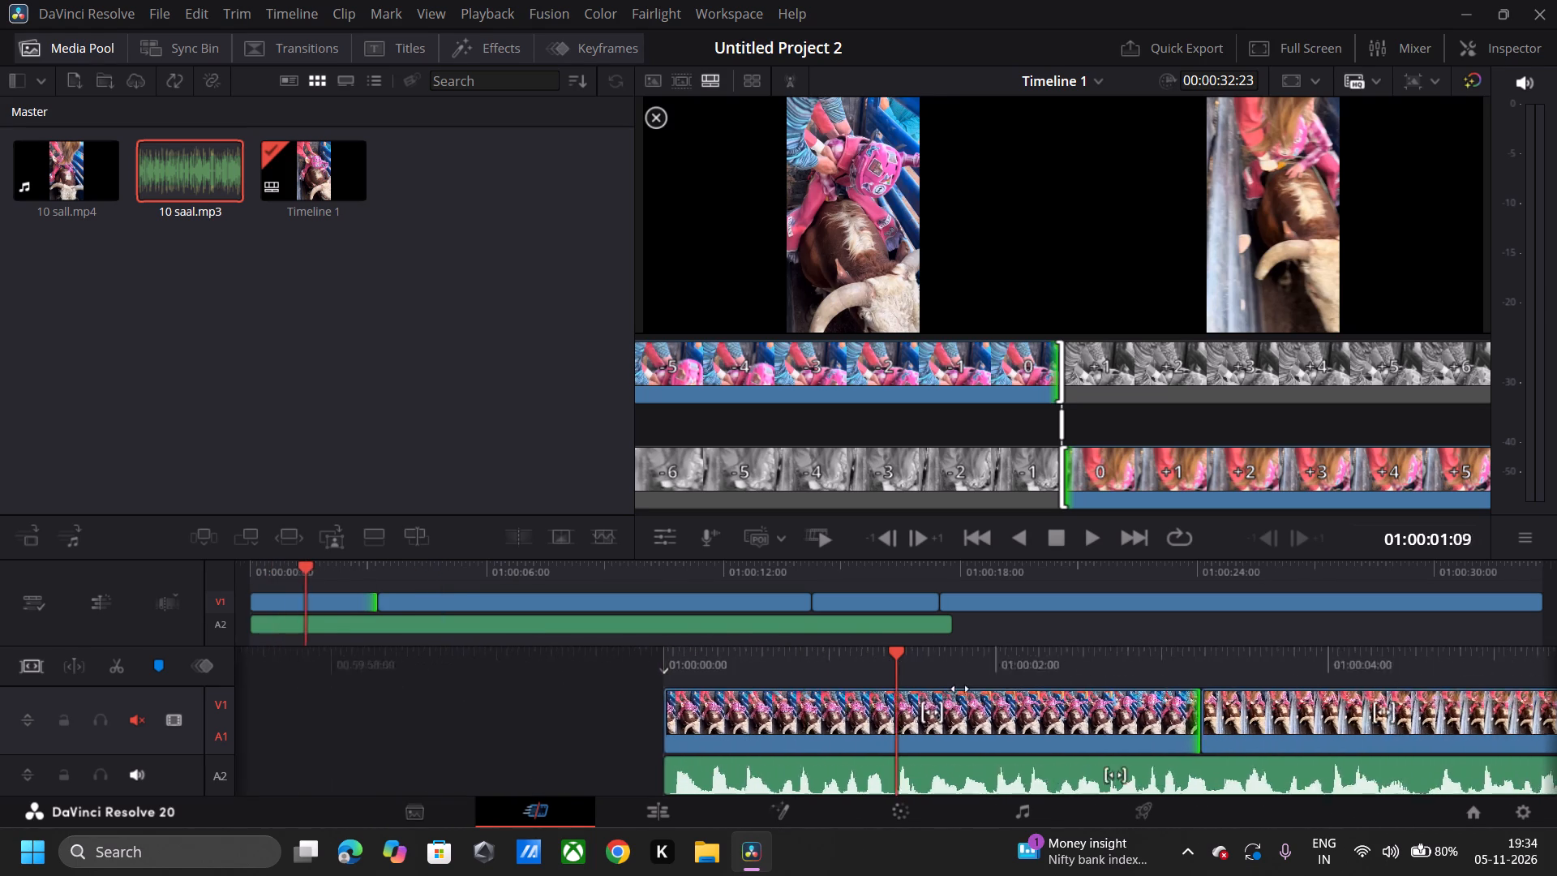
pyautogui.moveTo(960, 689); pyautogui.dragTo(813, 705)
pyautogui.click(988, 715)
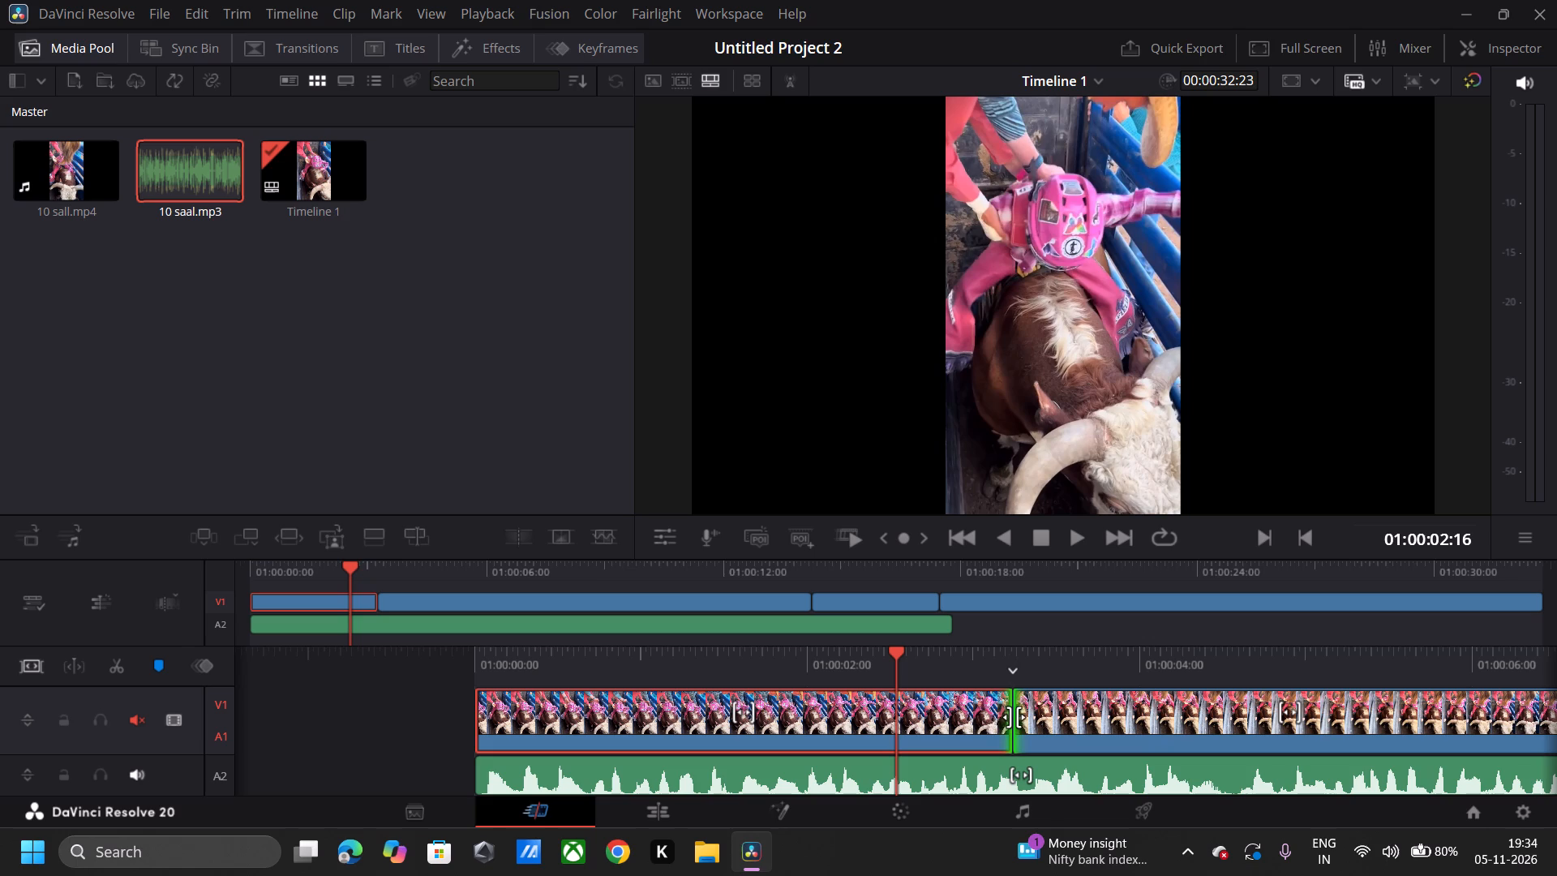
pyautogui.moveTo(998, 719); pyautogui.dragTo(1237, 705)
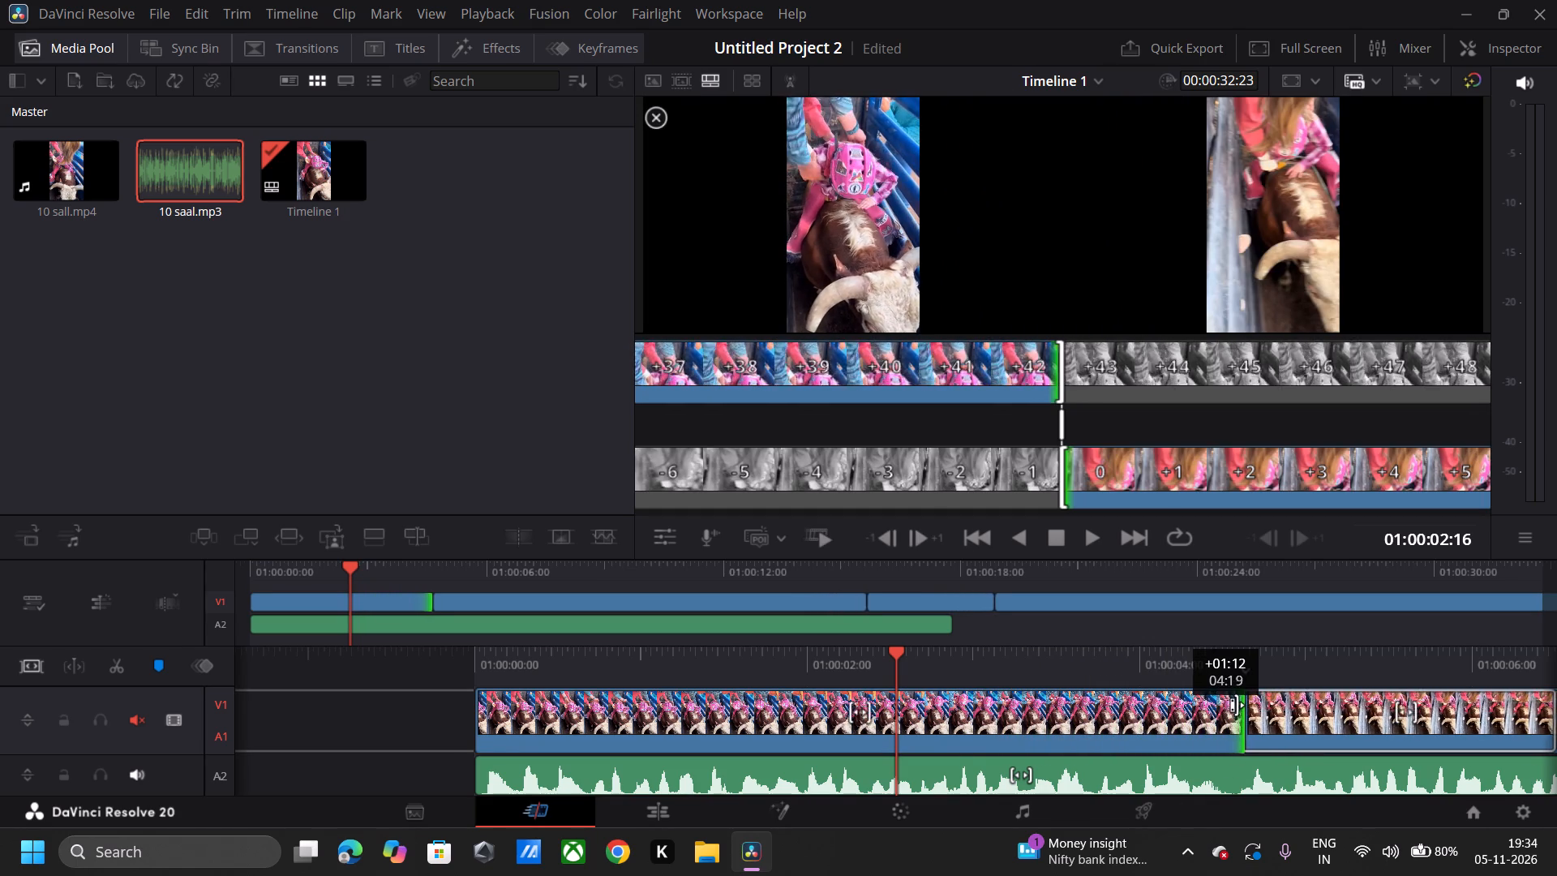
pyautogui.moveTo(1237, 705); pyautogui.dragTo(1327, 722)
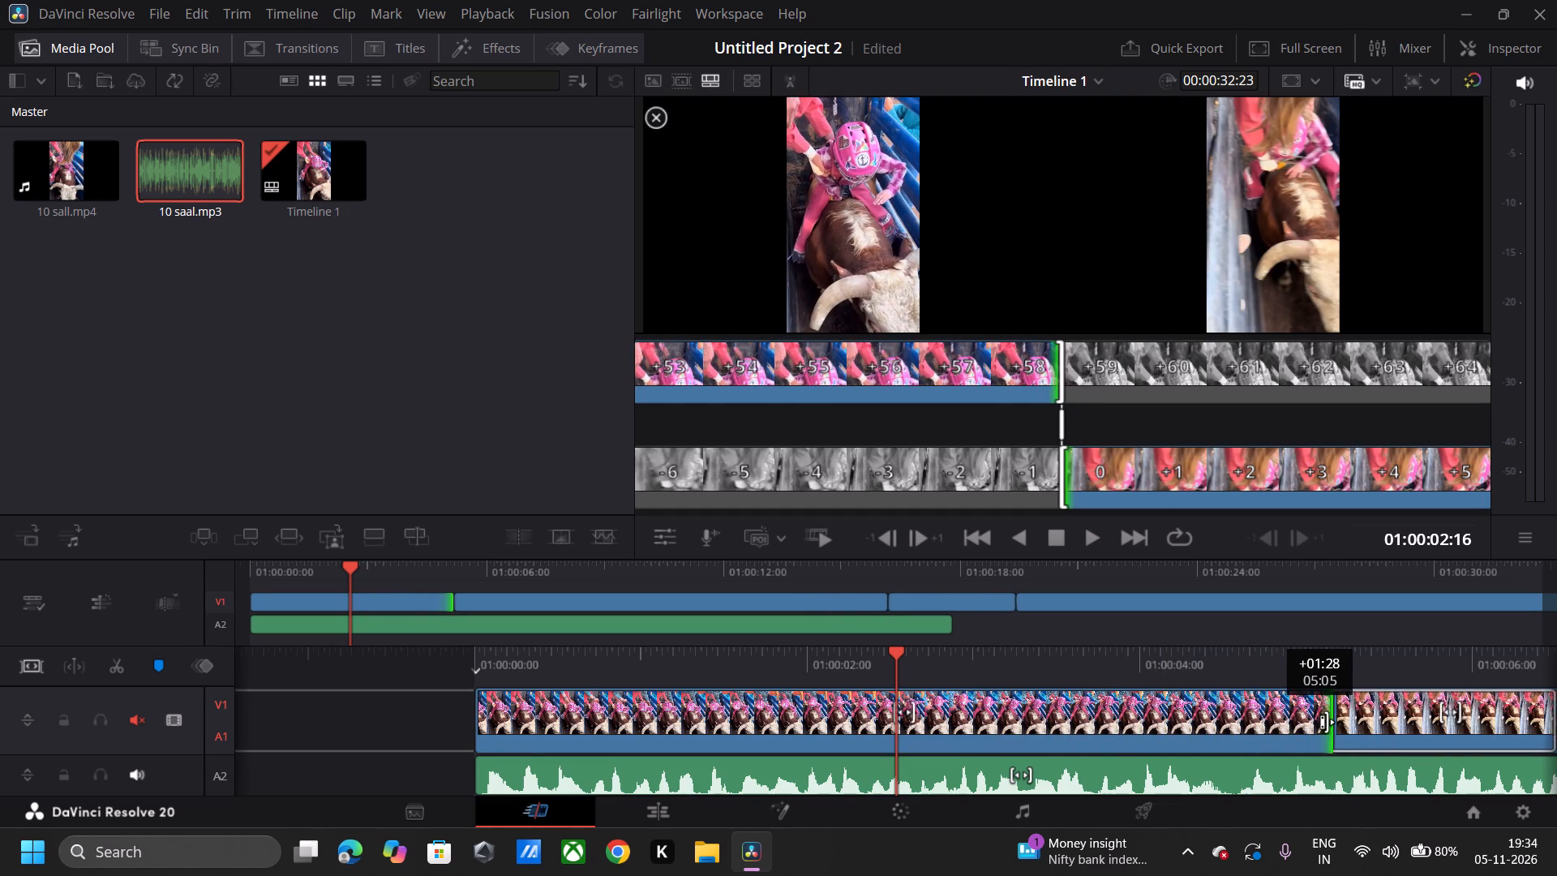
pyautogui.moveTo(1327, 722); pyautogui.dragTo(1378, 753)
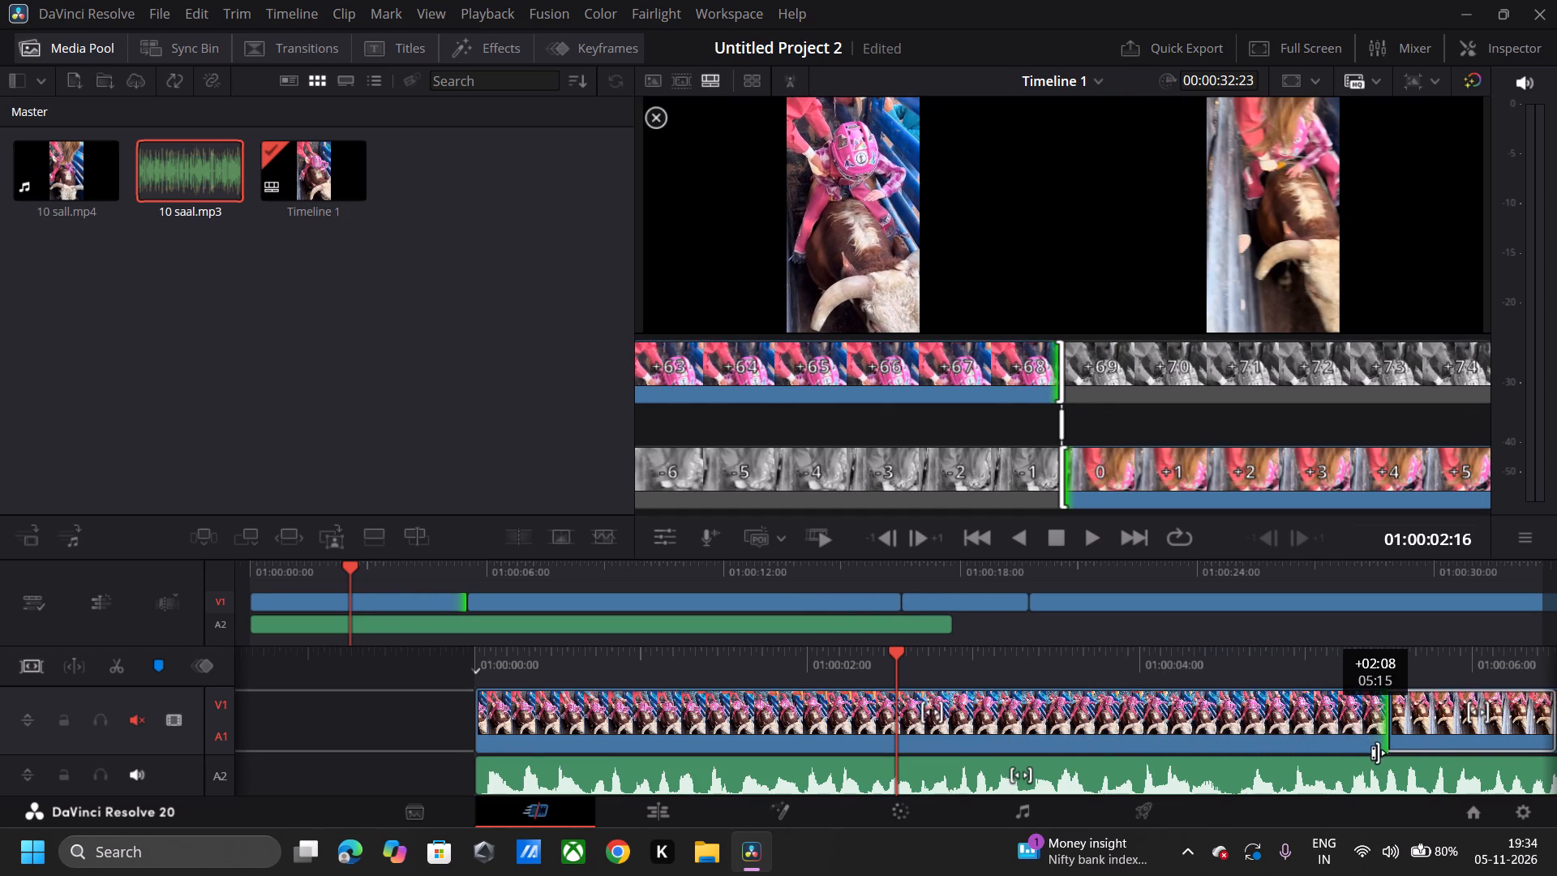
pyautogui.moveTo(1378, 753); pyautogui.dragTo(1426, 769)
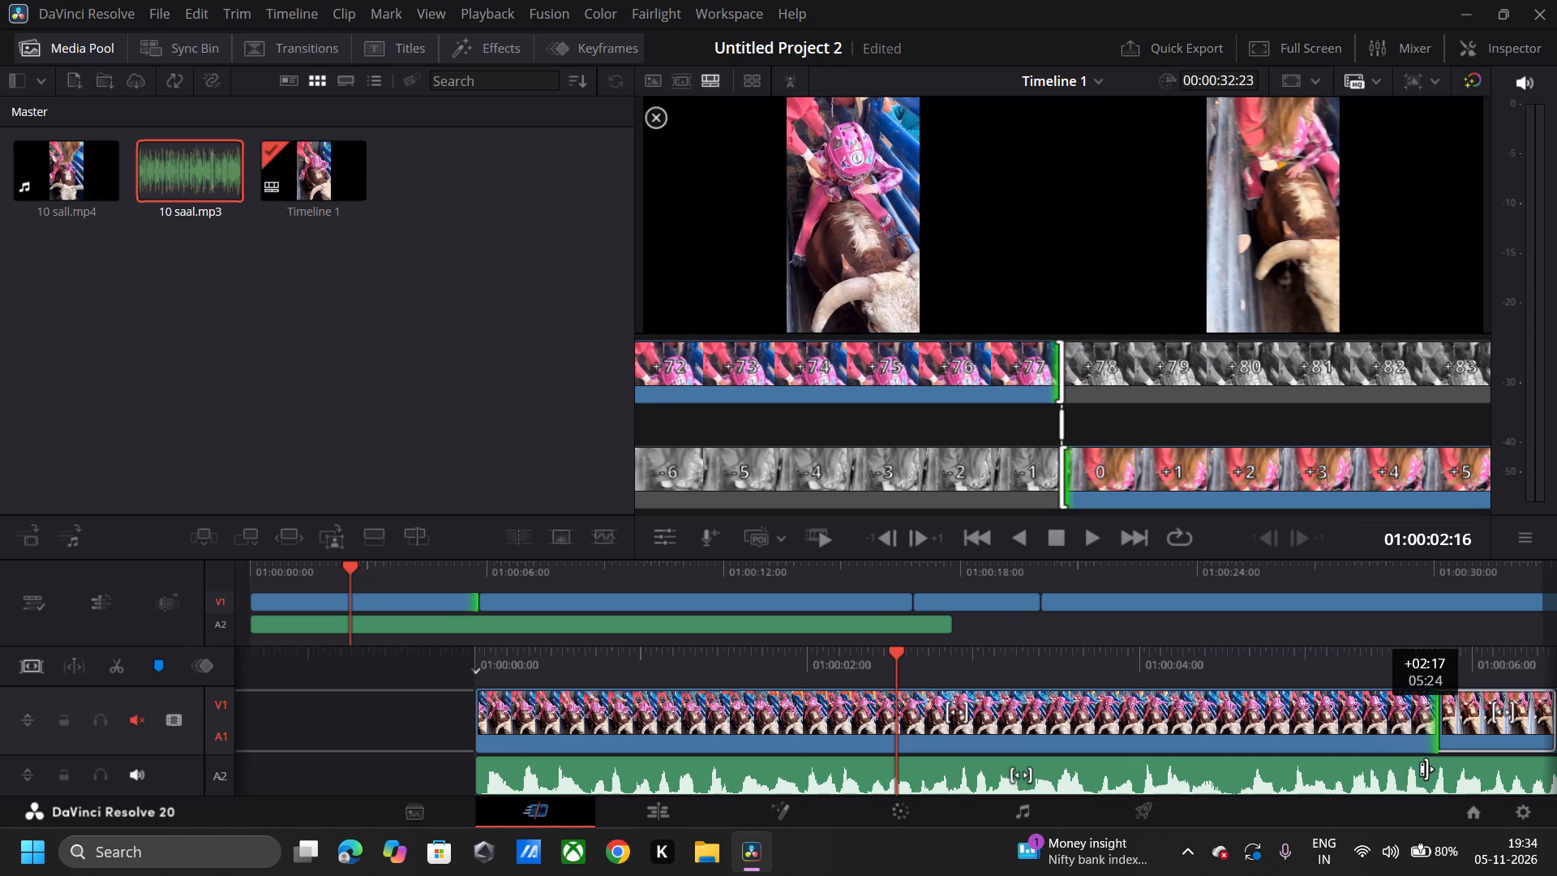
pyautogui.moveTo(1426, 769); pyautogui.dragTo(1492, 736)
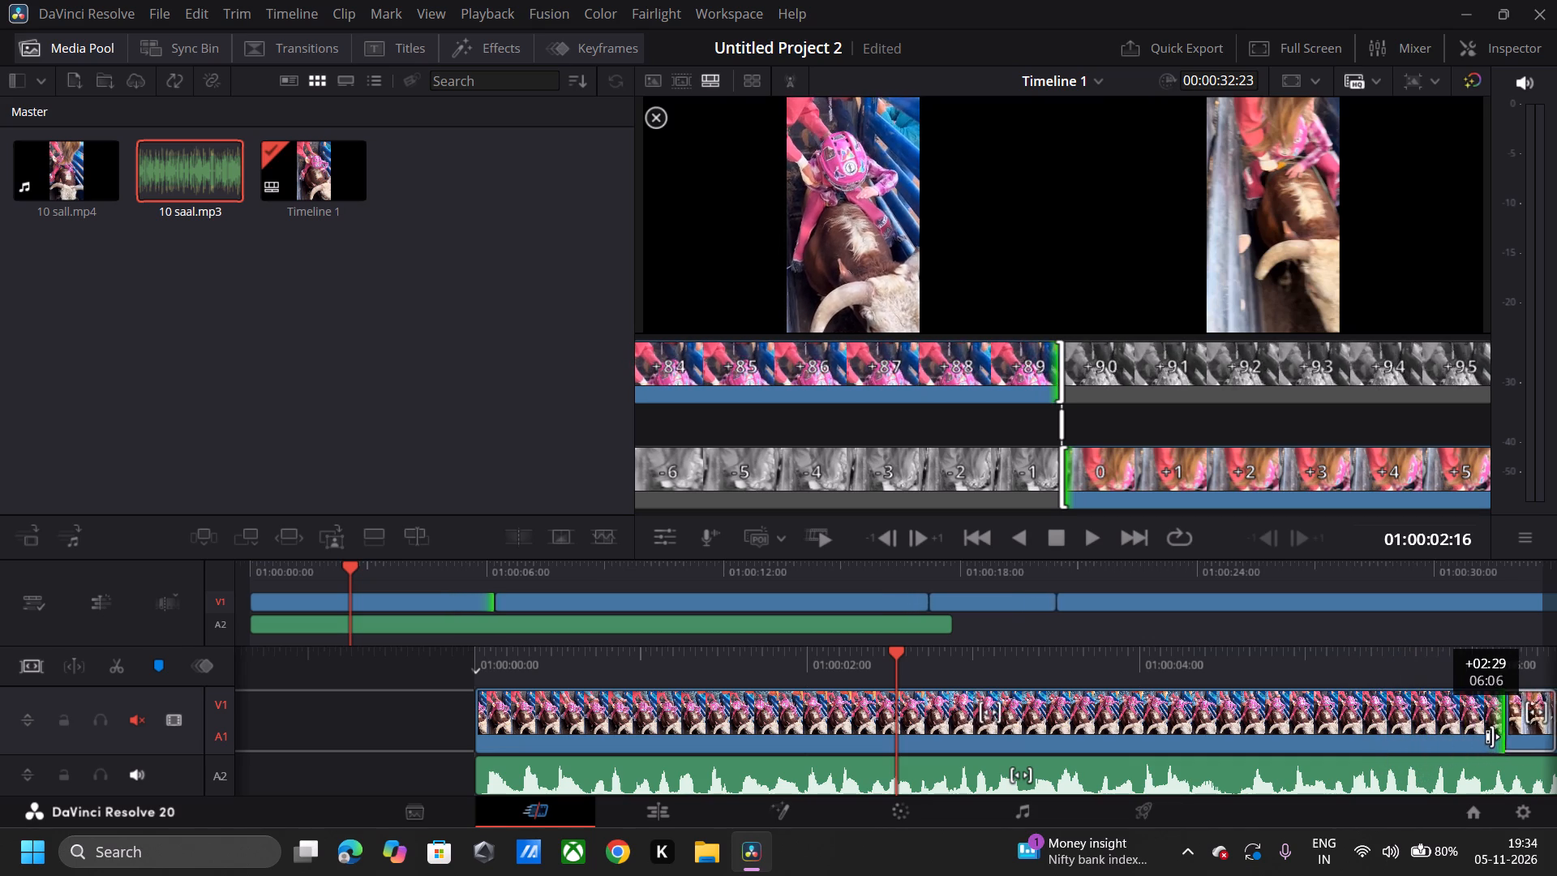
pyautogui.moveTo(1492, 736); pyautogui.dragTo(416, 688)
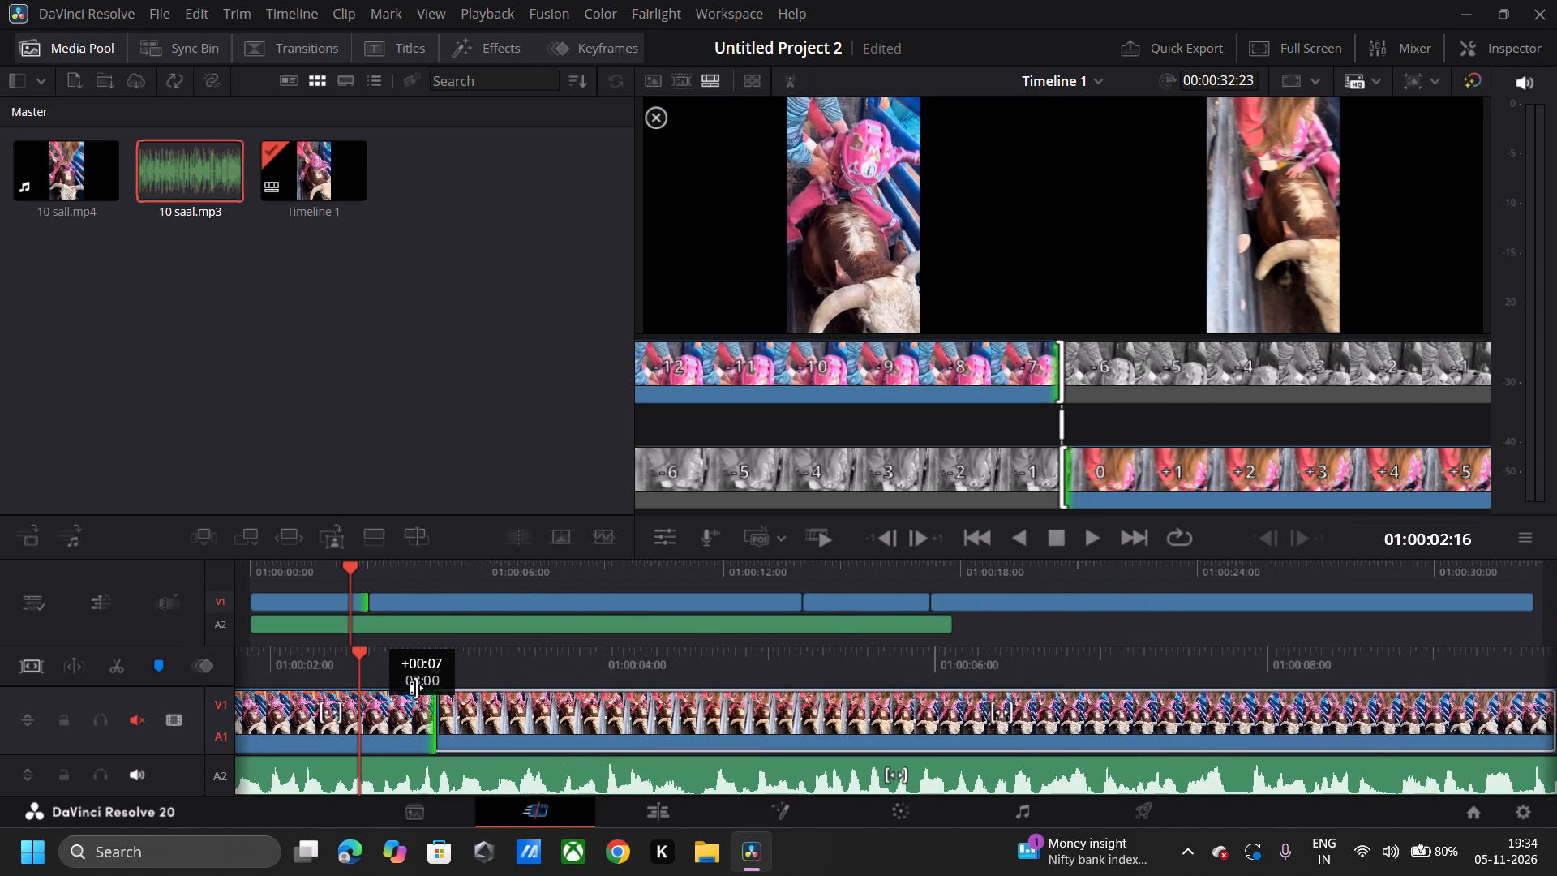
pyautogui.moveTo(416, 688); pyautogui.dragTo(948, 724)
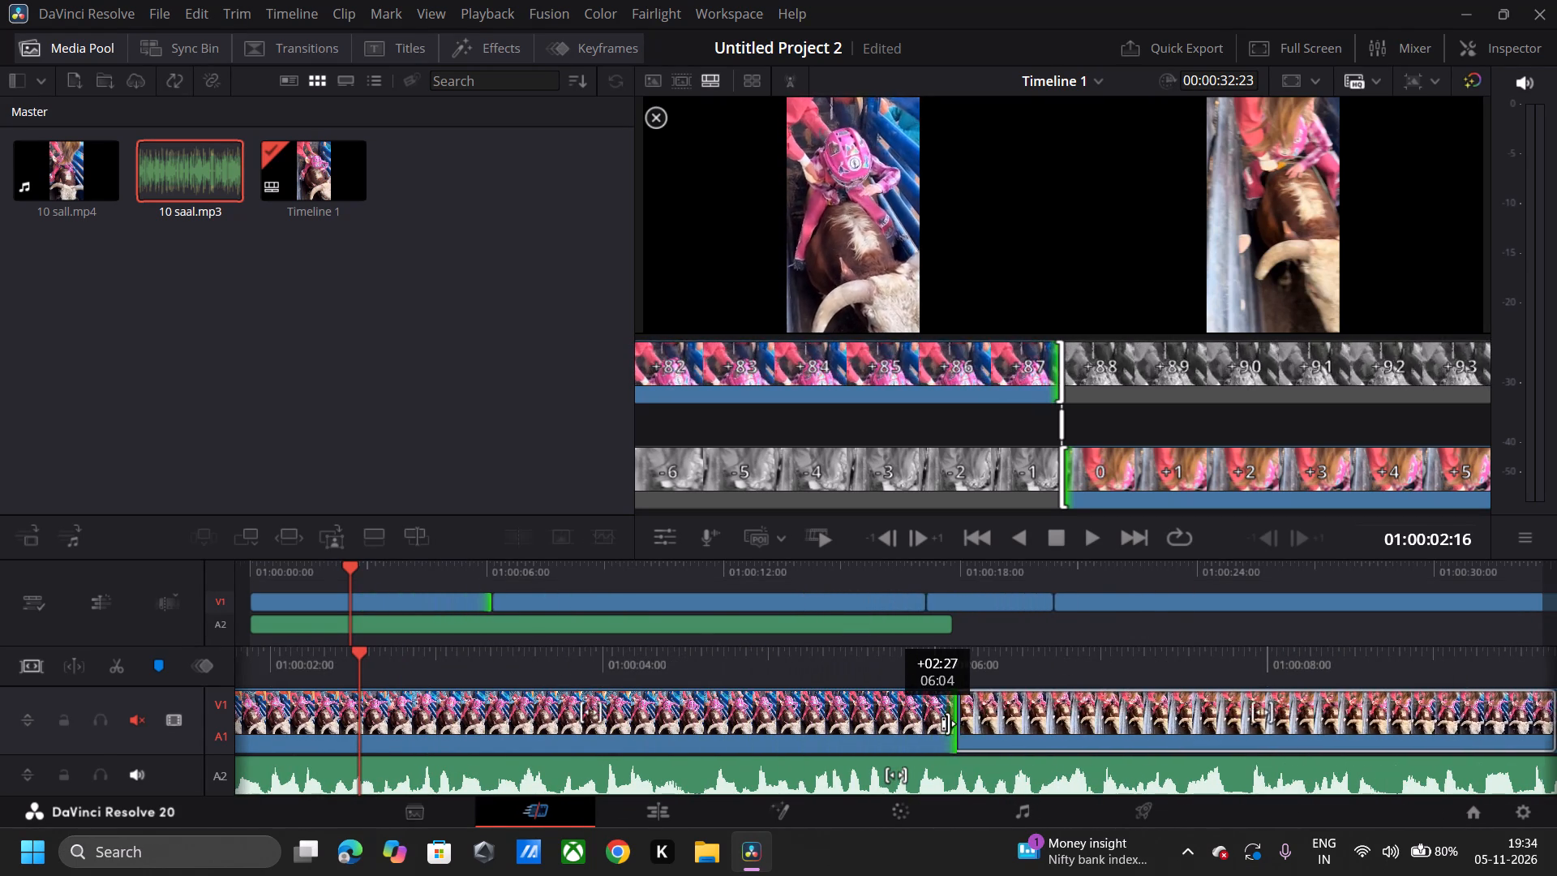
pyautogui.moveTo(948, 724); pyautogui.dragTo(1138, 739)
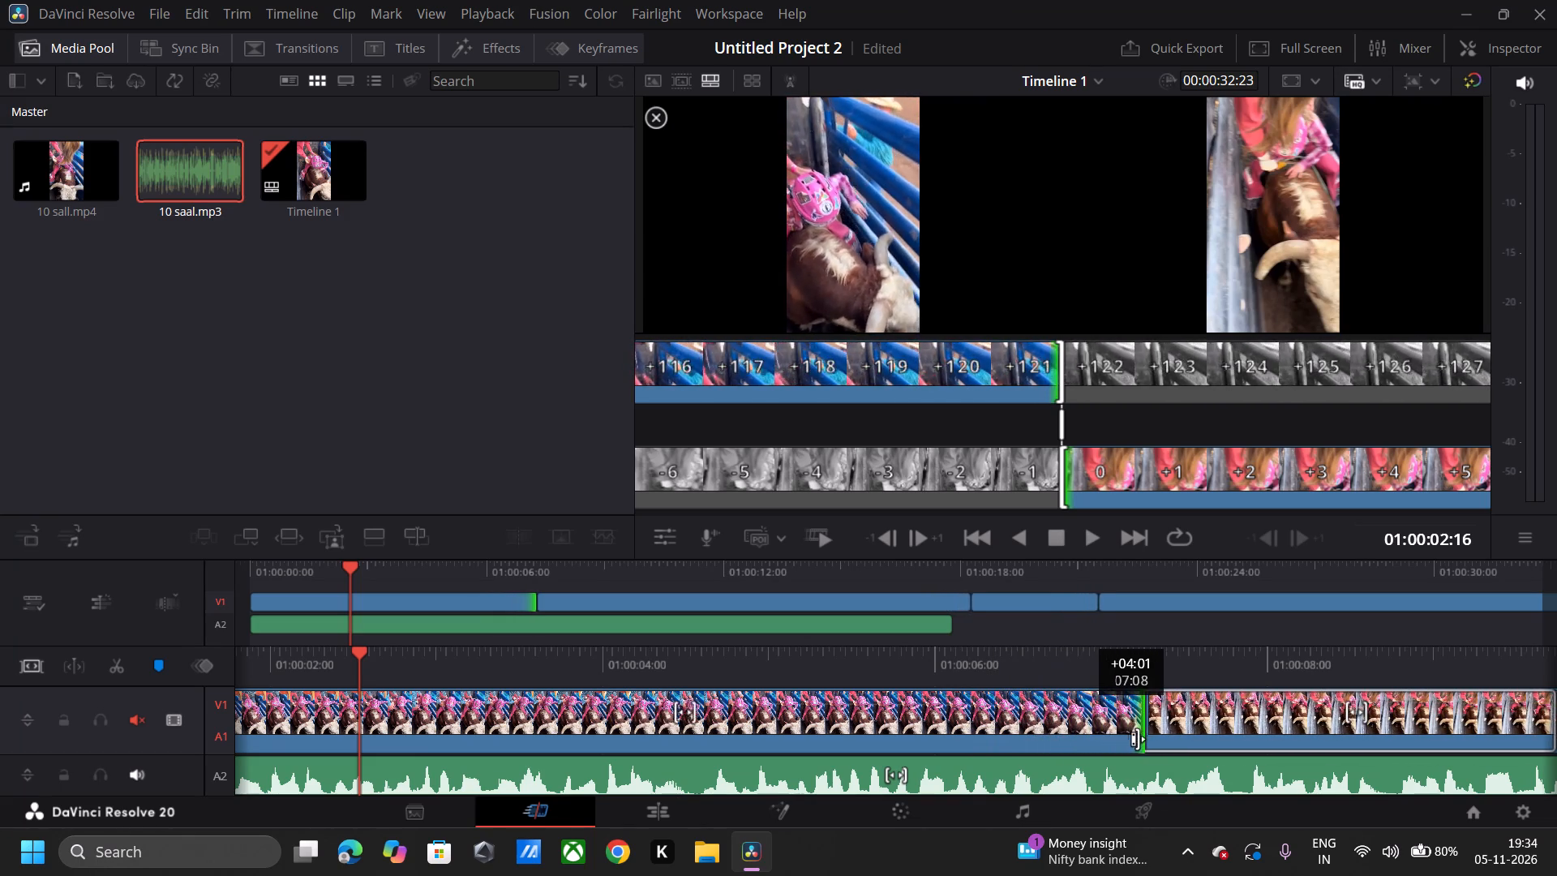
pyautogui.moveTo(1138, 739); pyautogui.dragTo(1205, 758)
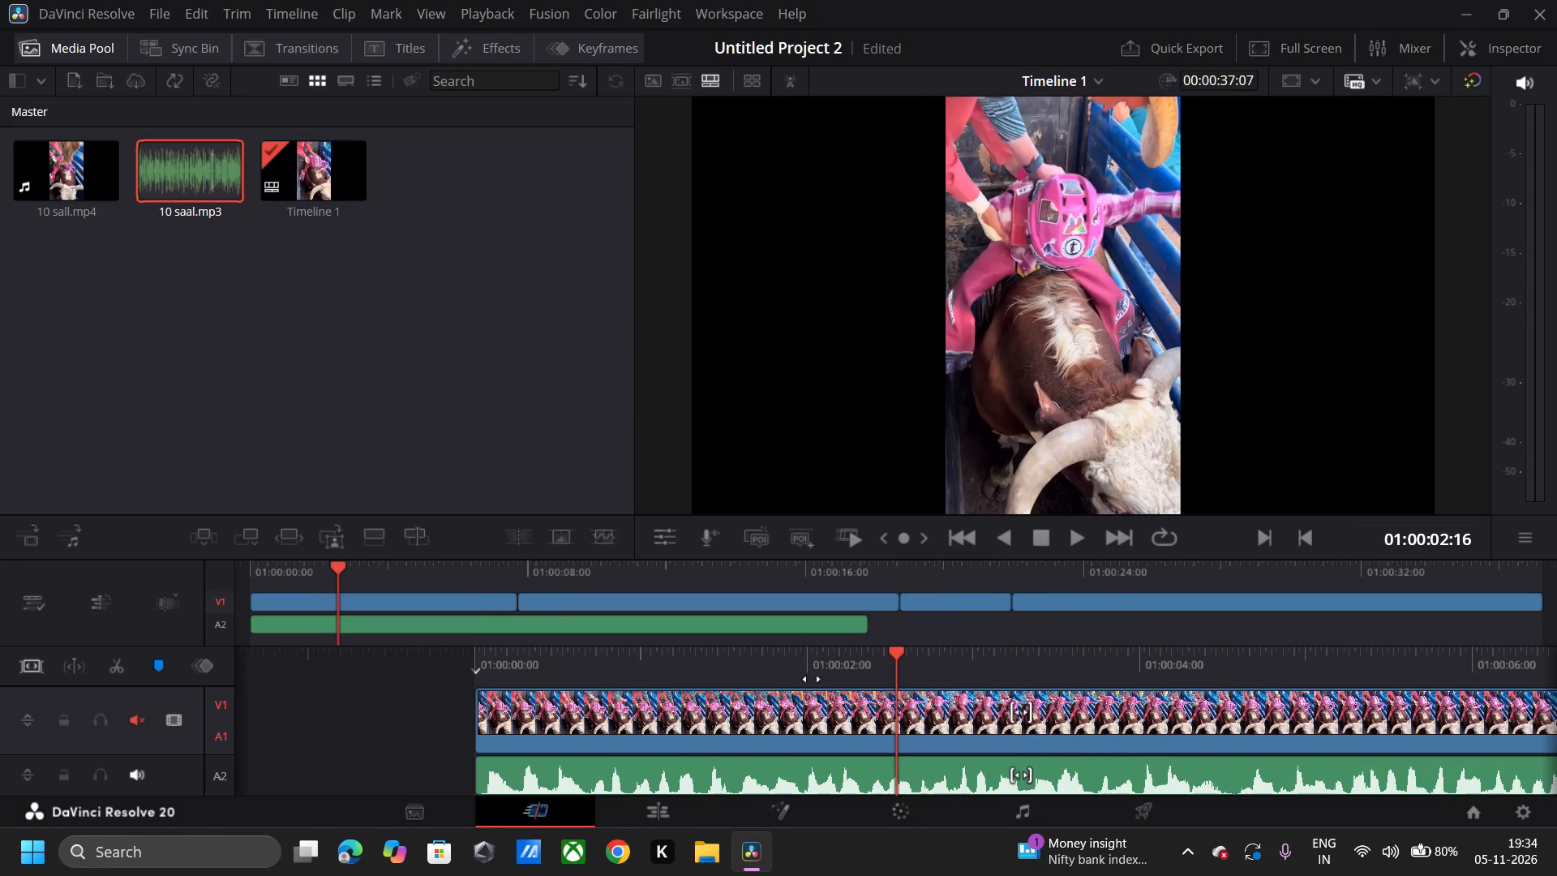
# Scrub through the extended opening segment between about 01:00:02:16 and 01:00:07:06 to examine its added footage.
pyautogui.click(862, 667)
pyautogui.moveTo(883, 659); pyautogui.dragTo(650, 671)
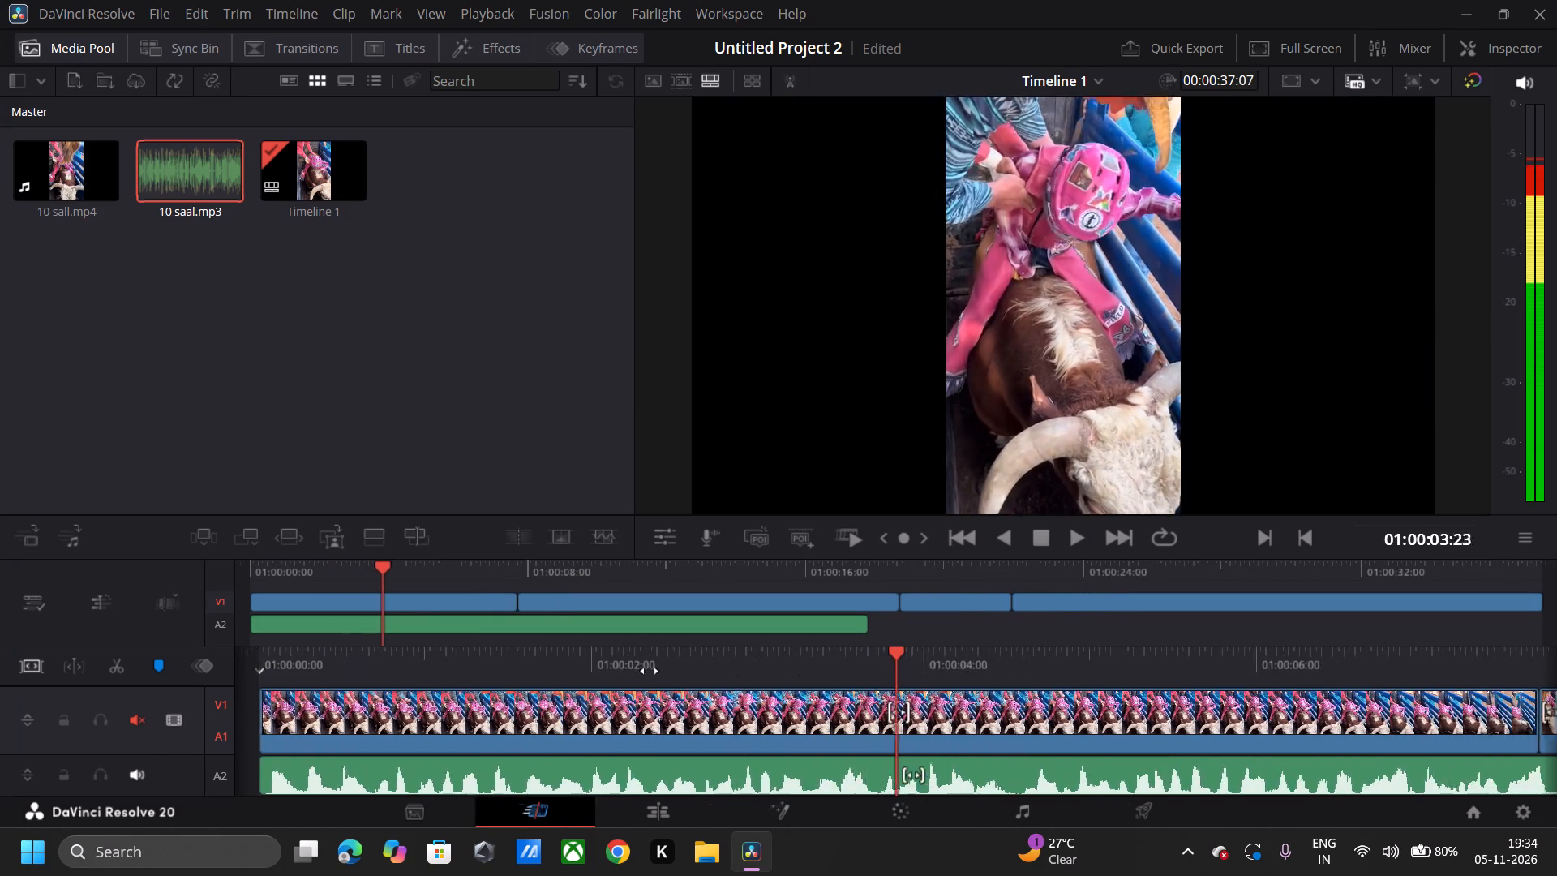
pyautogui.moveTo(650, 671); pyautogui.dragTo(97, 677)
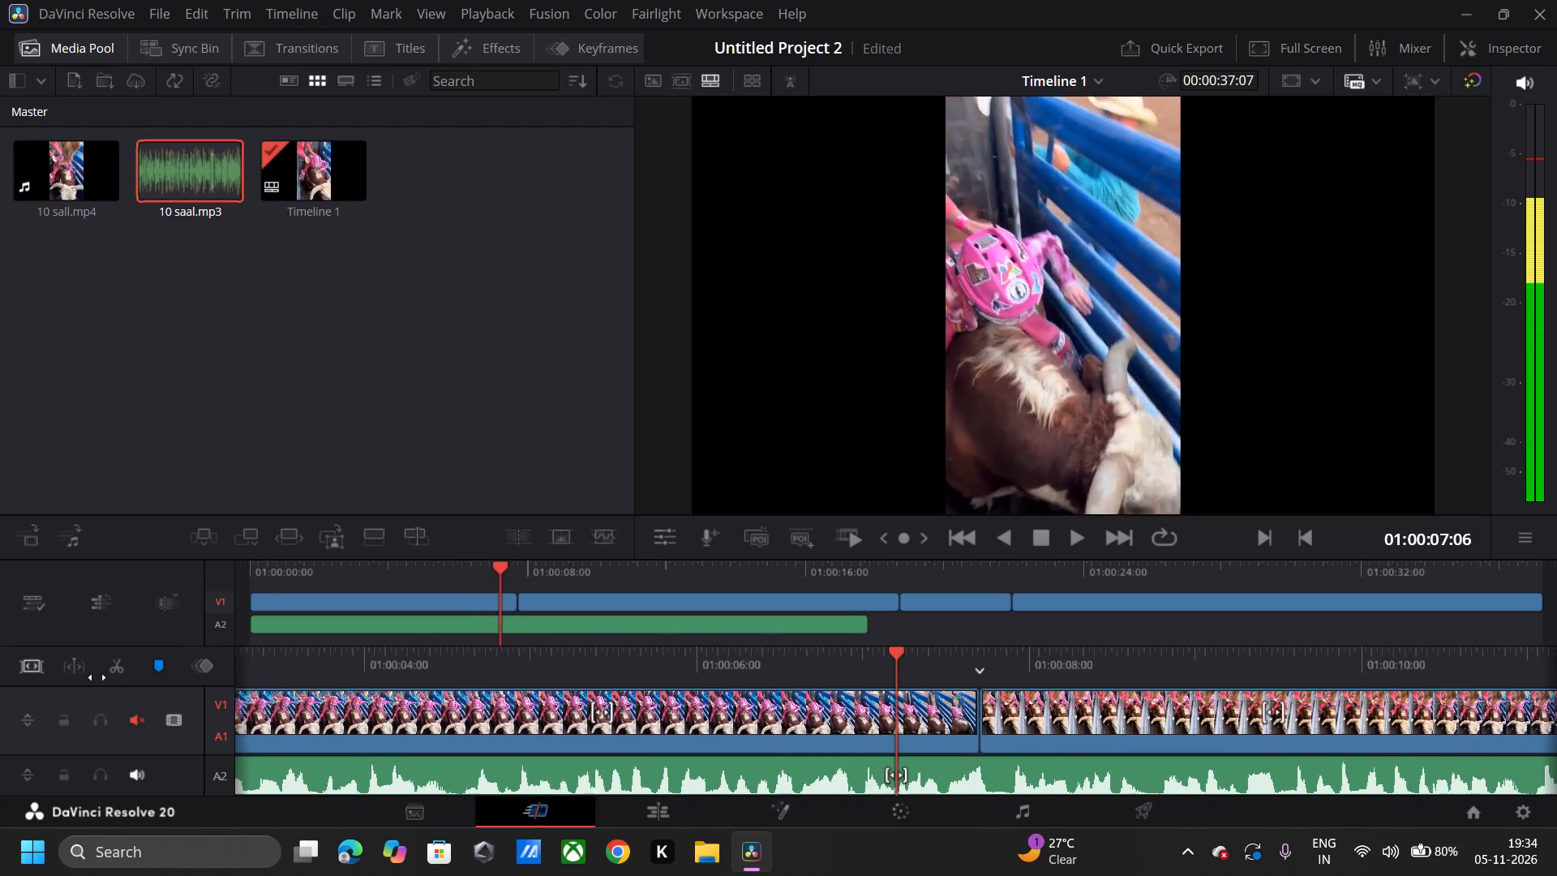
pyautogui.moveTo(97, 677); pyautogui.dragTo(521, 676)
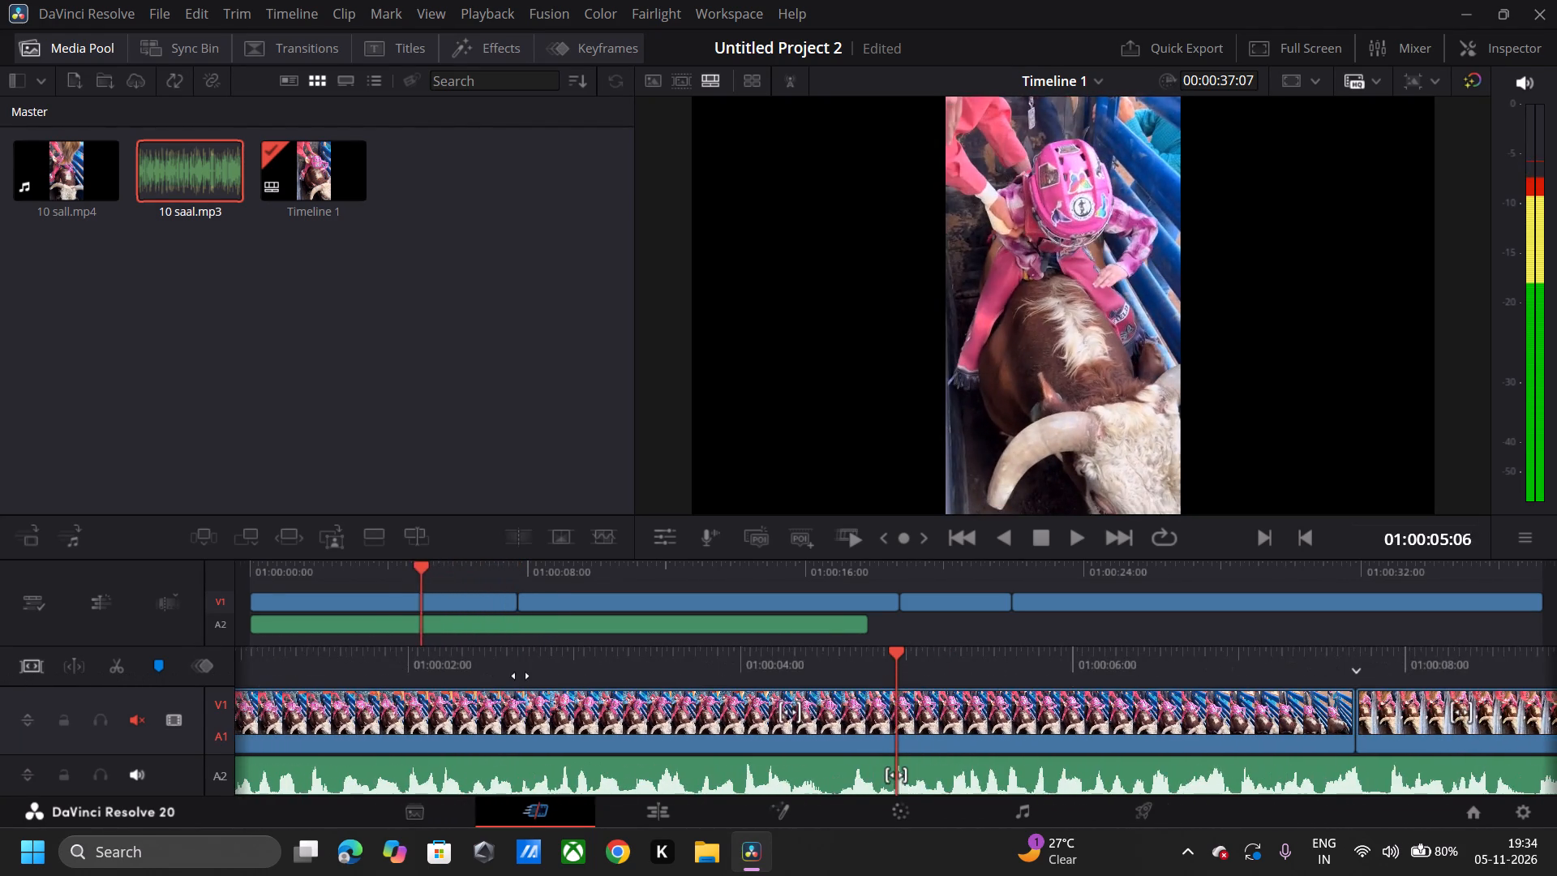
pyautogui.moveTo(521, 676); pyautogui.dragTo(474, 693)
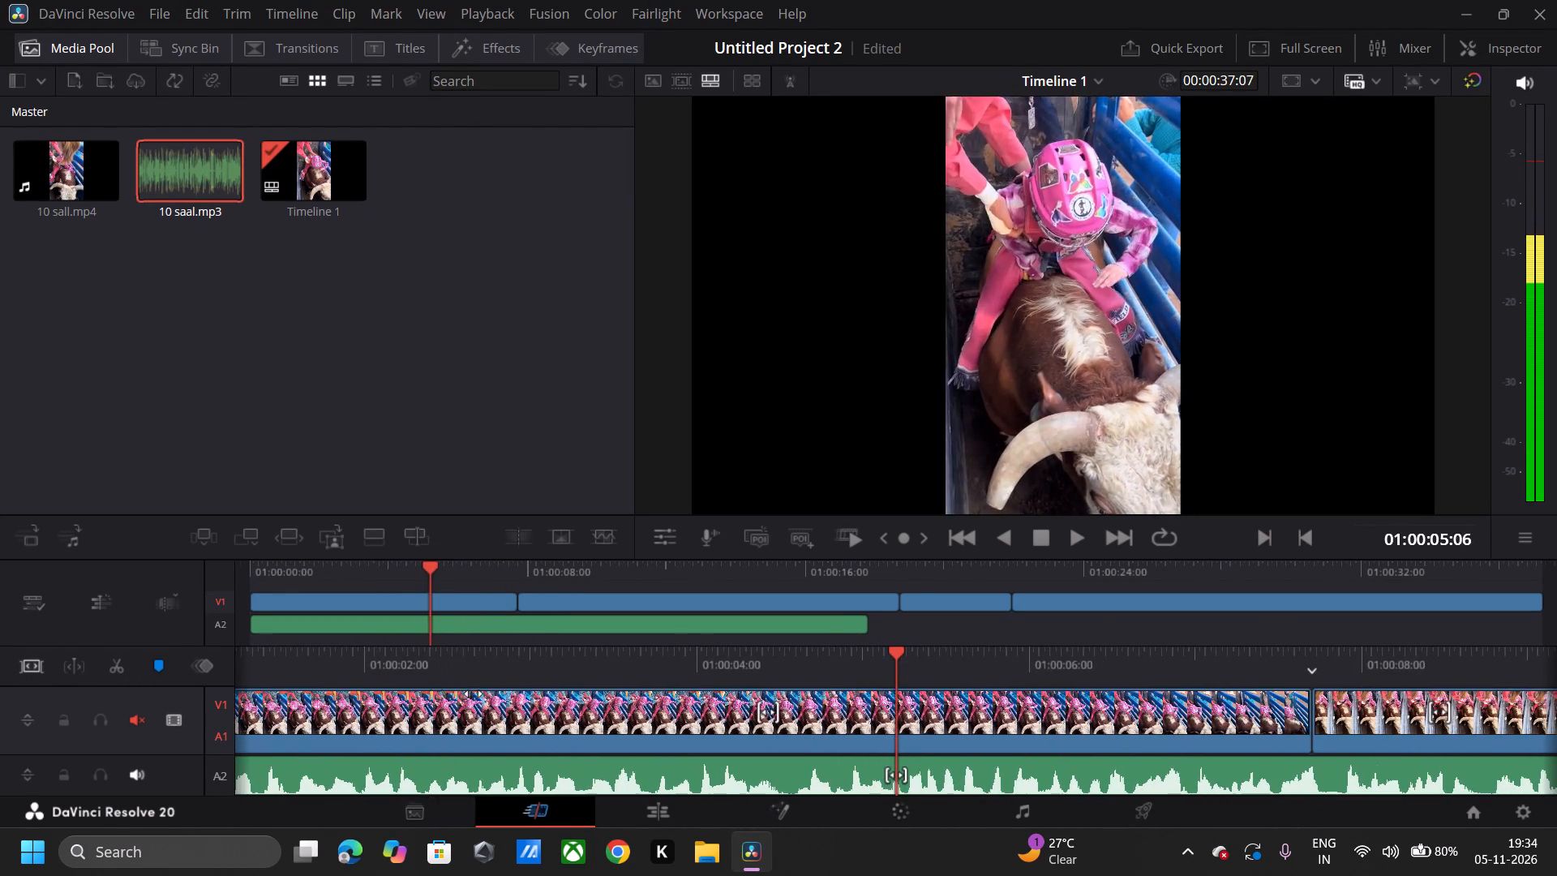
pyautogui.moveTo(474, 693); pyautogui.dragTo(759, 702)
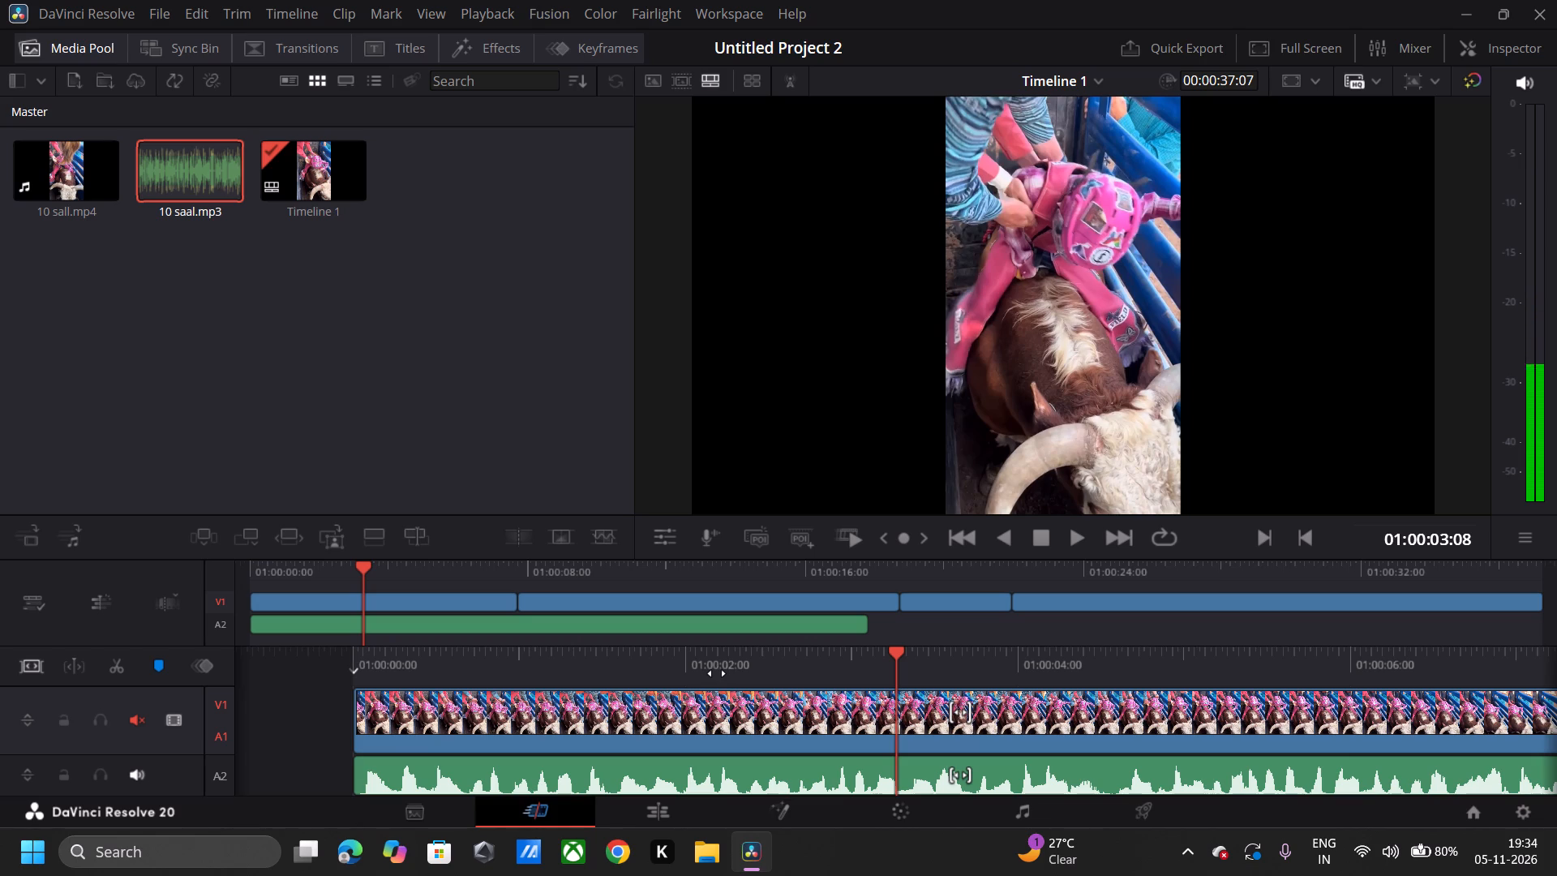
# Split the opening V1 segment at 01:00:03:08 and delete the part before the cut.
pyautogui.hotkey('ctrl', 'b')
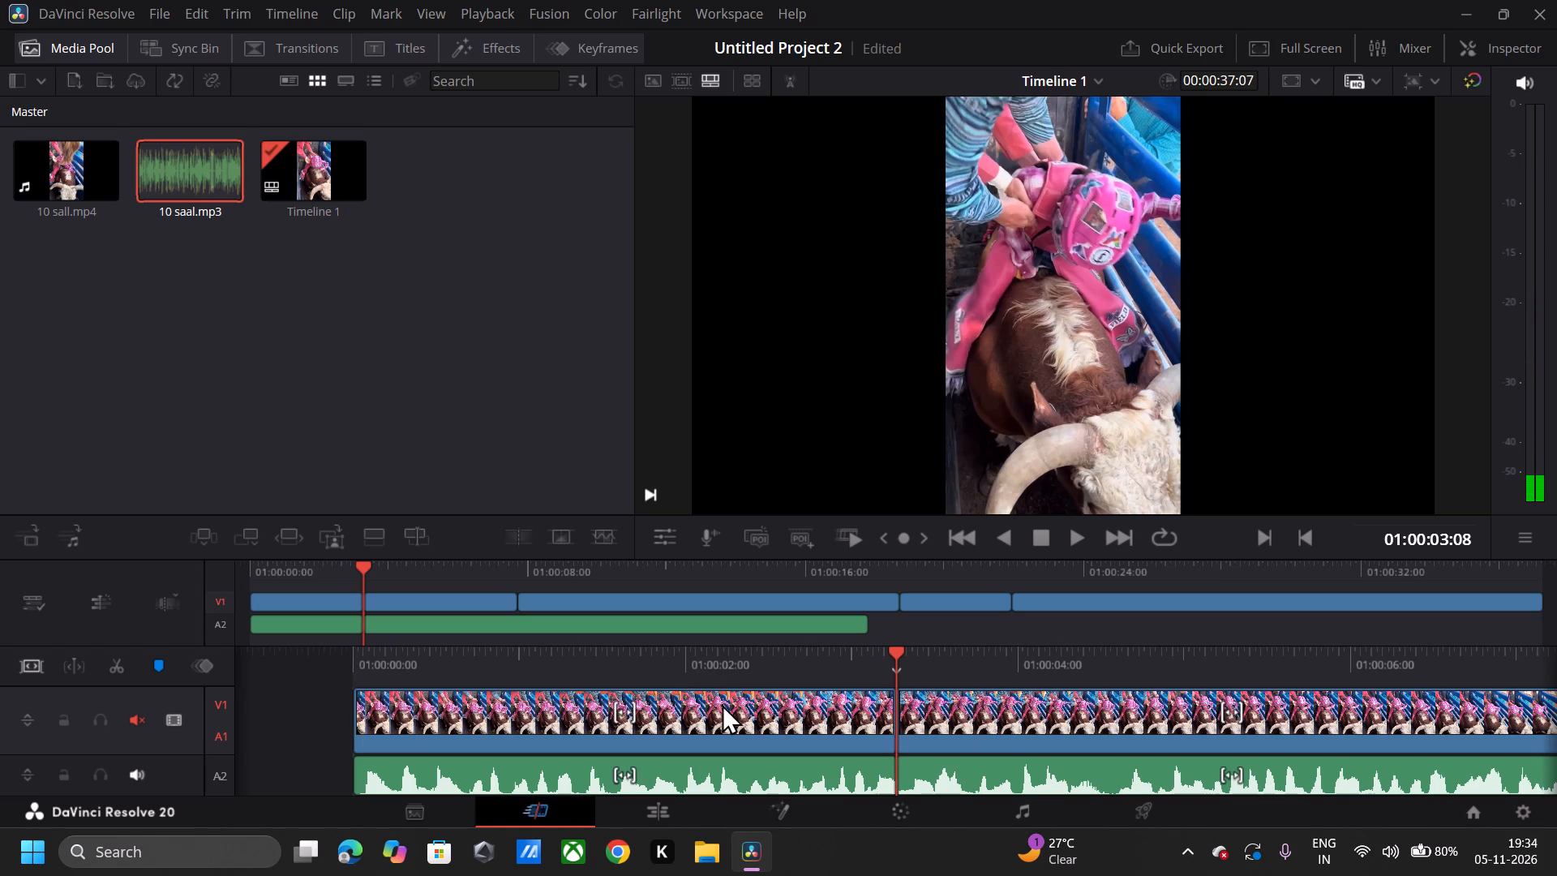
pyautogui.hotkey('ctrl', 'z')
pyautogui.click(800, 710)
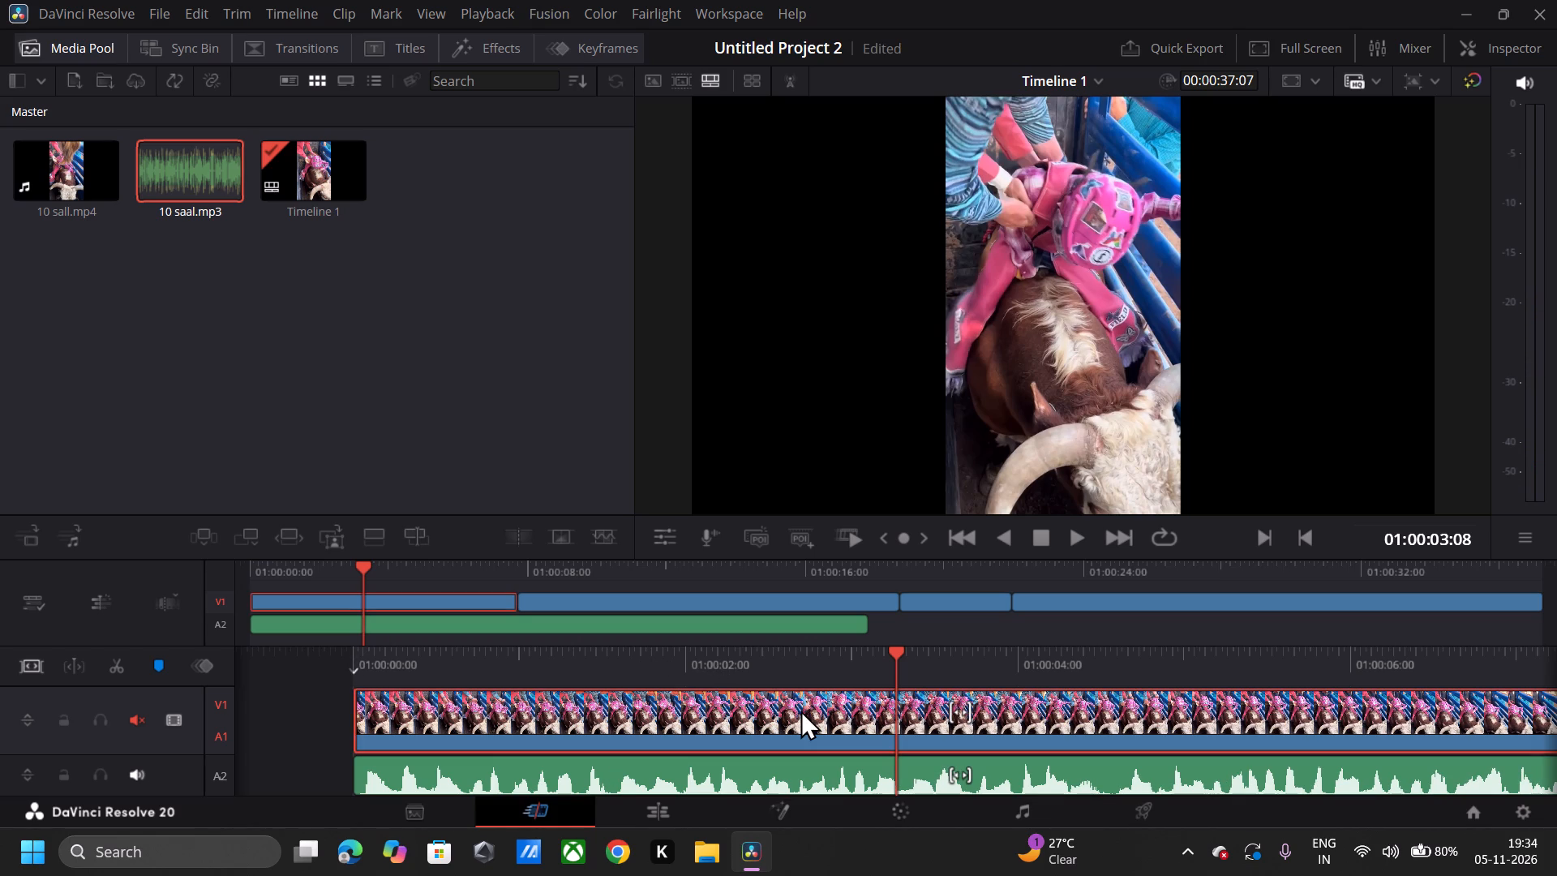
pyautogui.hotkey('ctrl', 'b')
pyautogui.click(800, 710)
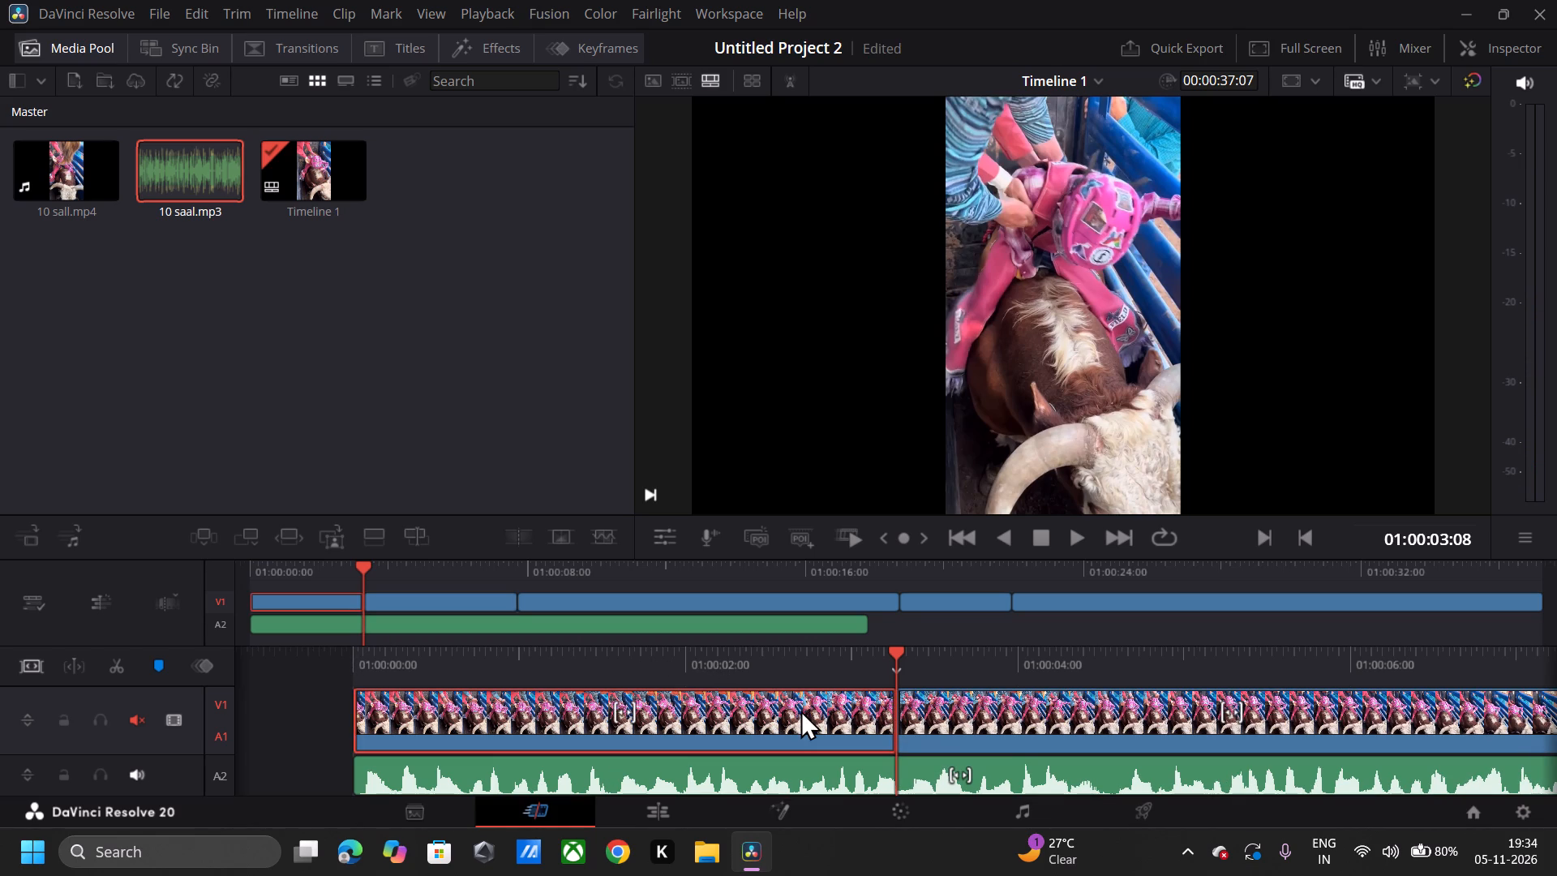
pyautogui.press('BackSpace')
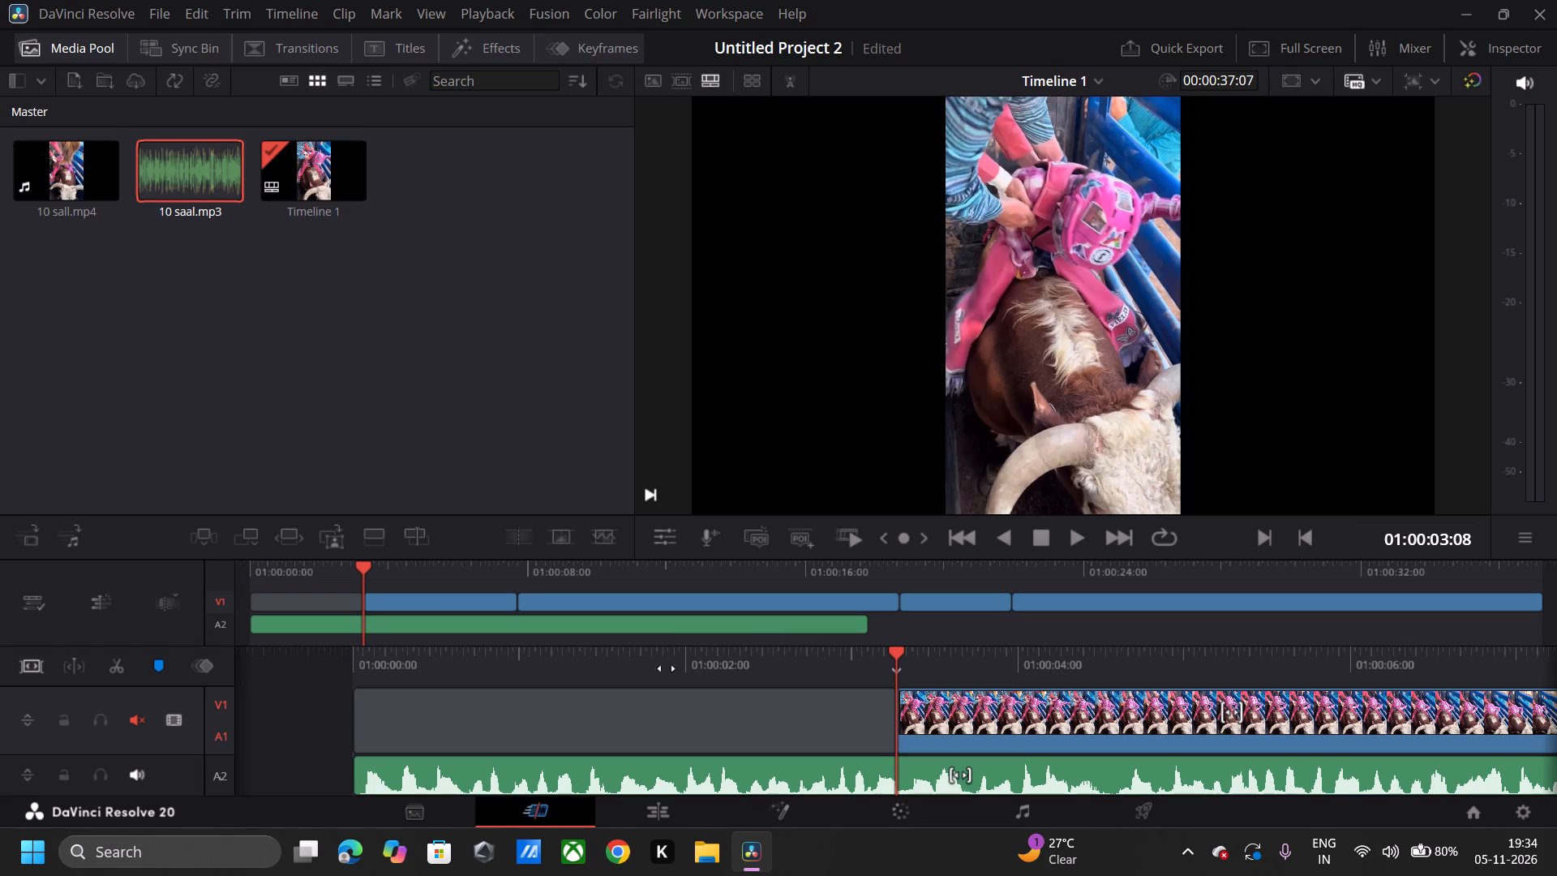
# Remove the empty gap at the start of V1 so the remaining opening segment begins at 01:00:00:00.
pyautogui.moveTo(965, 714); pyautogui.dragTo(1010, 715)
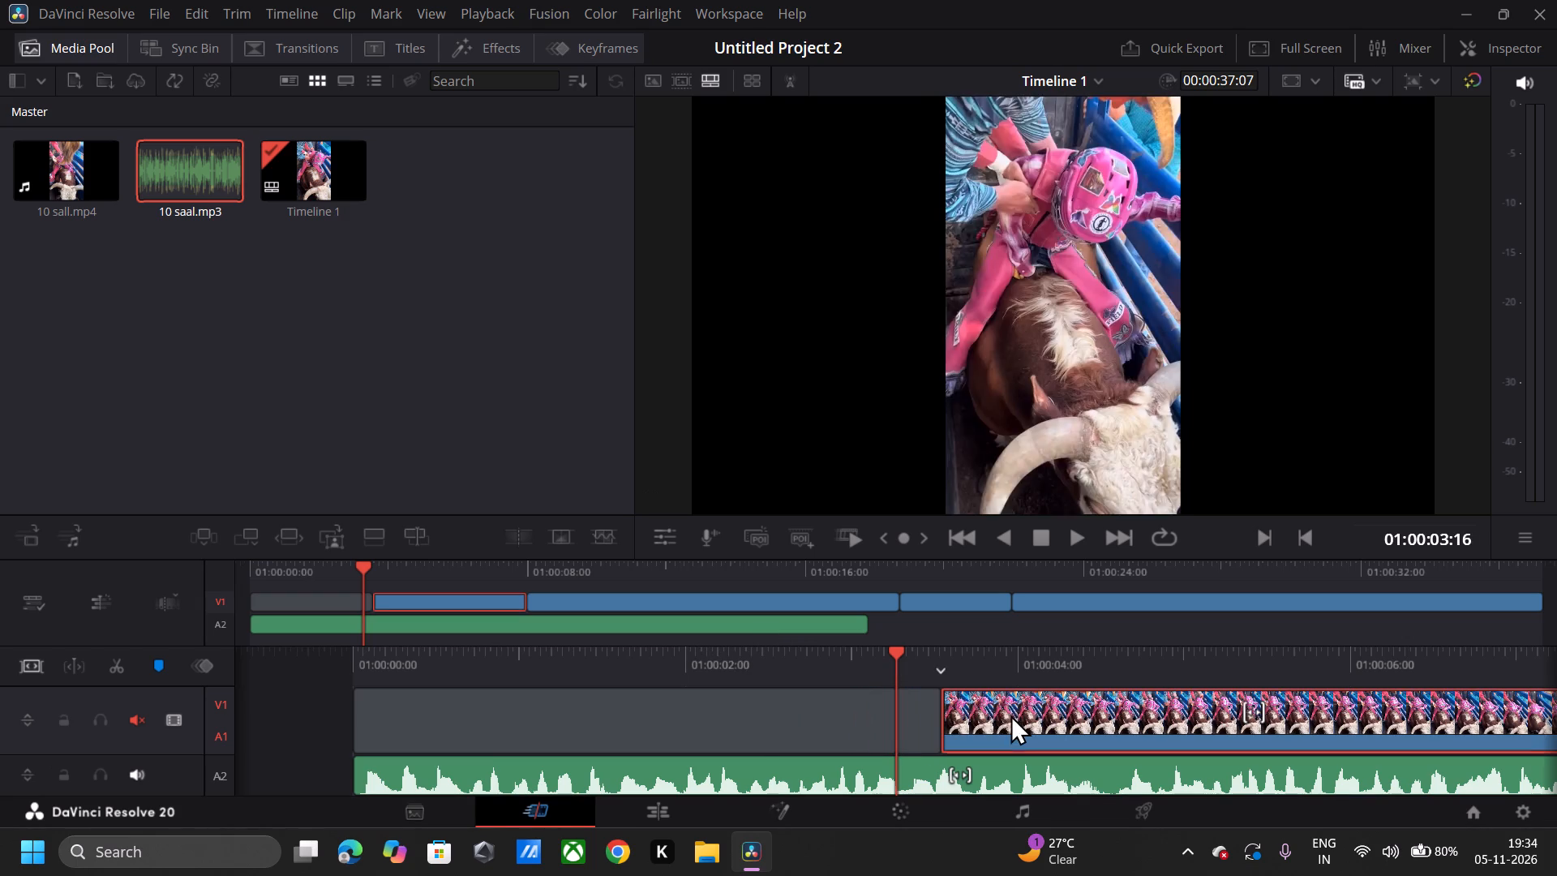
pyautogui.moveTo(997, 711); pyautogui.dragTo(958, 725)
pyautogui.click(846, 734)
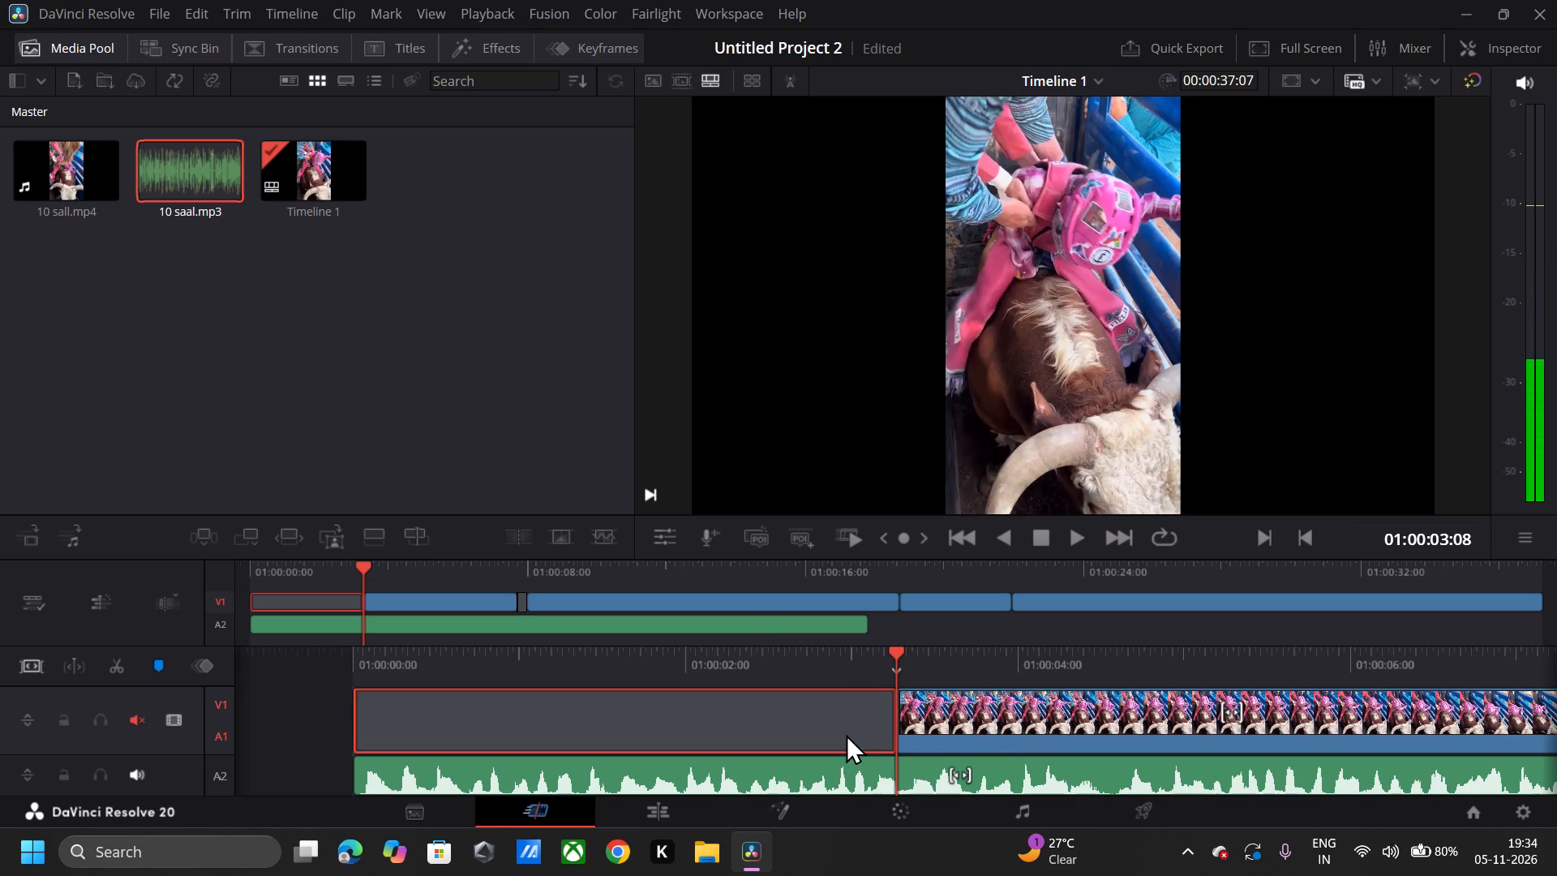
pyautogui.press('BackSpace')
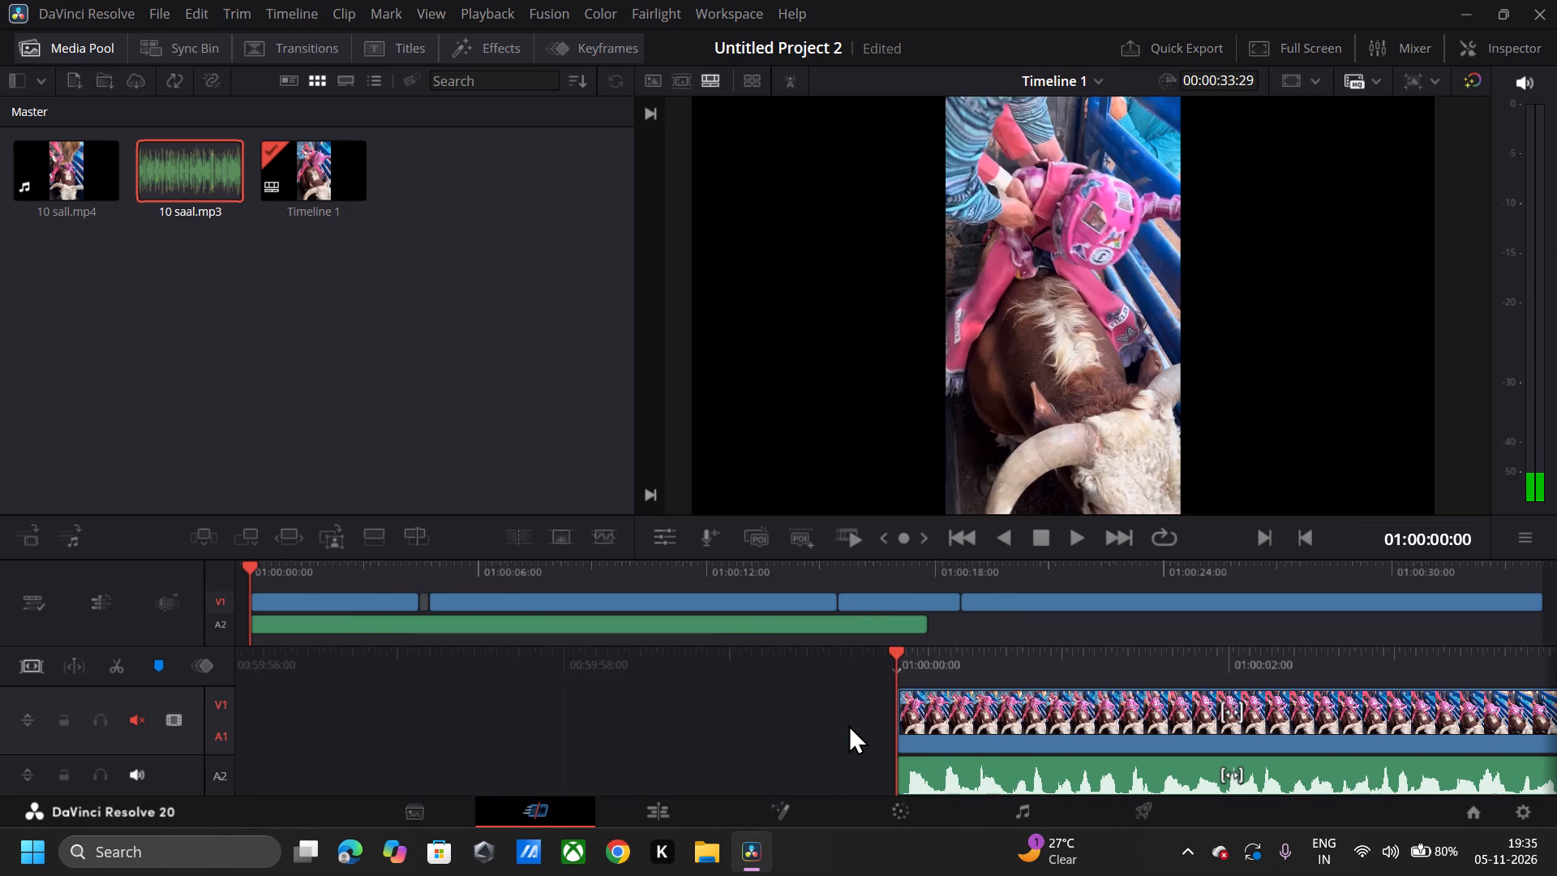
# Play through the shortened opening, dismissing the system update notification, and delete the small gap after it on V1.
pyautogui.press('space')
pyautogui.press('space')
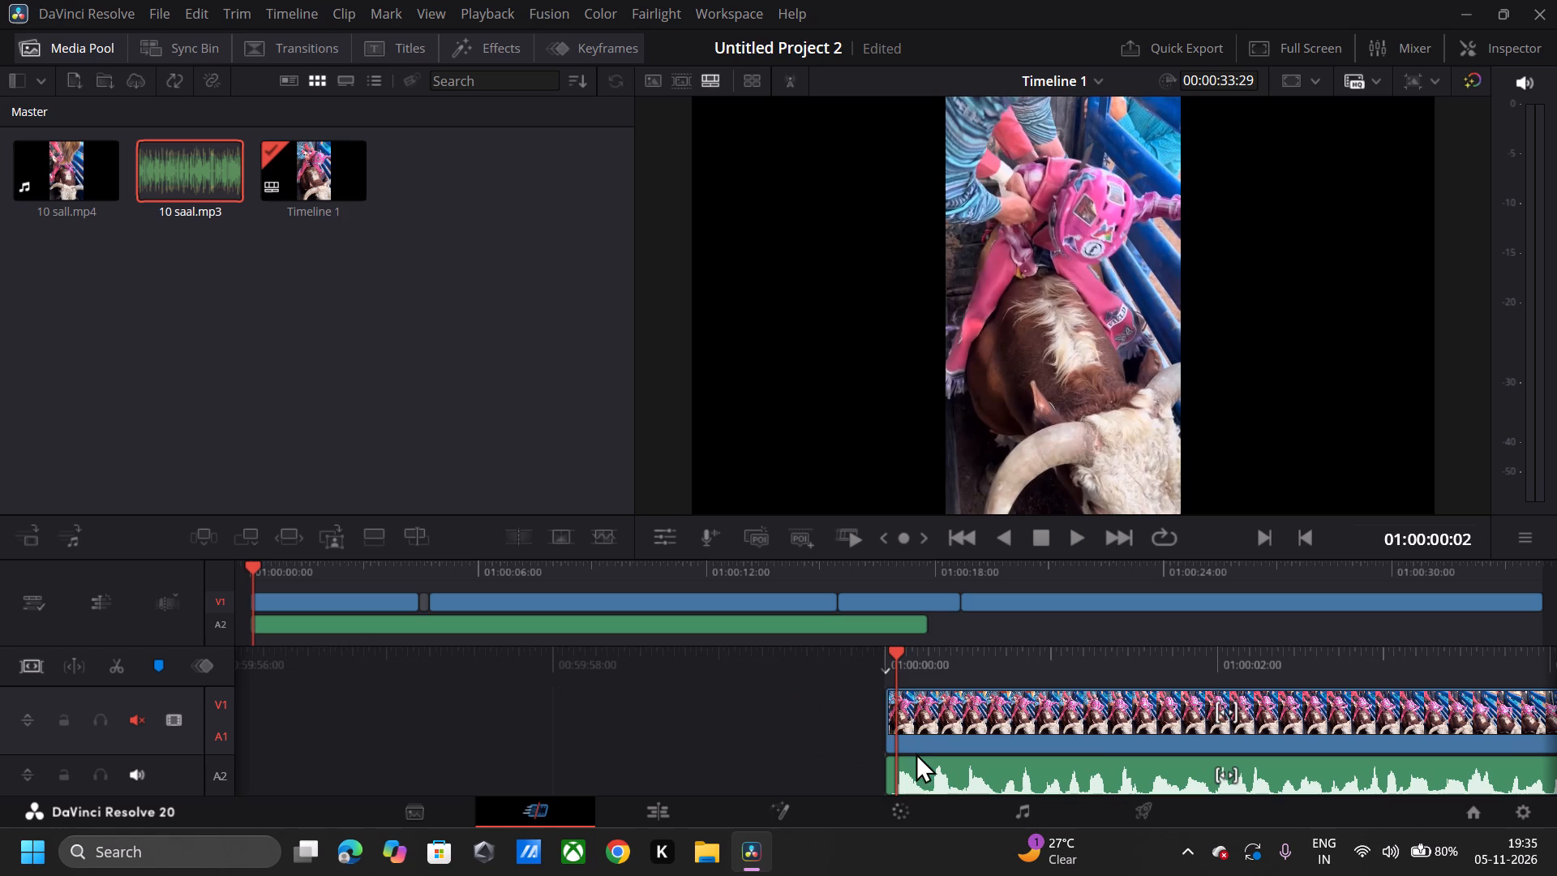
pyautogui.press('space')
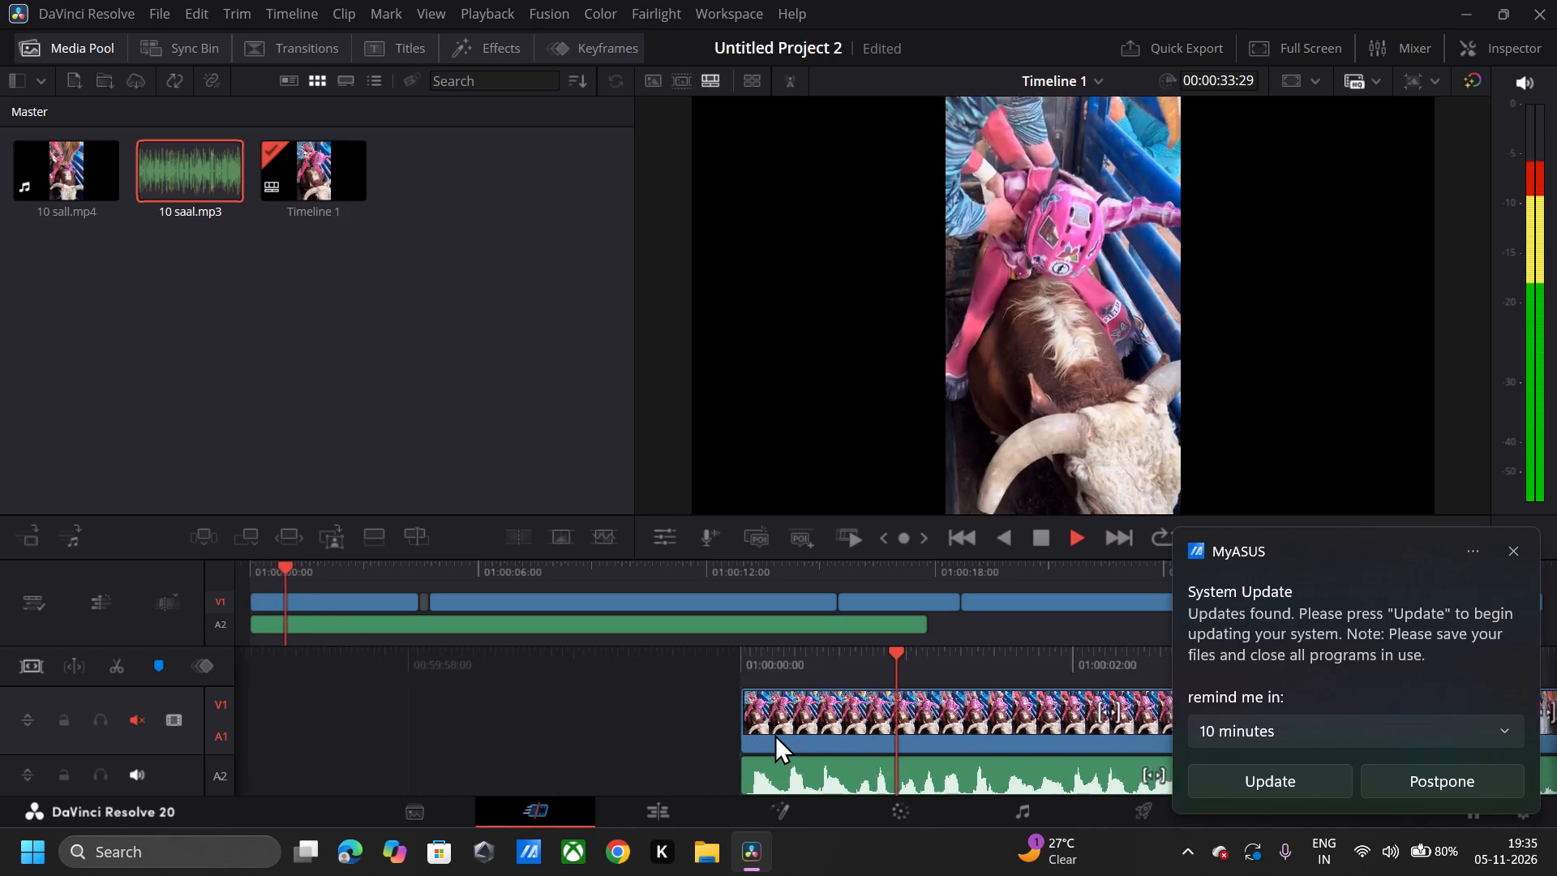
pyautogui.click(1516, 547)
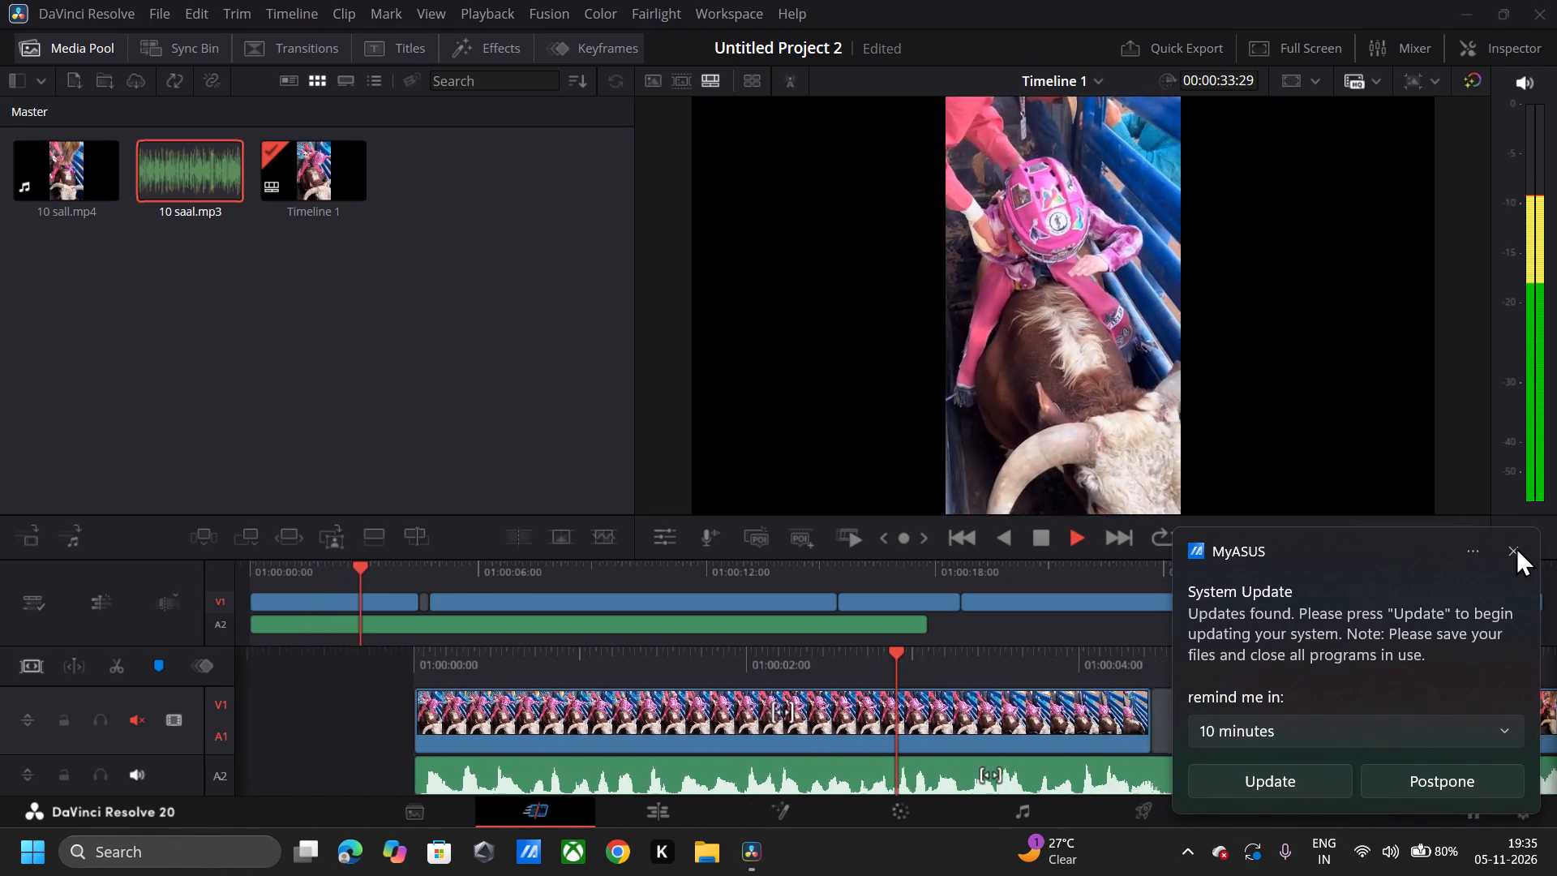
pyautogui.press('space')
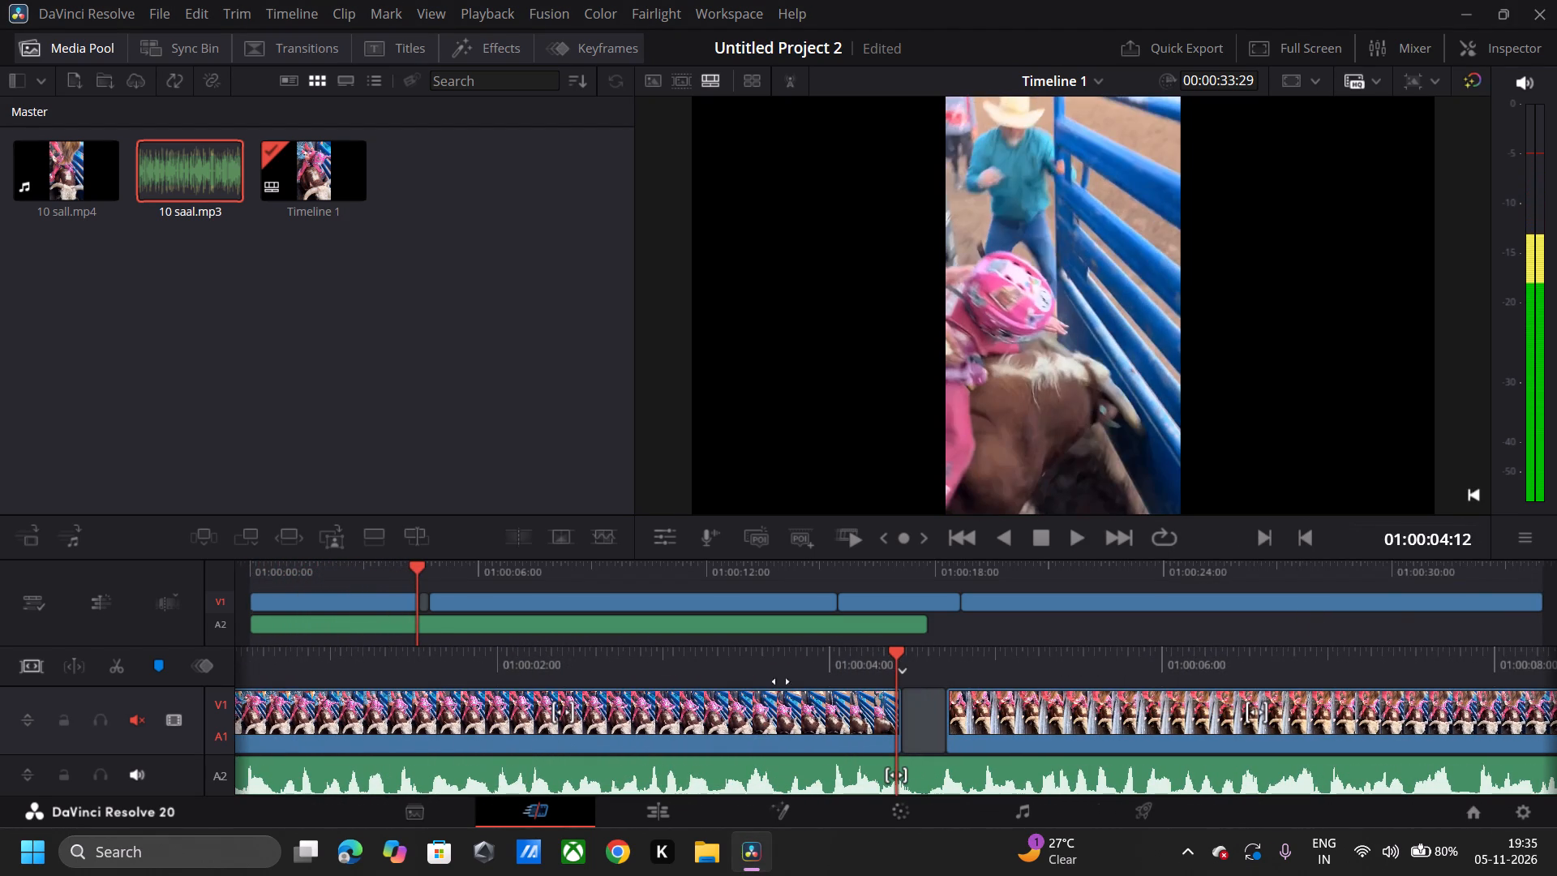
pyautogui.click(934, 704)
pyautogui.press('BackSpace')
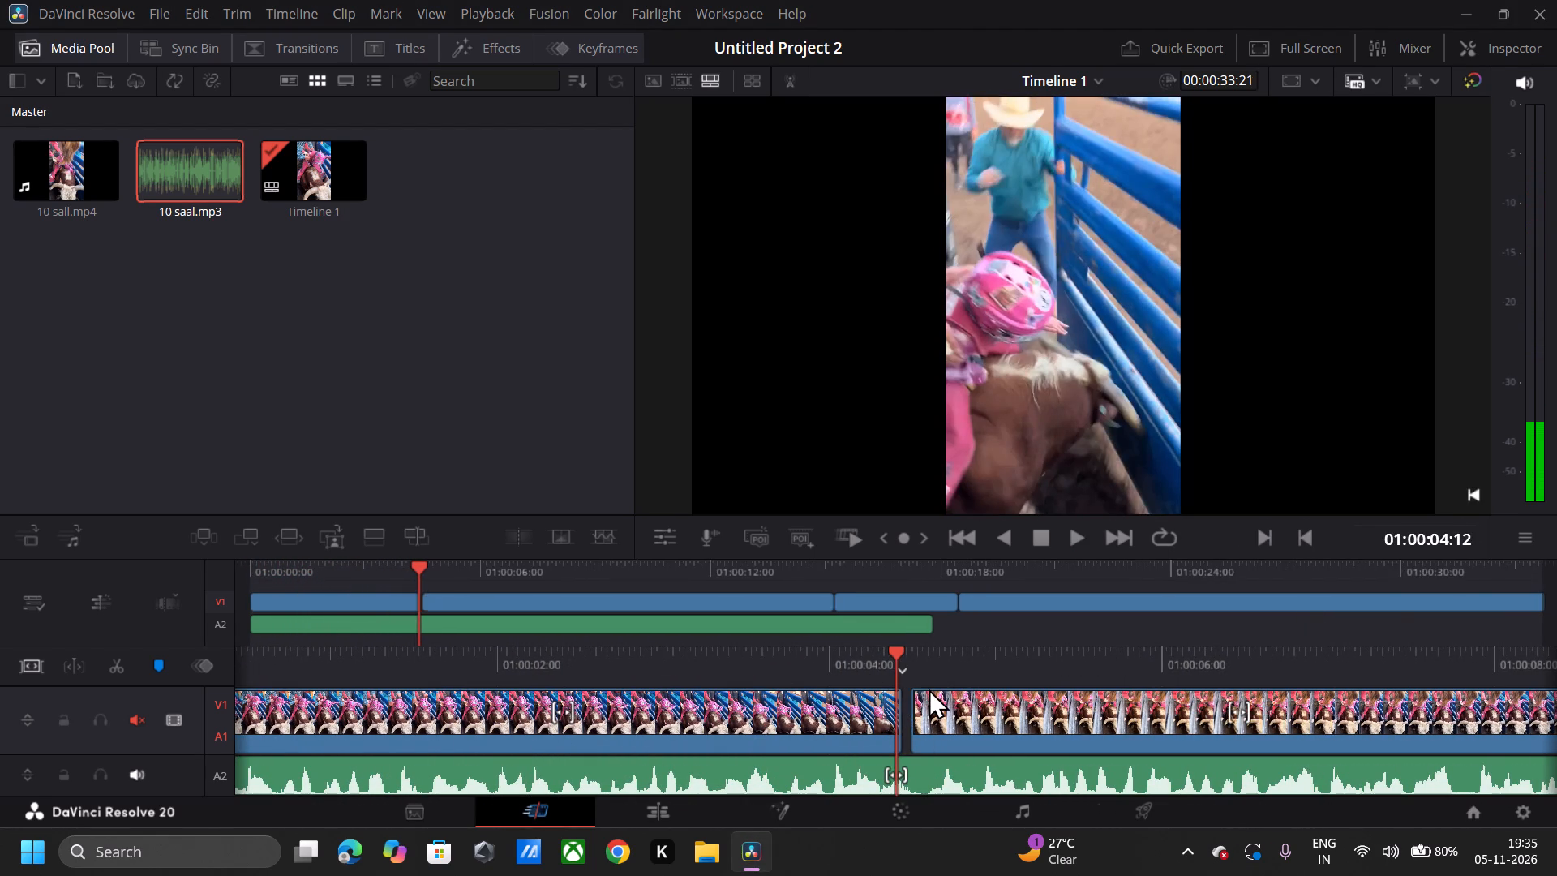
# Replay the opening across its cut and ripple-extend the end of the opening segment on V1 to about 01:00:04:25.
pyautogui.moveTo(433, 646); pyautogui.dragTo(1047, 578)
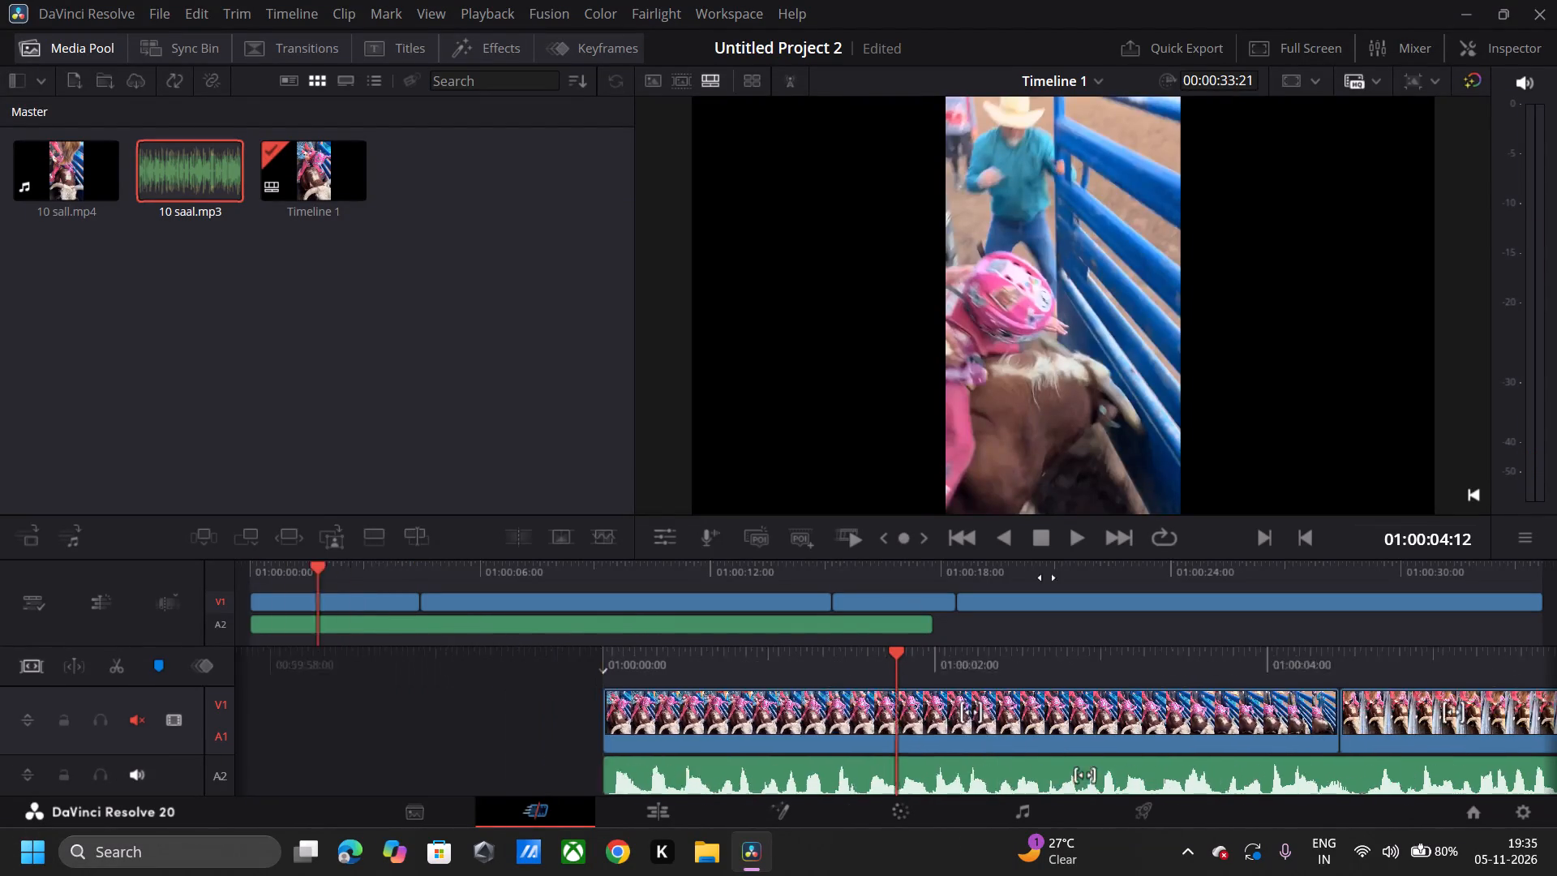
pyautogui.moveTo(1047, 578); pyautogui.dragTo(1556, 439)
pyautogui.press('space')
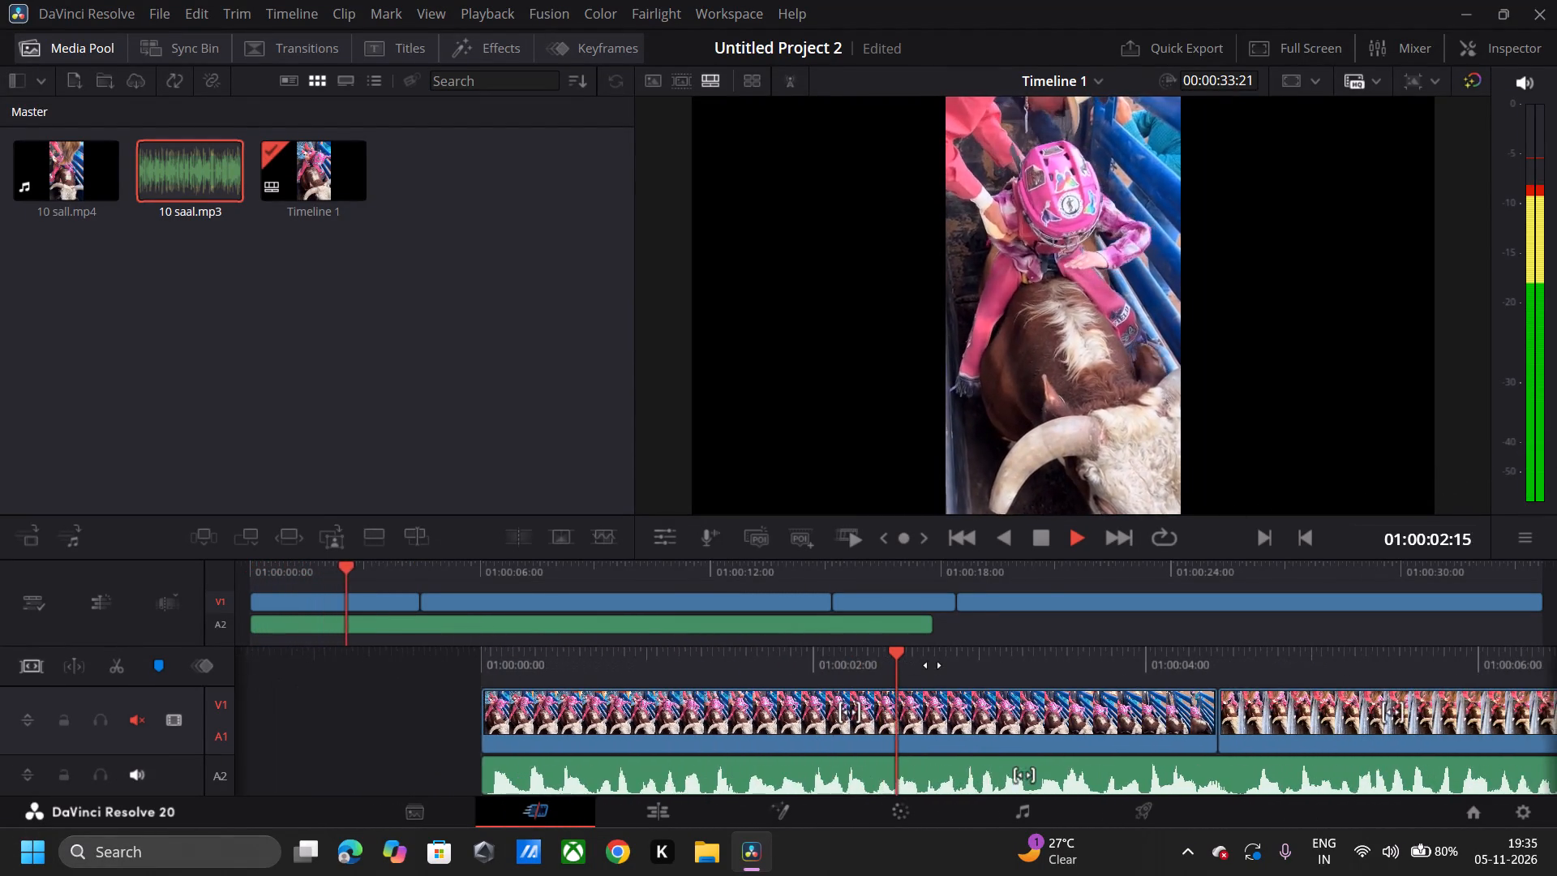
pyautogui.press('space')
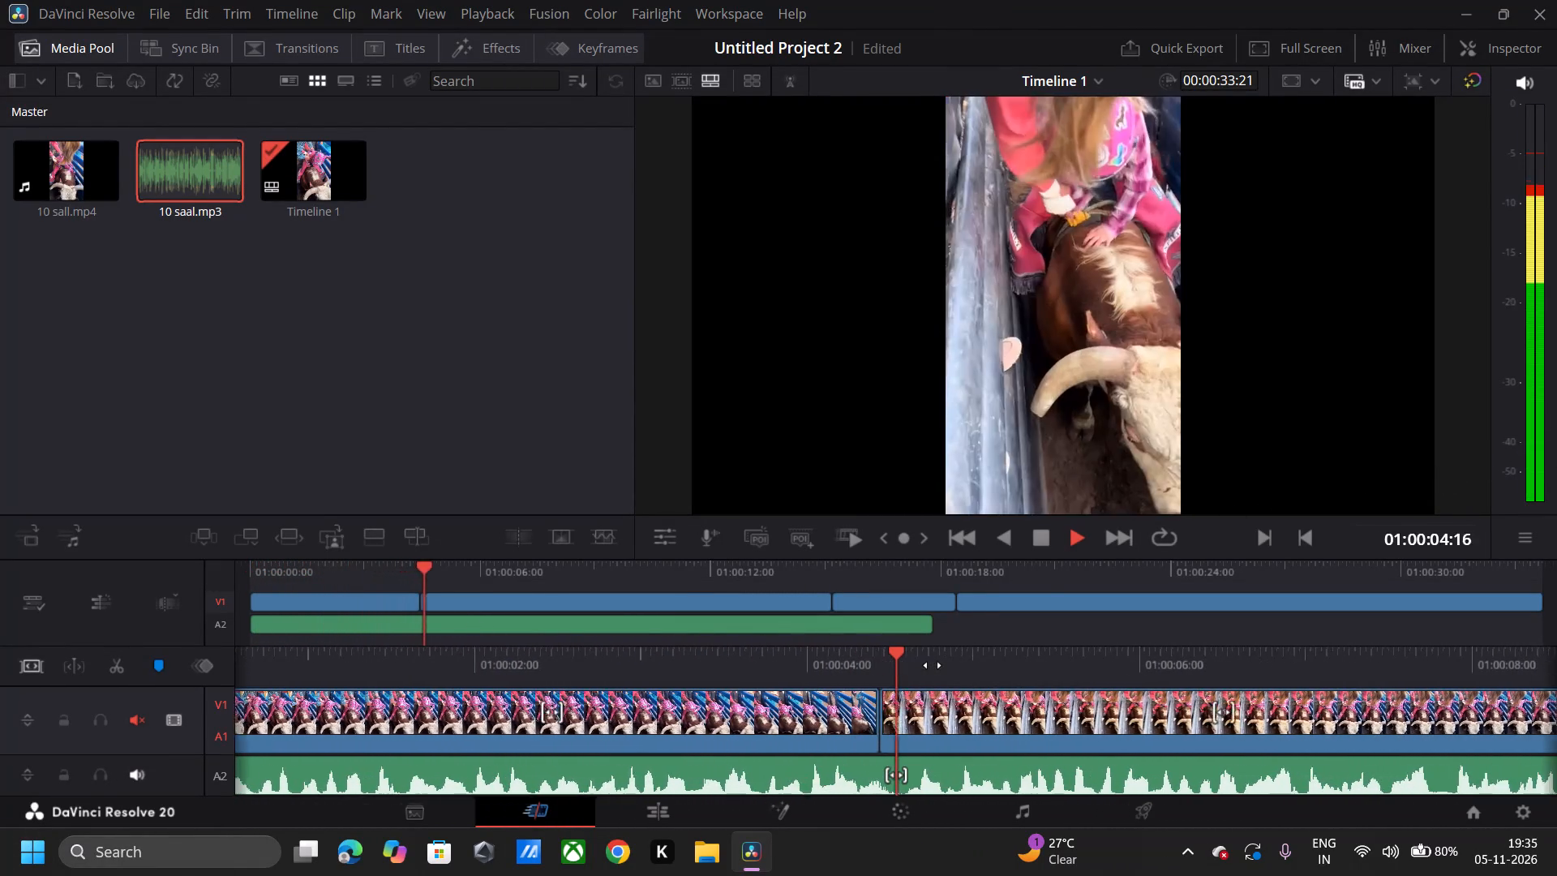
pyautogui.click(601, 656)
pyautogui.click(831, 716)
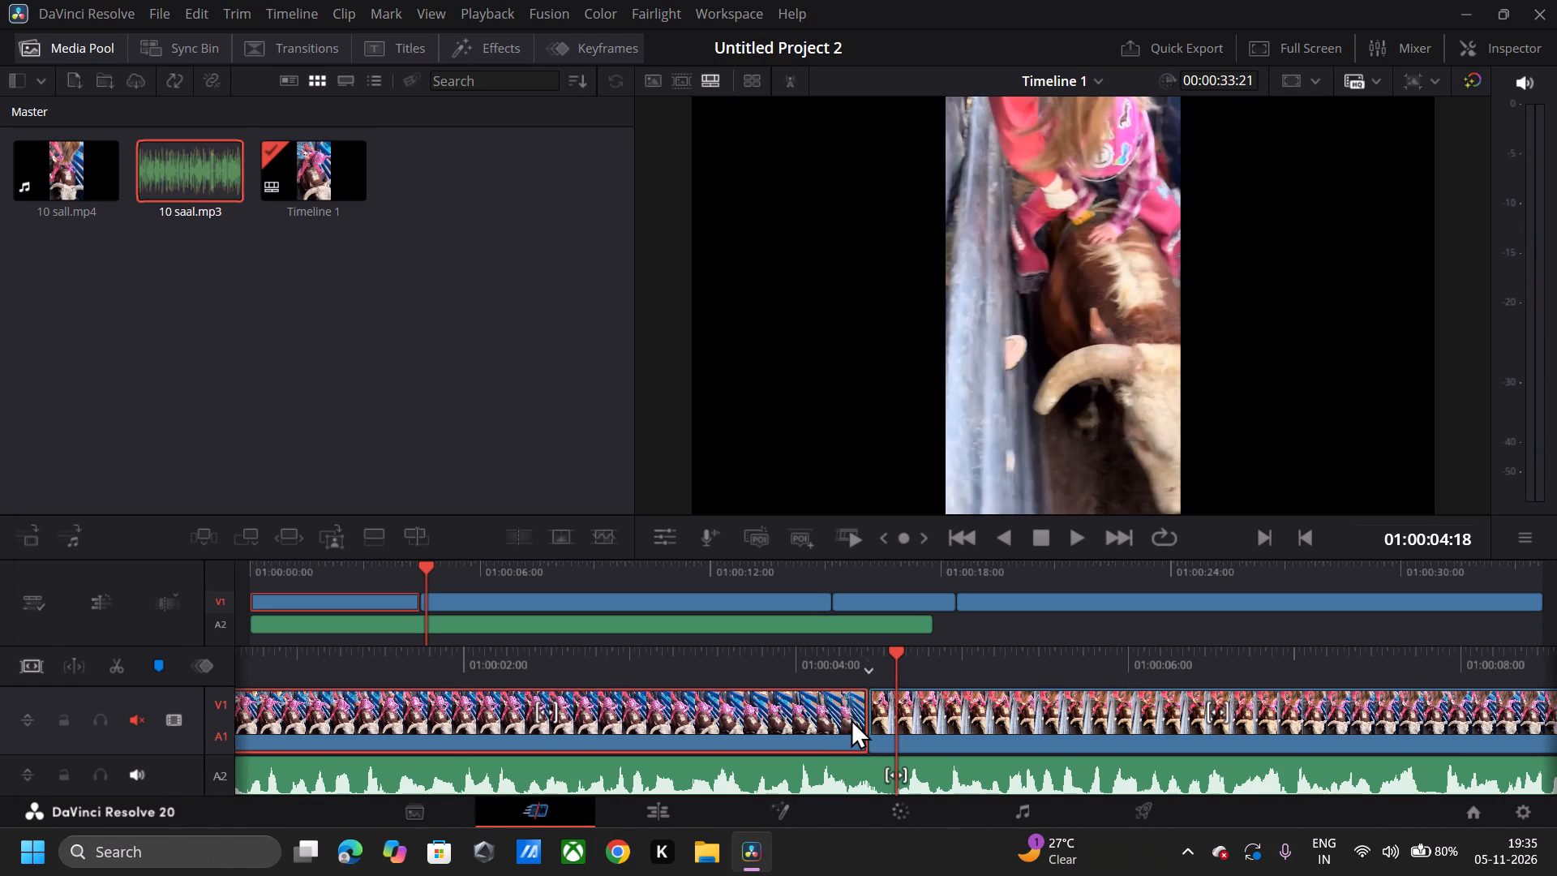
pyautogui.moveTo(854, 716); pyautogui.dragTo(869, 717)
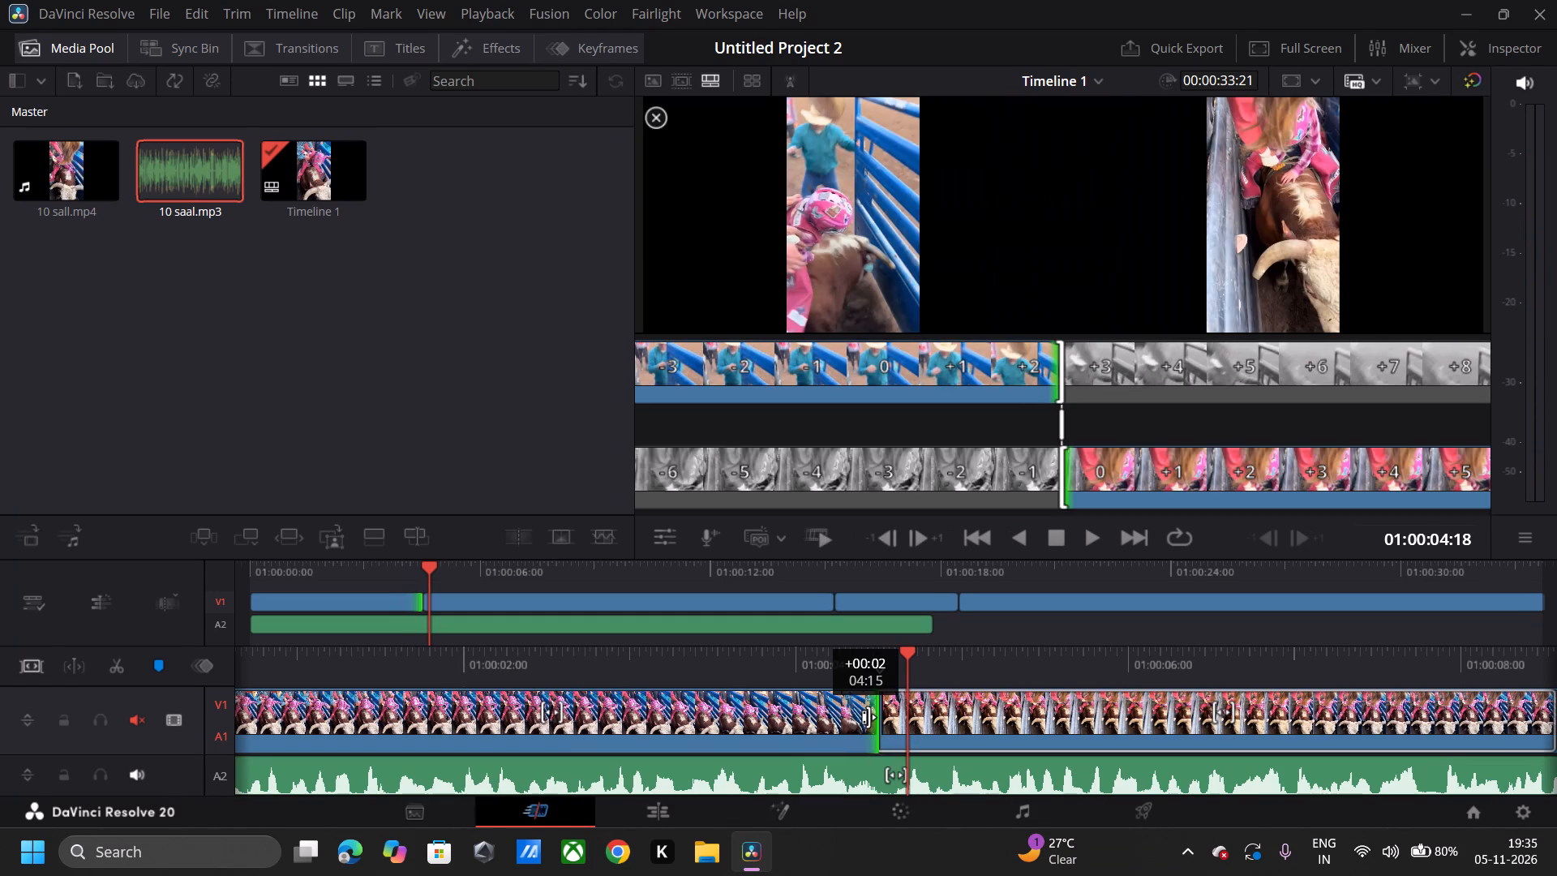
pyautogui.moveTo(869, 717); pyautogui.dragTo(909, 716)
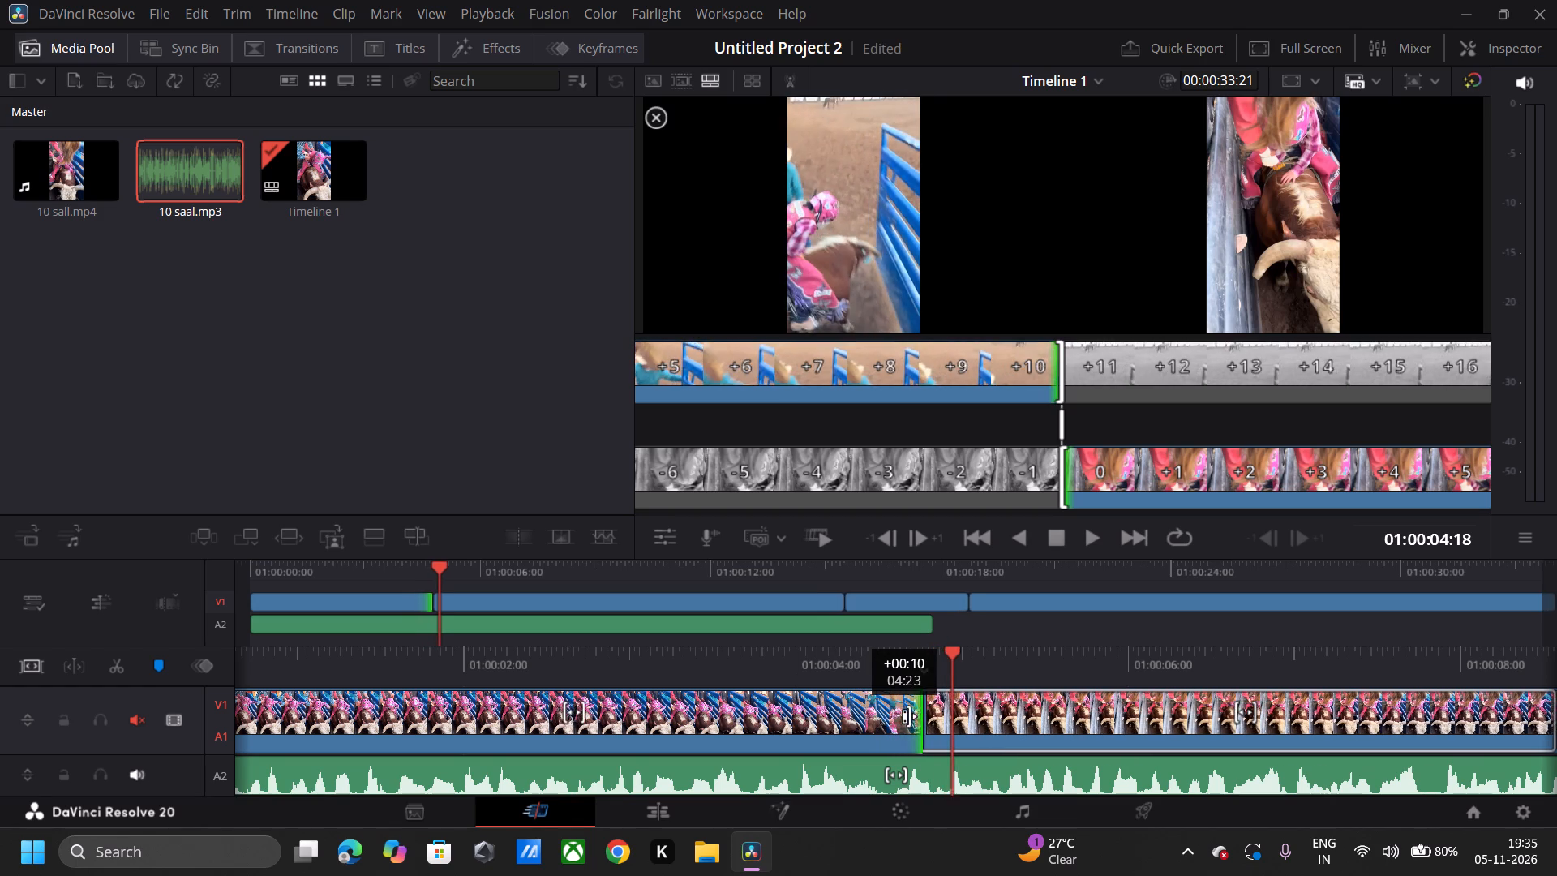
pyautogui.moveTo(909, 716); pyautogui.dragTo(925, 709)
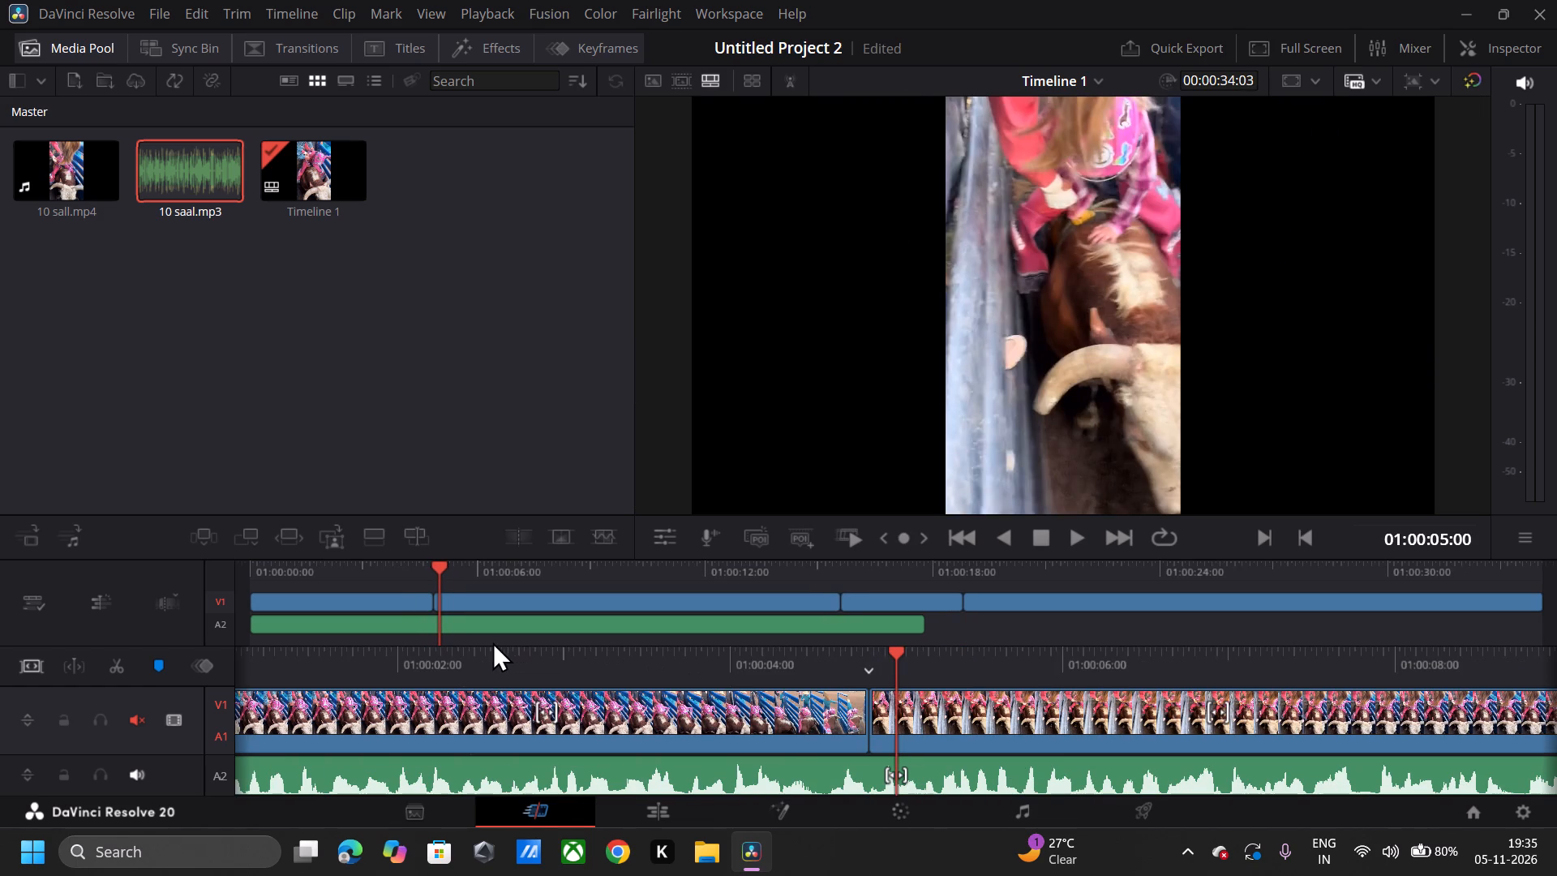
# Play the opening segment twice from the start, pausing along the way, to examine its action leading up to the next cut.
pyautogui.click(501, 665)
pyautogui.moveTo(501, 665); pyautogui.dragTo(1405, 657)
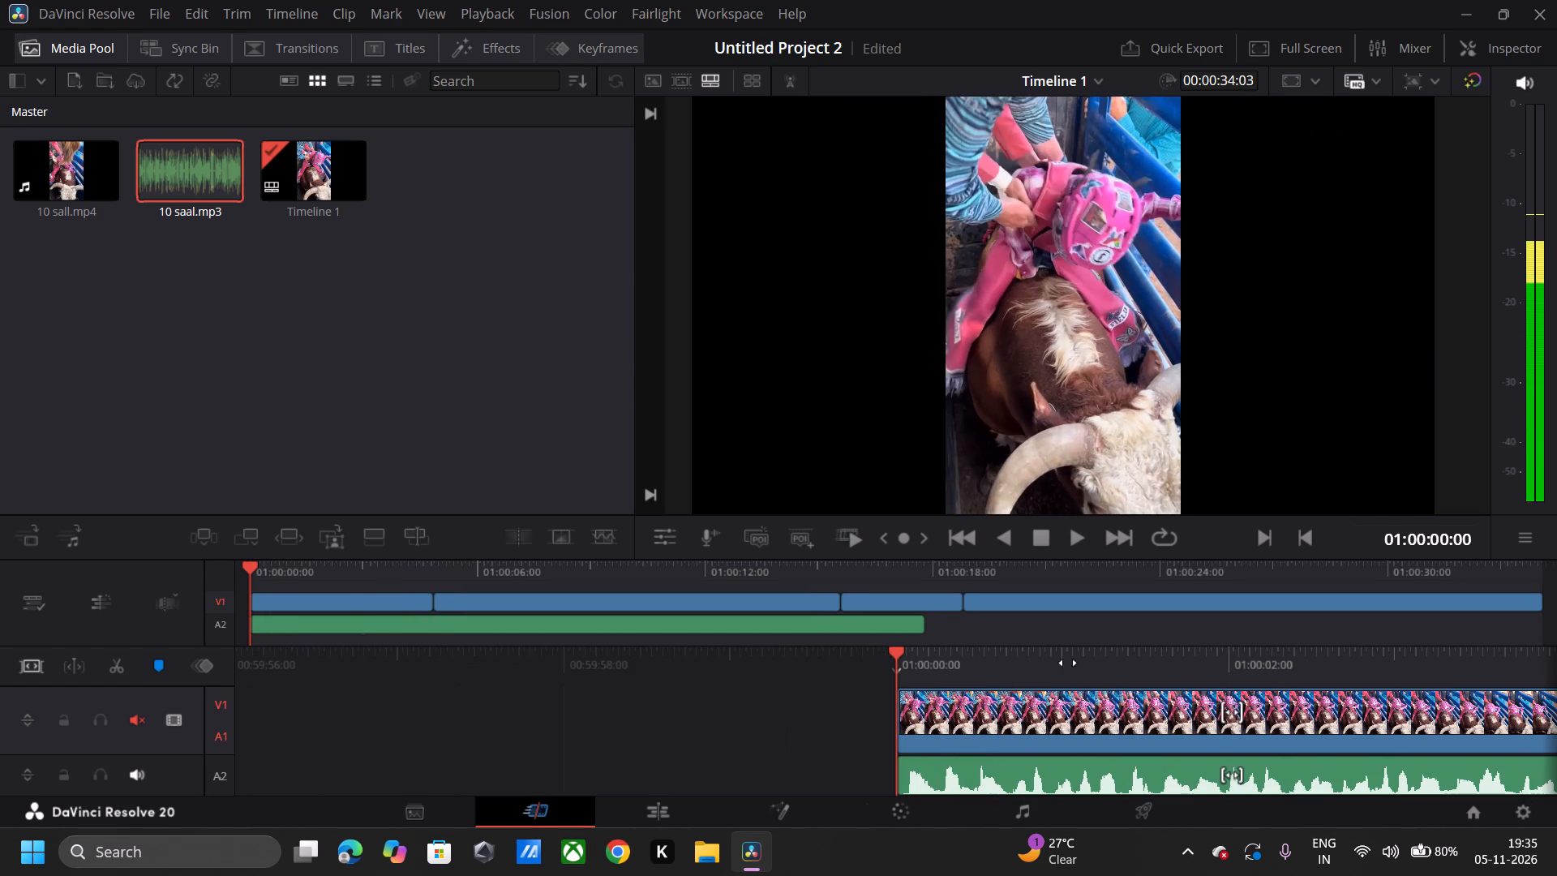
pyautogui.press('space')
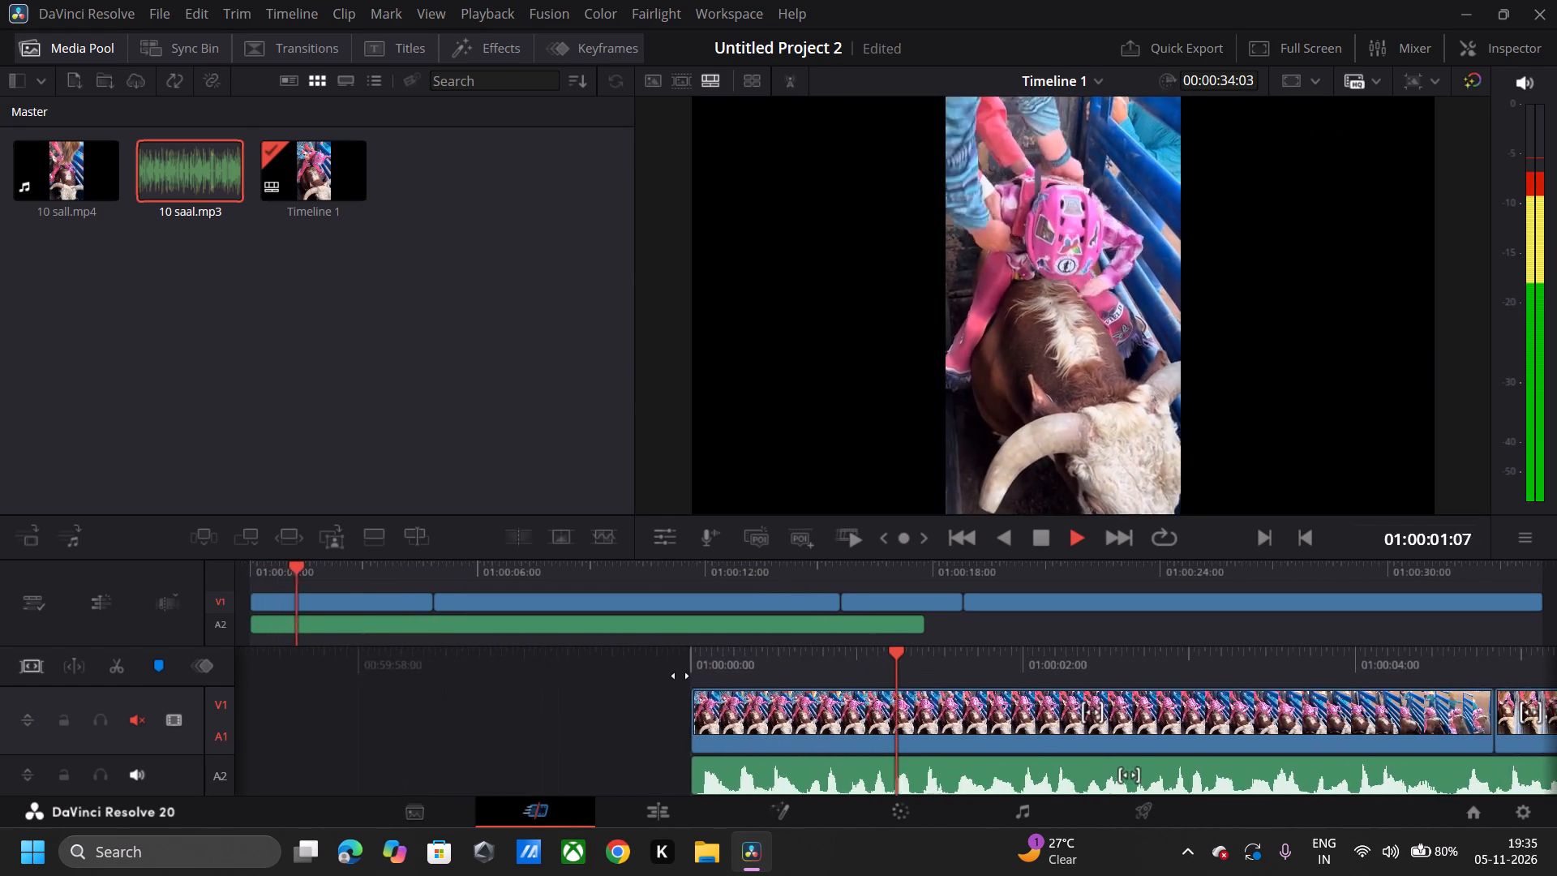
pyautogui.press('space')
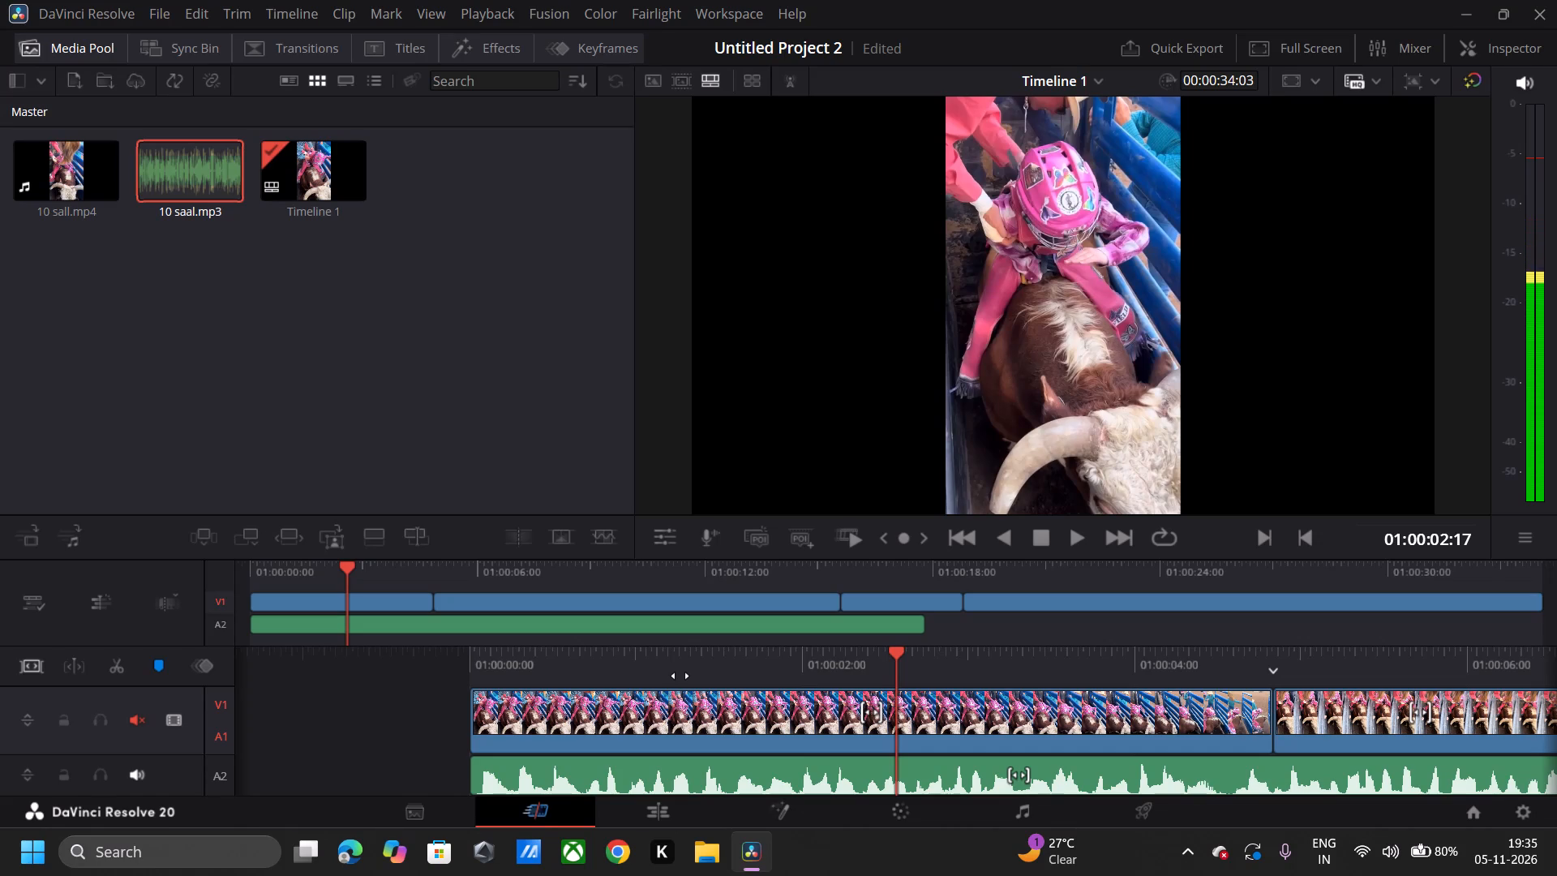
pyautogui.press('space')
pyautogui.press('space')
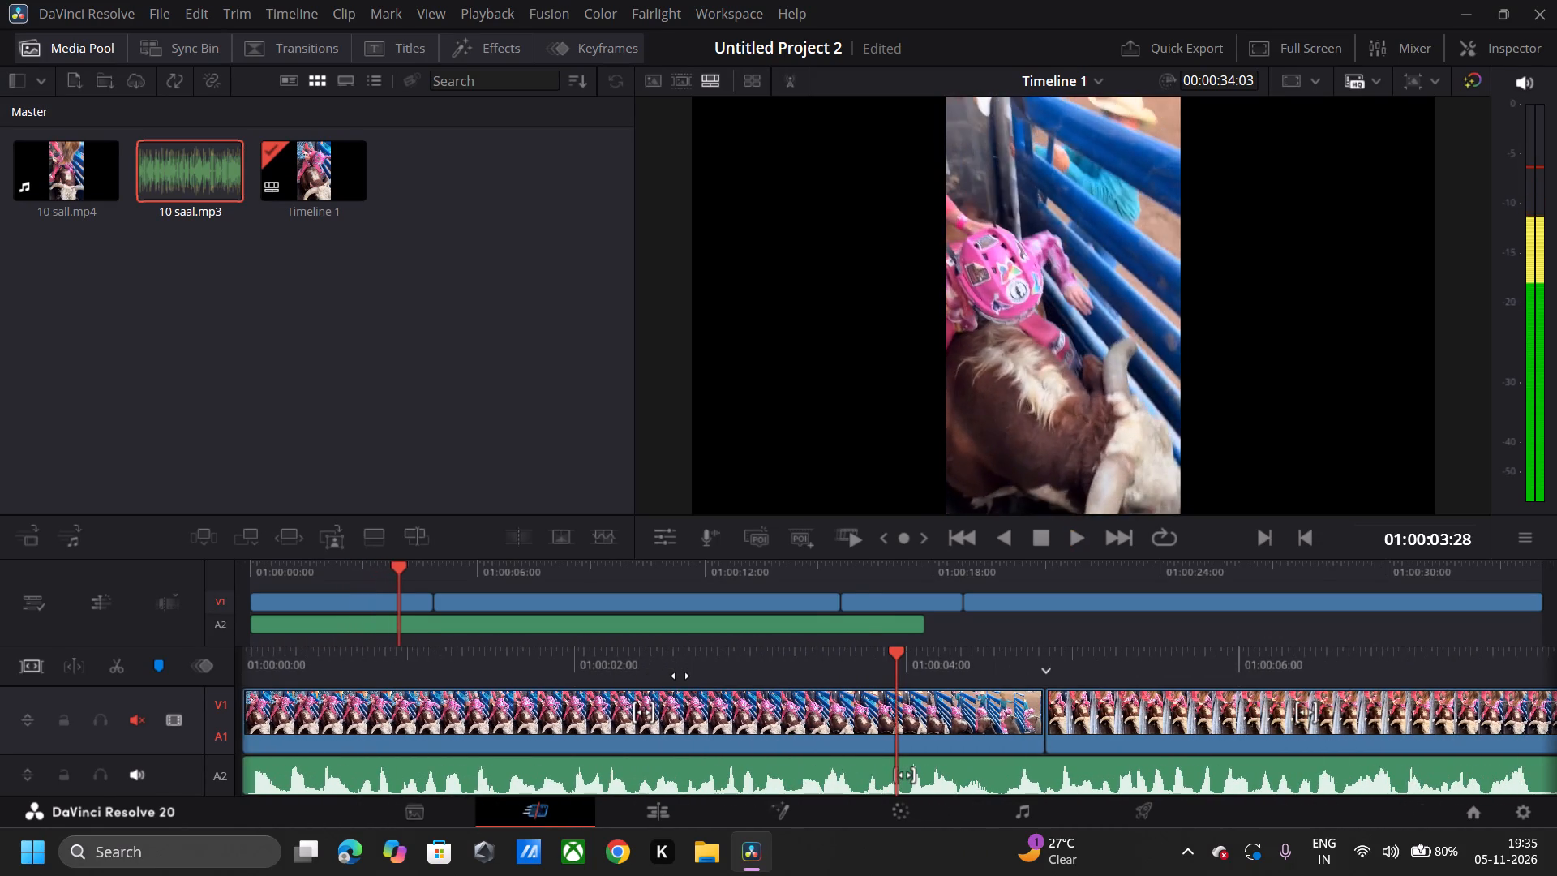
pyautogui.press('space')
pyautogui.press('space')
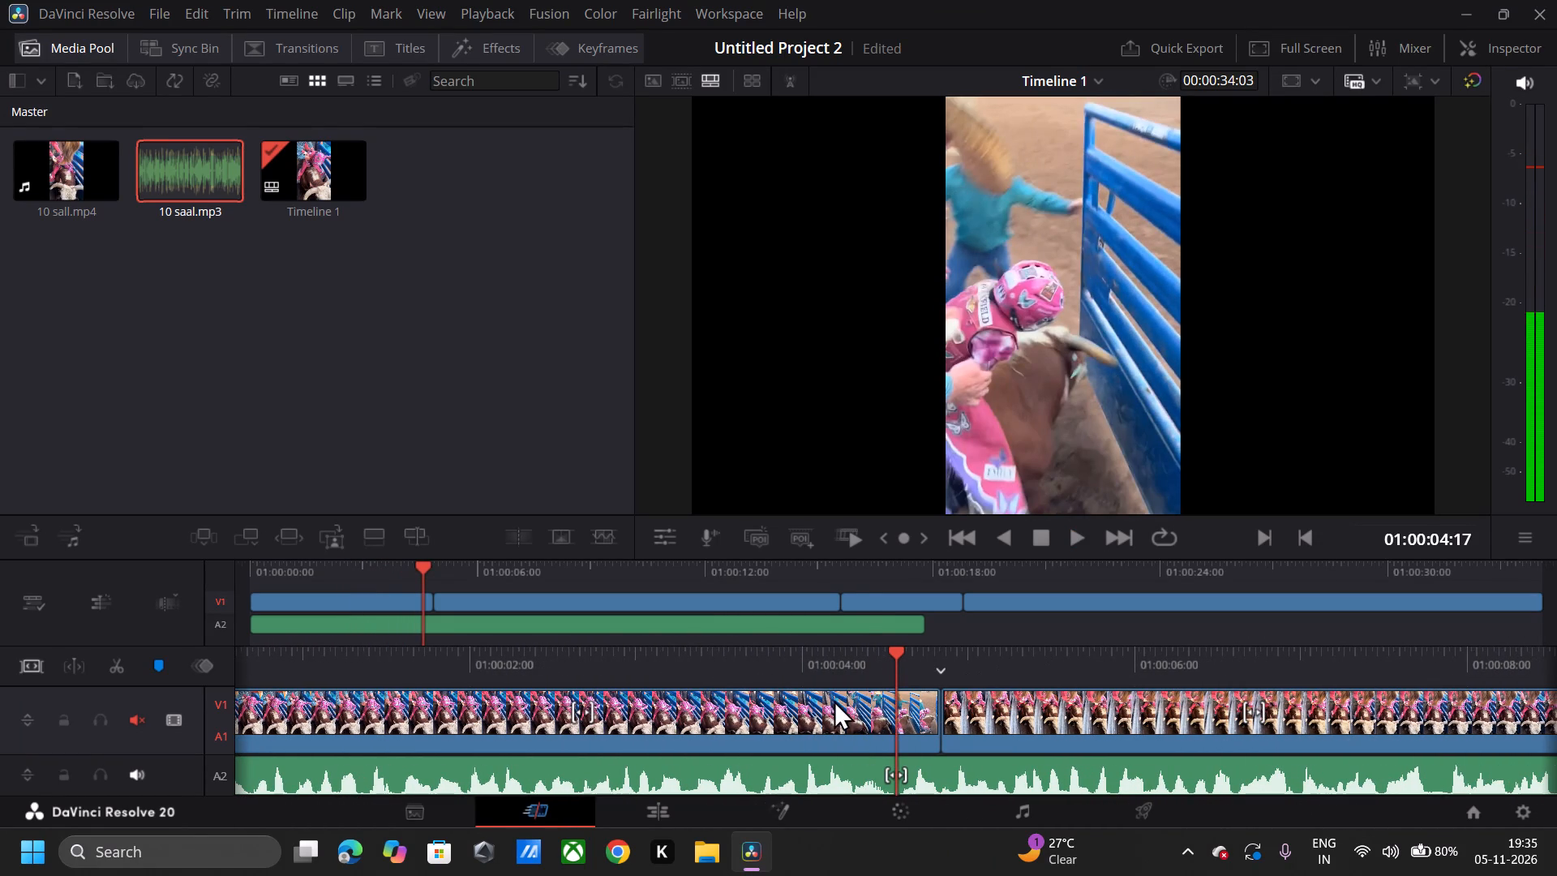
pyautogui.moveTo(581, 672); pyautogui.dragTo(1556, 679)
pyautogui.press('space')
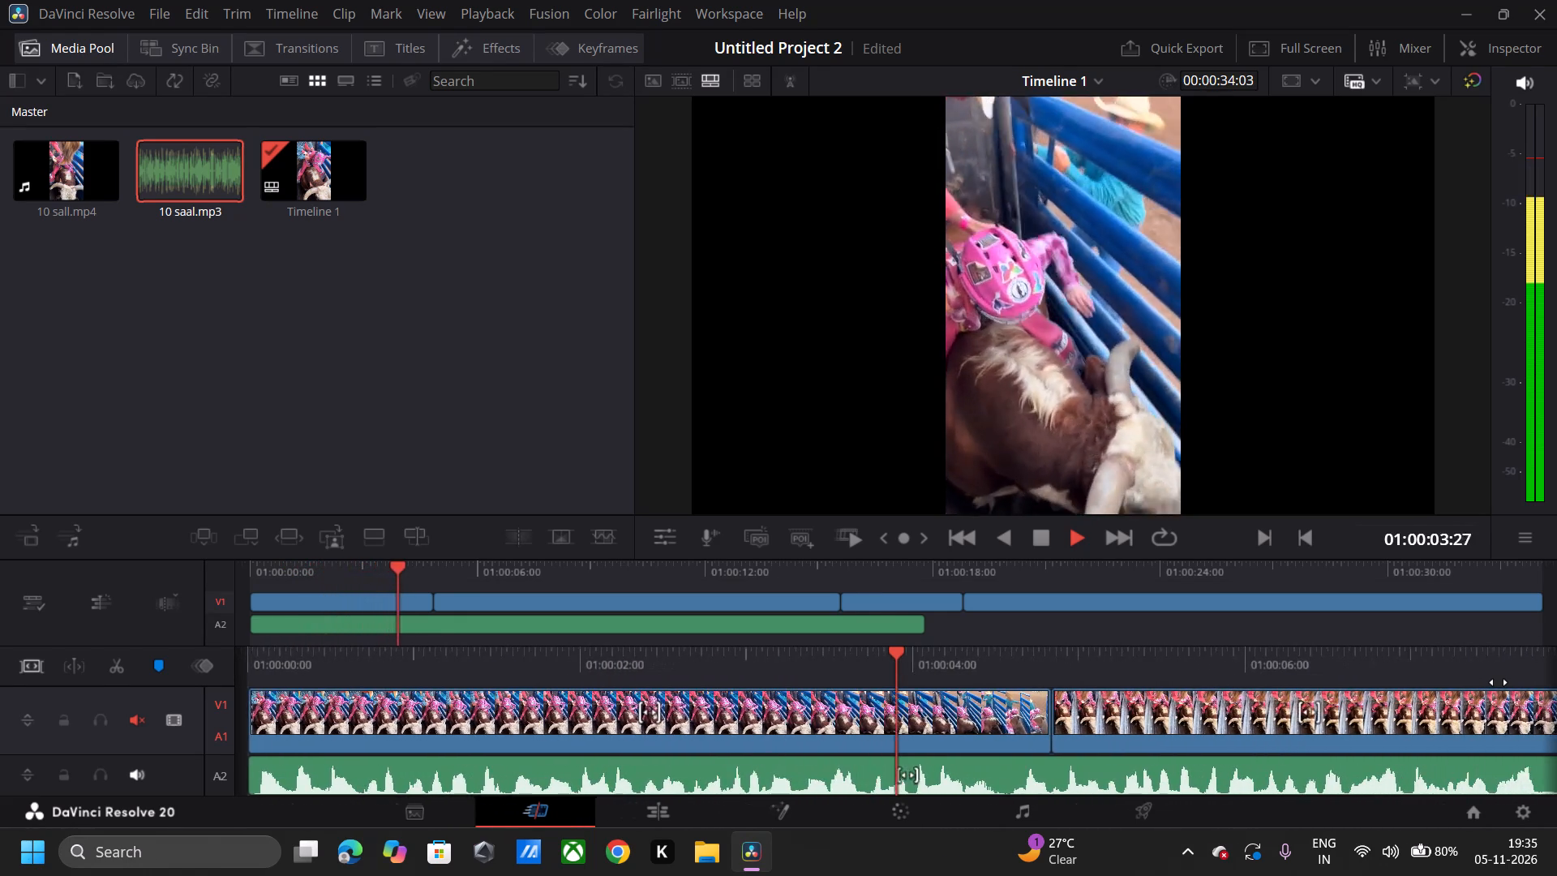
pyautogui.press('space')
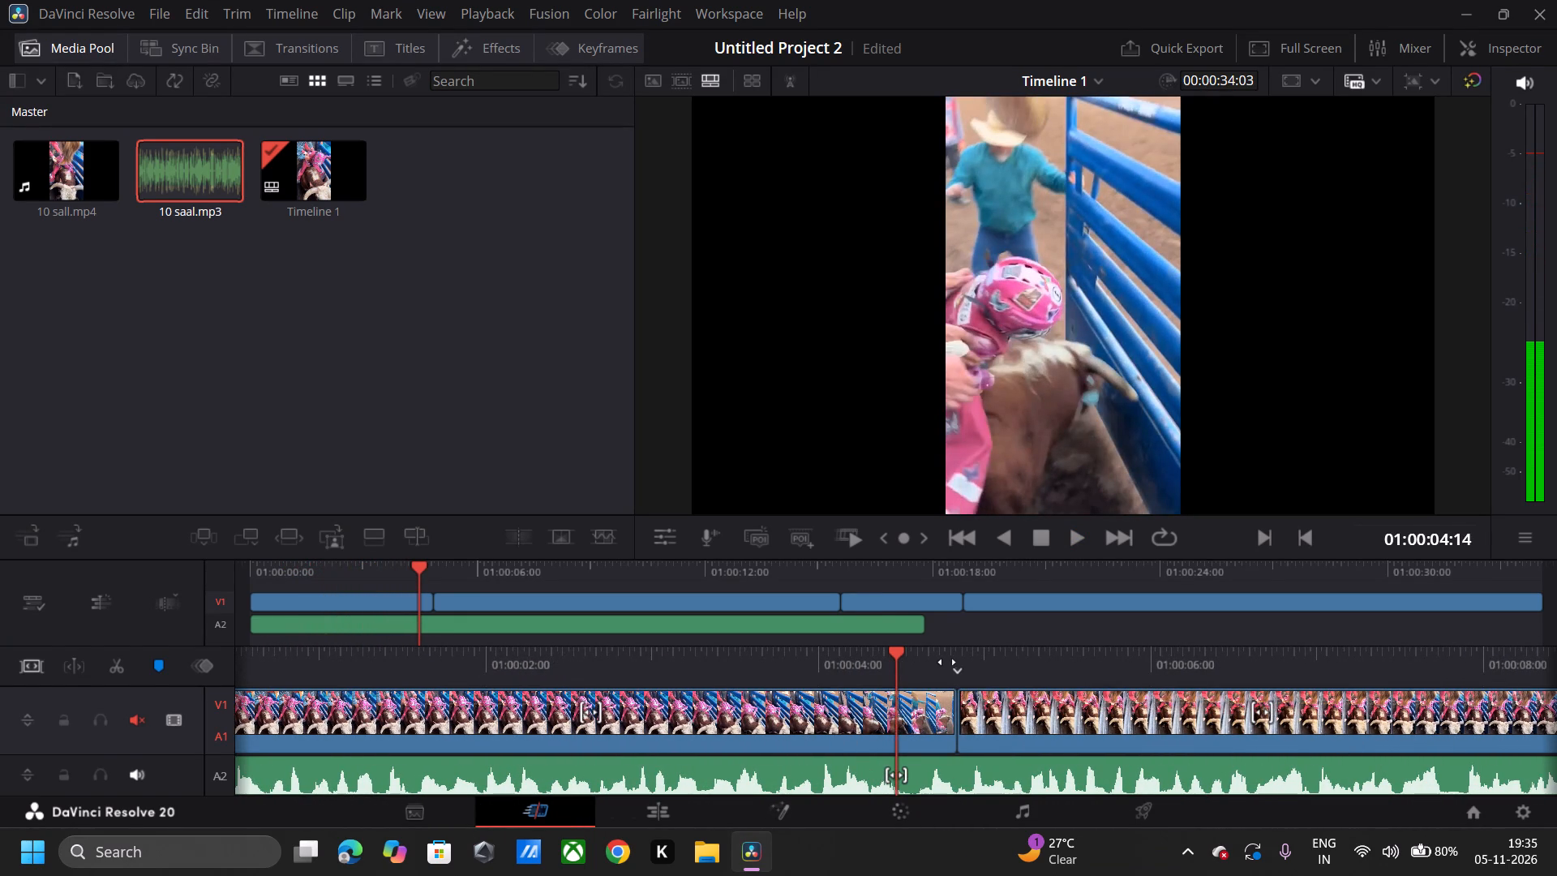
# Ripple-extend the end of the opening segment on V1 by about 13 frames, to about 01:00:05:08.
pyautogui.click(933, 708)
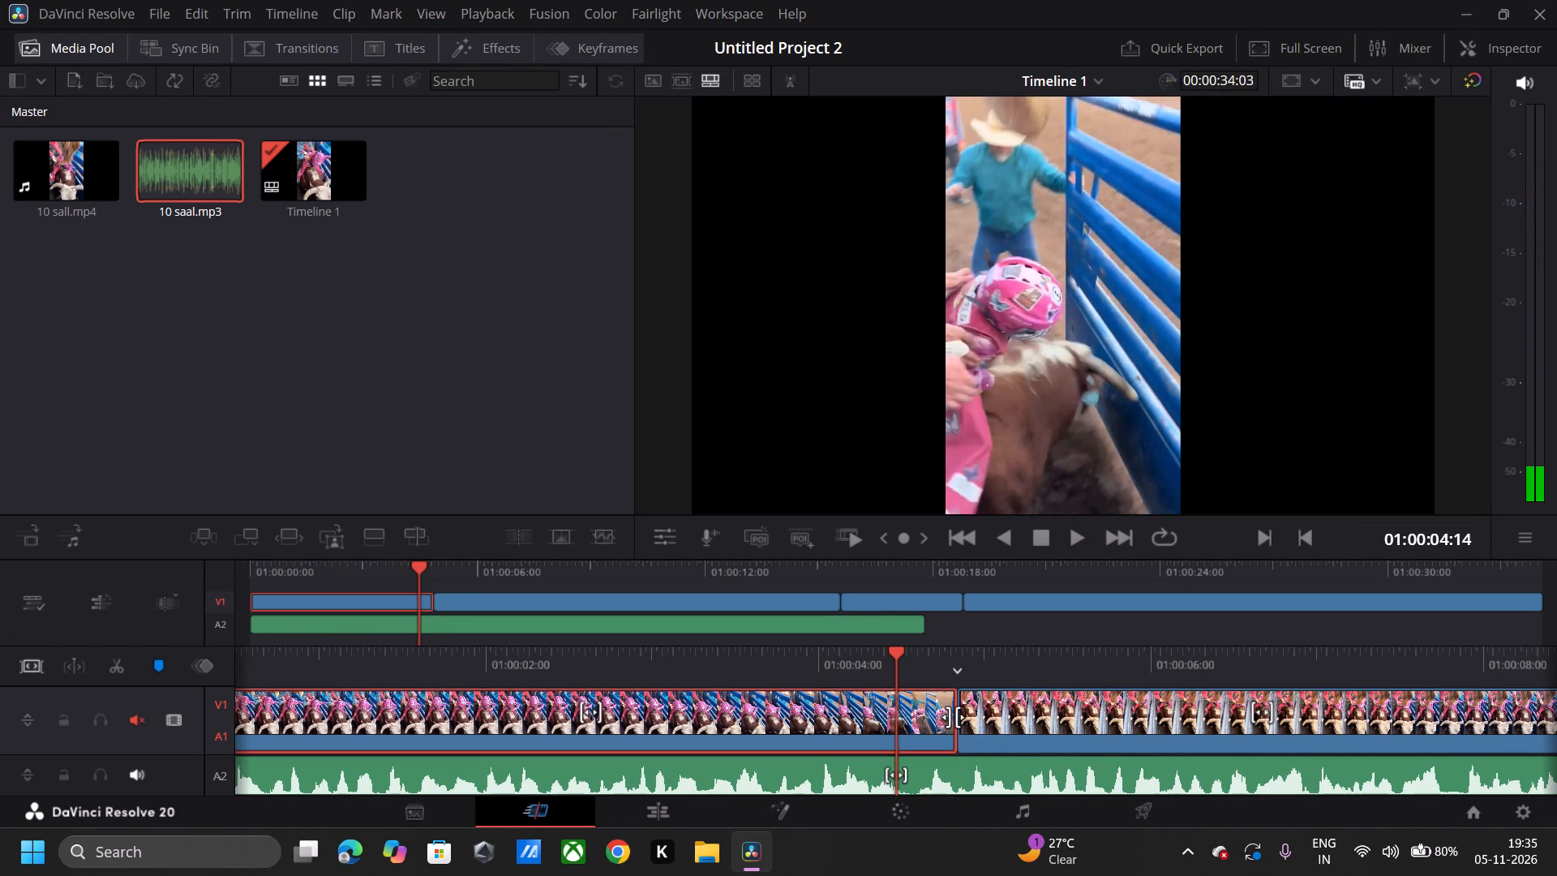
pyautogui.click(951, 720)
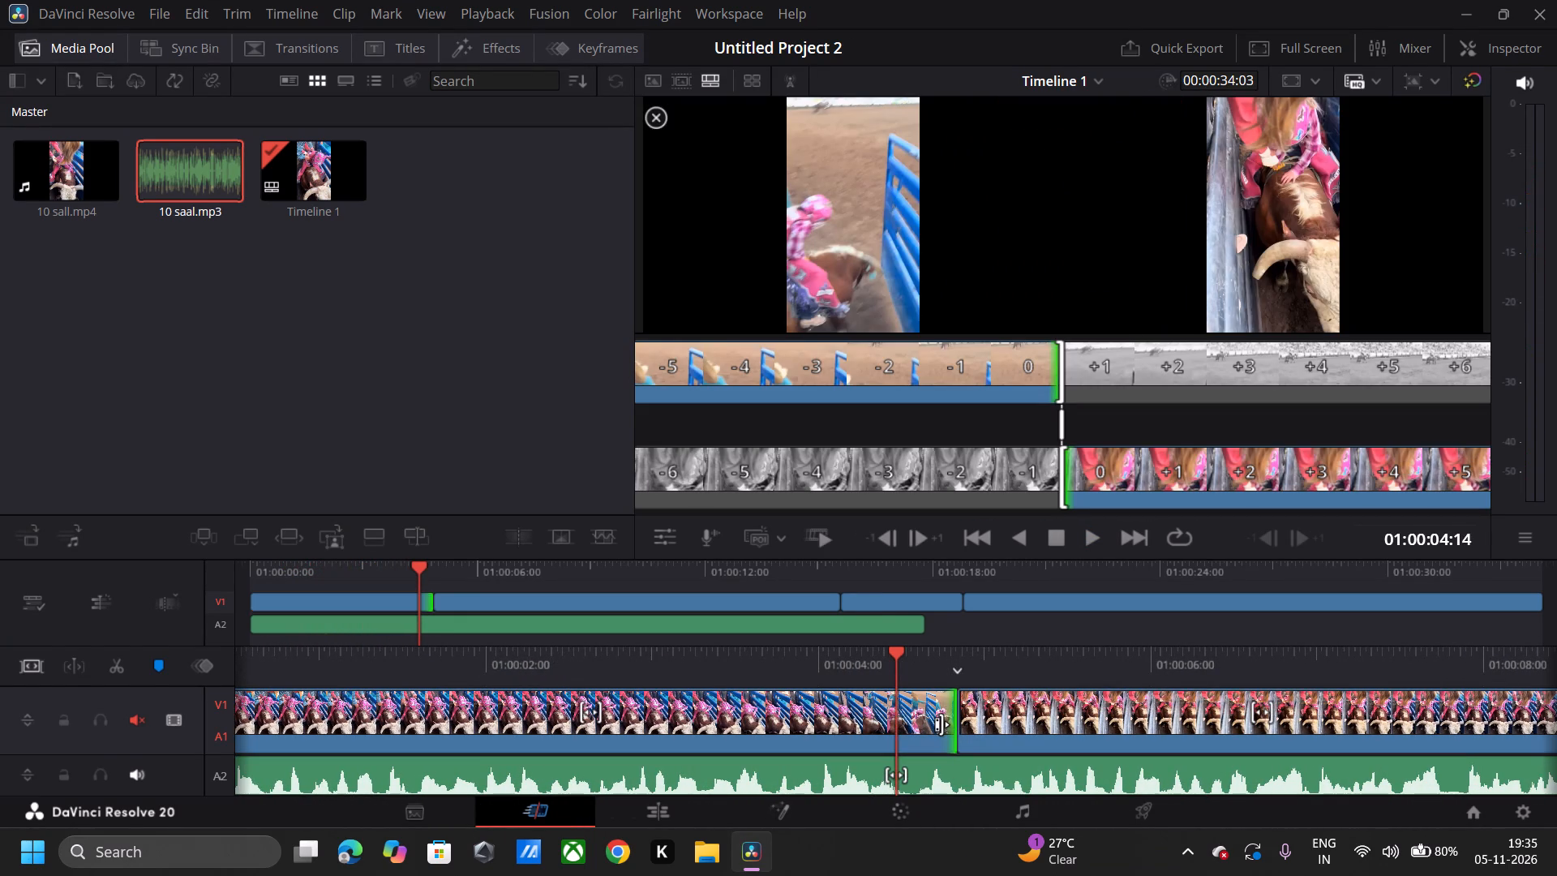
pyautogui.click(941, 724)
pyautogui.moveTo(948, 721); pyautogui.dragTo(996, 722)
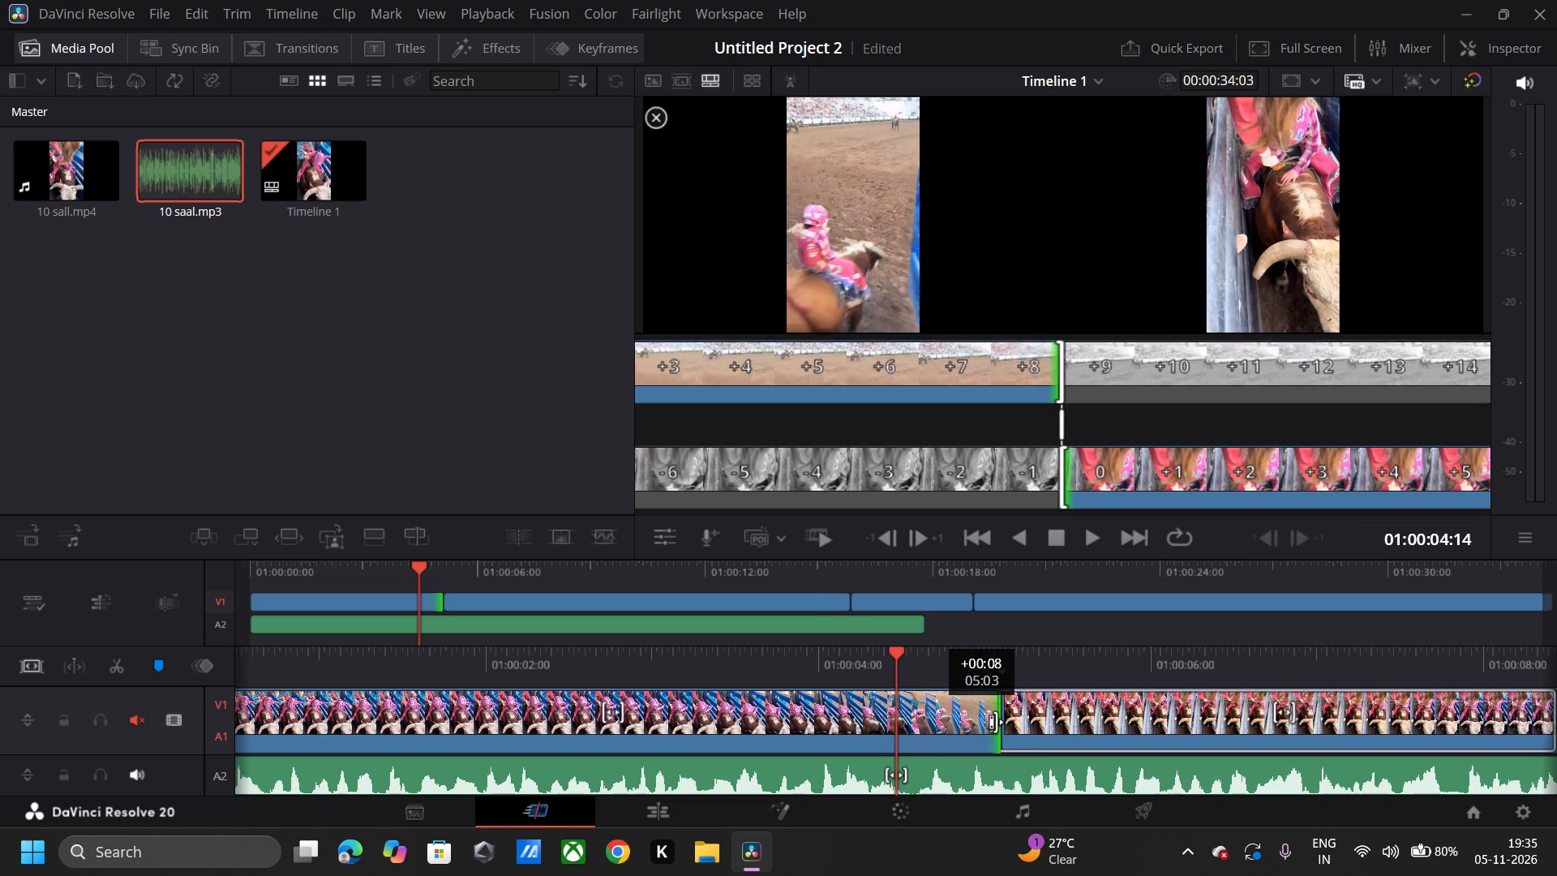
pyautogui.moveTo(996, 722); pyautogui.dragTo(1021, 722)
# Ripple-trim about 31 frames off the start of the opening segment on V1, keeping it at 01:00:00:00.
pyautogui.click(832, 680)
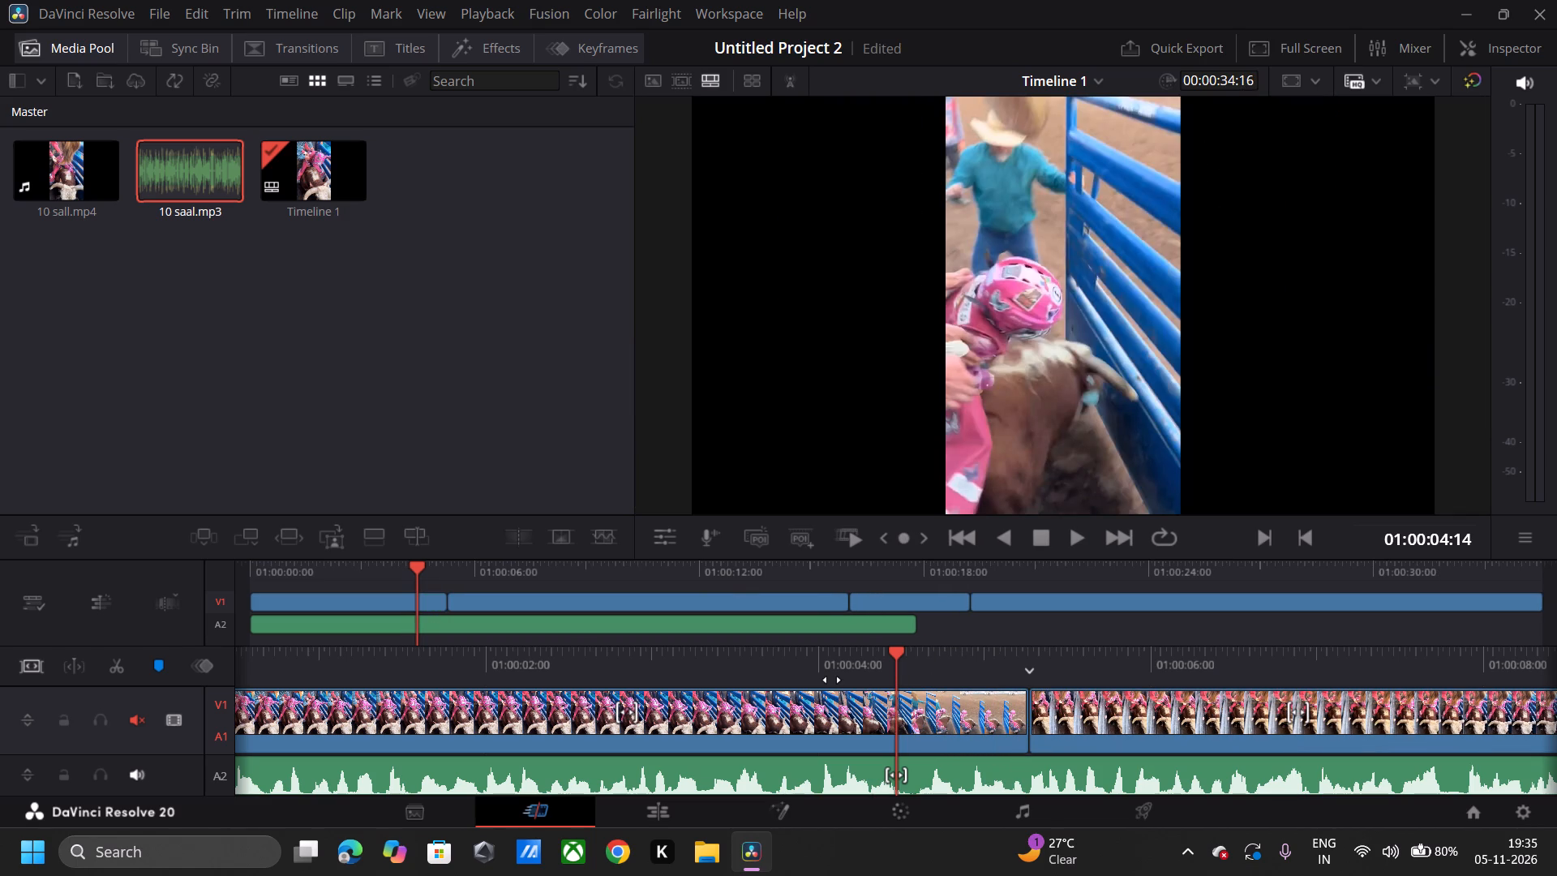
pyautogui.moveTo(833, 662); pyautogui.dragTo(1556, 671)
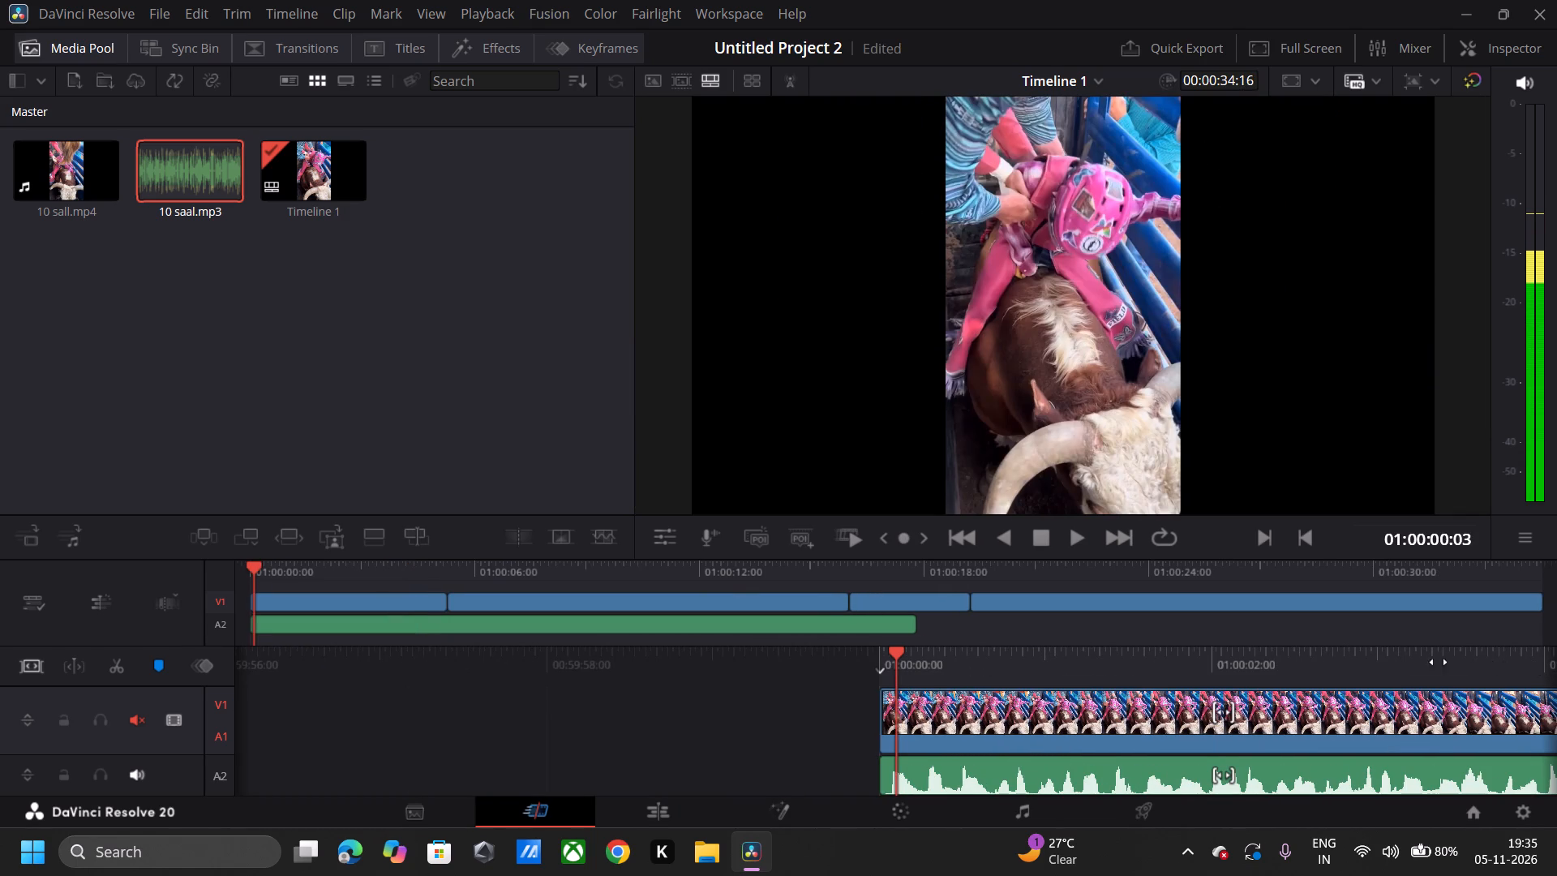
pyautogui.click(826, 665)
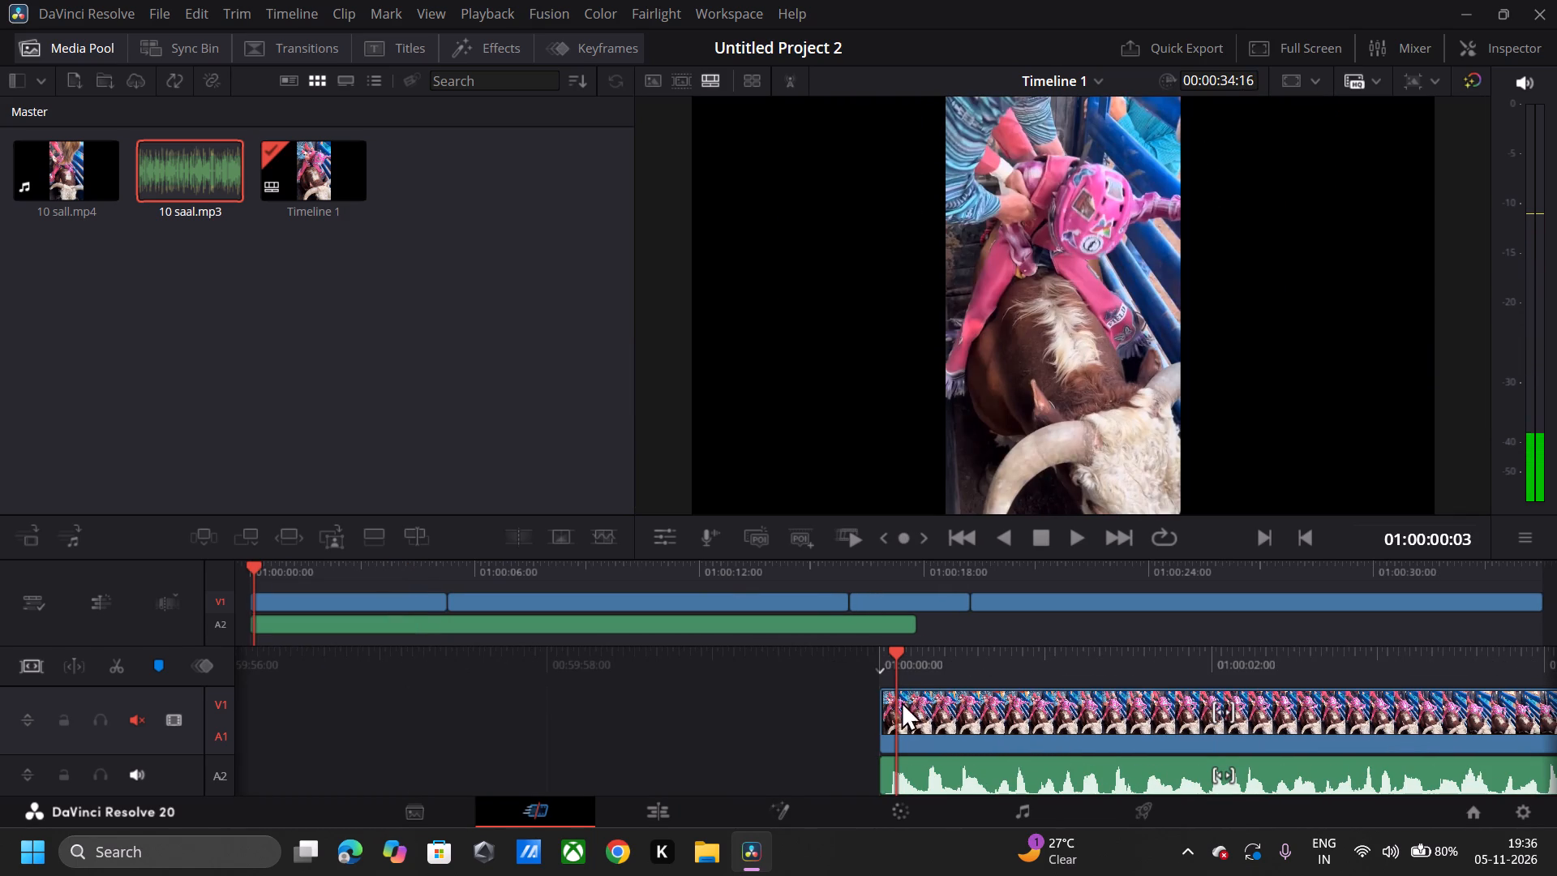
pyautogui.click(899, 717)
pyautogui.moveTo(881, 719); pyautogui.dragTo(1029, 717)
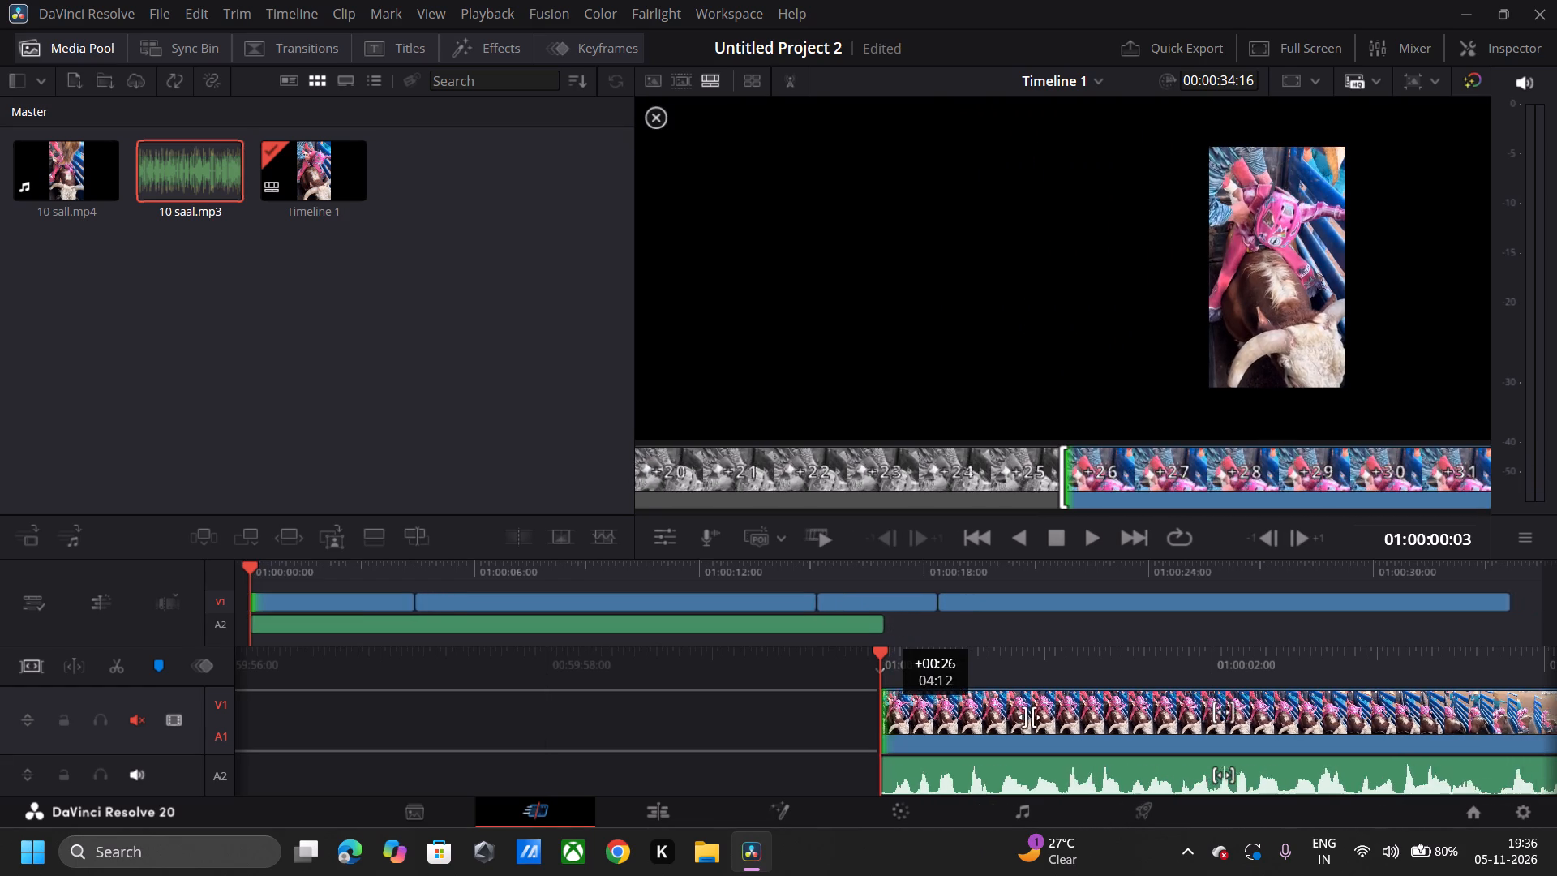
pyautogui.moveTo(1029, 717); pyautogui.dragTo(1055, 716)
pyautogui.click(796, 720)
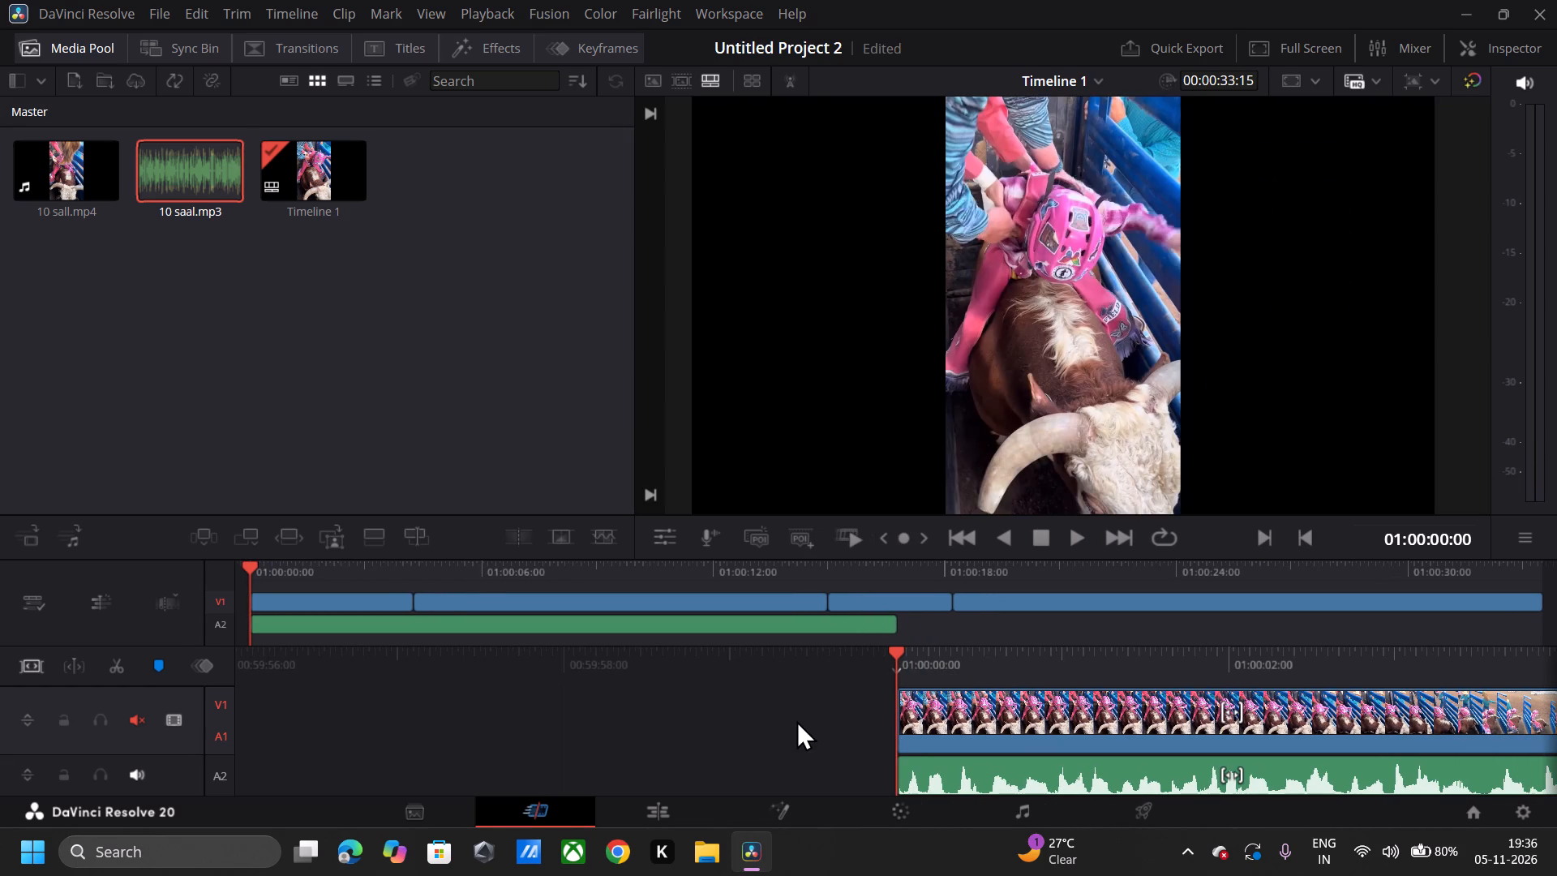
# Play the opening segment from 01:00:00:00 in short bursts to examine its action up to and across the first cut.
pyautogui.press('space')
pyautogui.click(915, 657)
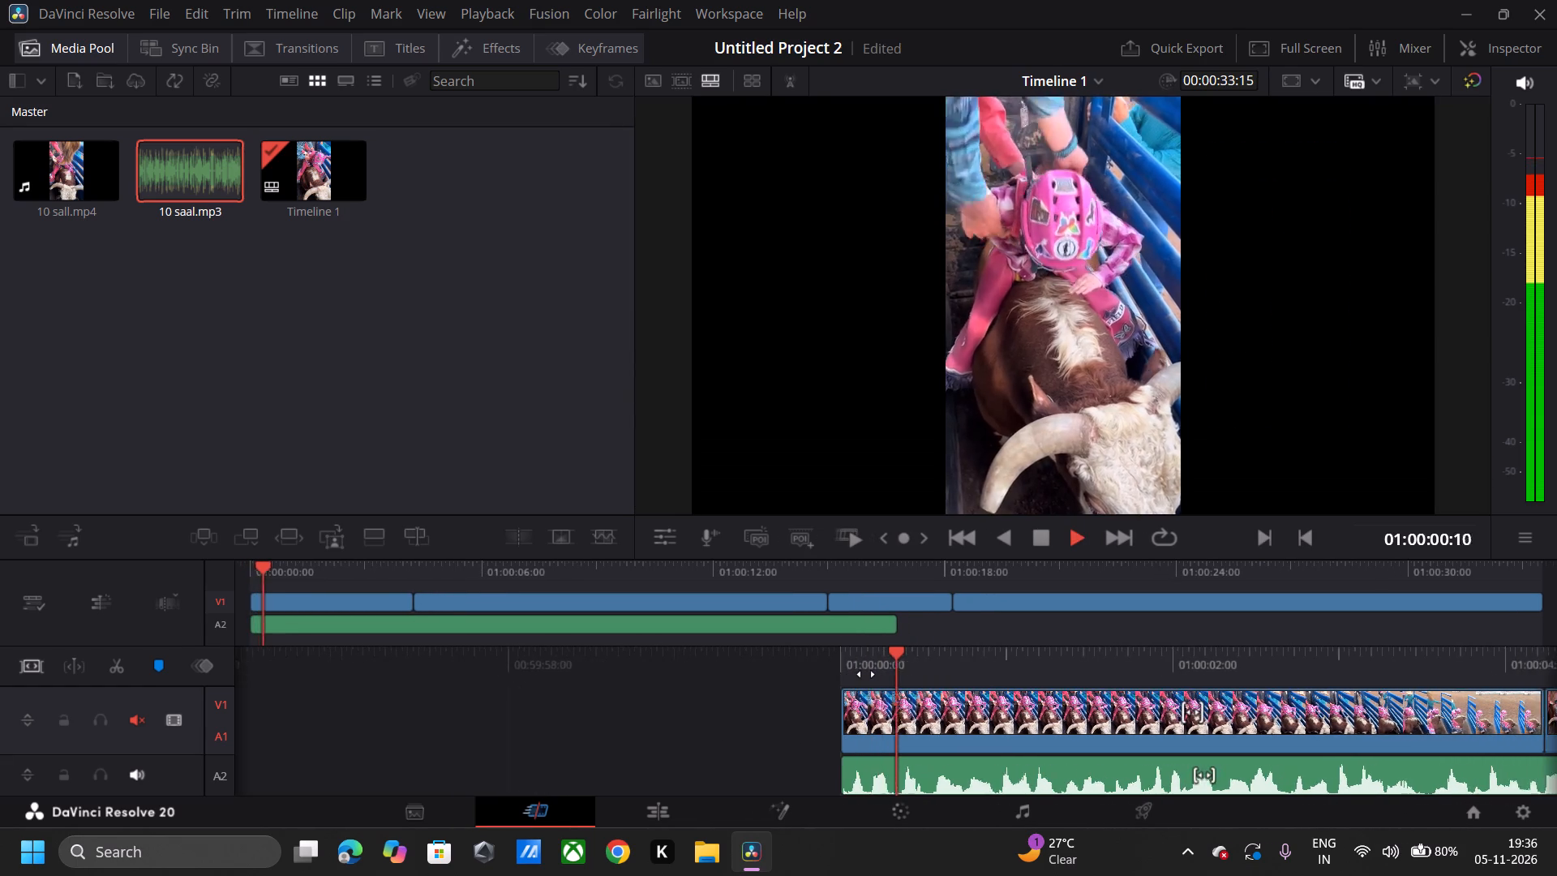
pyautogui.press('space')
pyautogui.press('space')
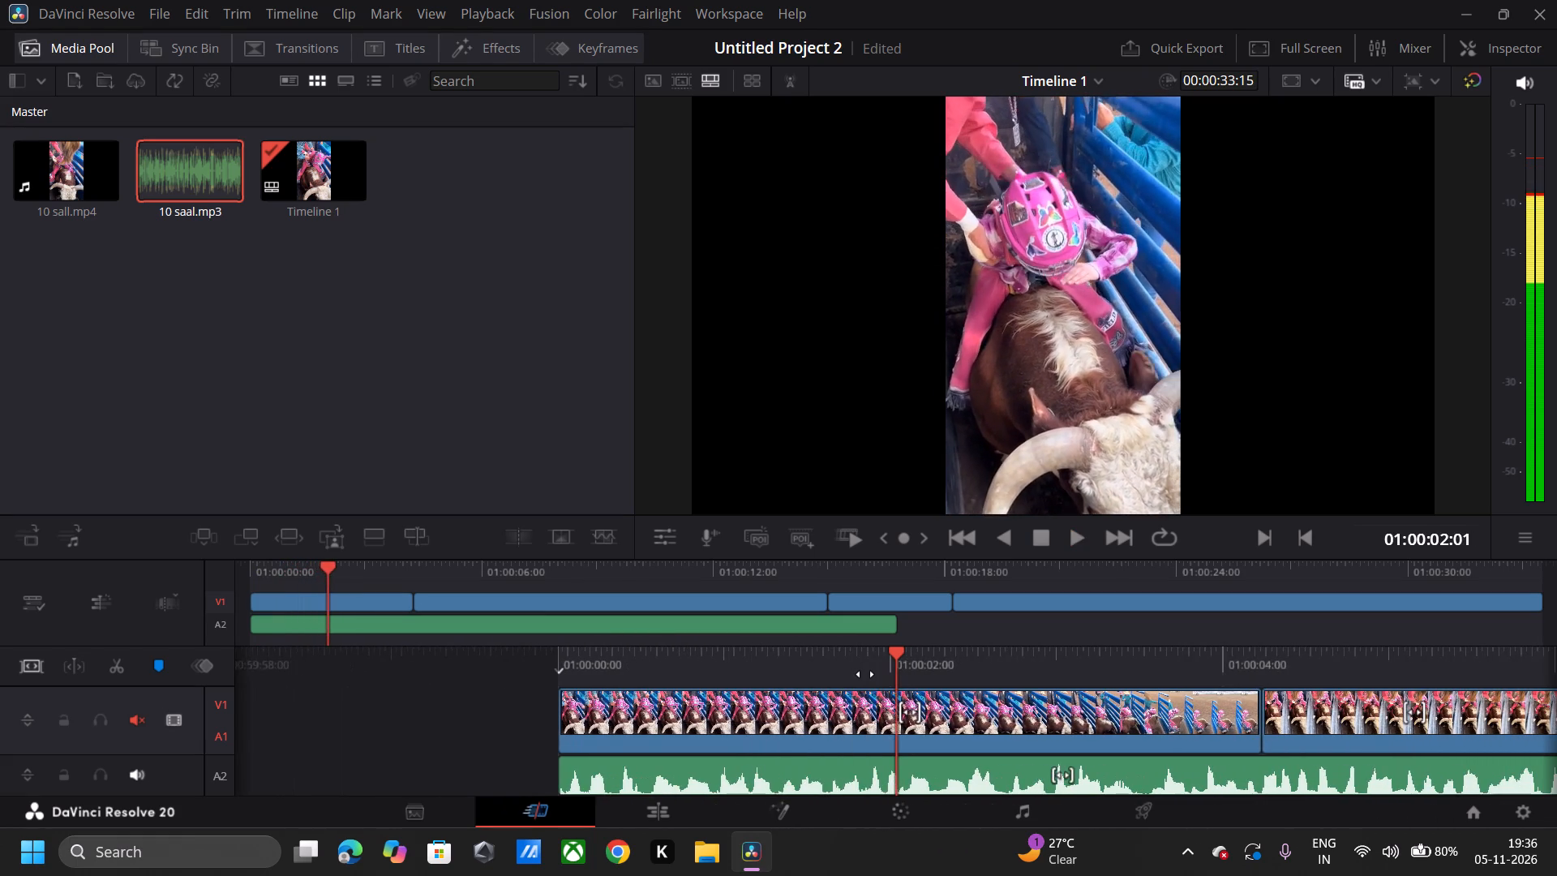
pyautogui.press('space')
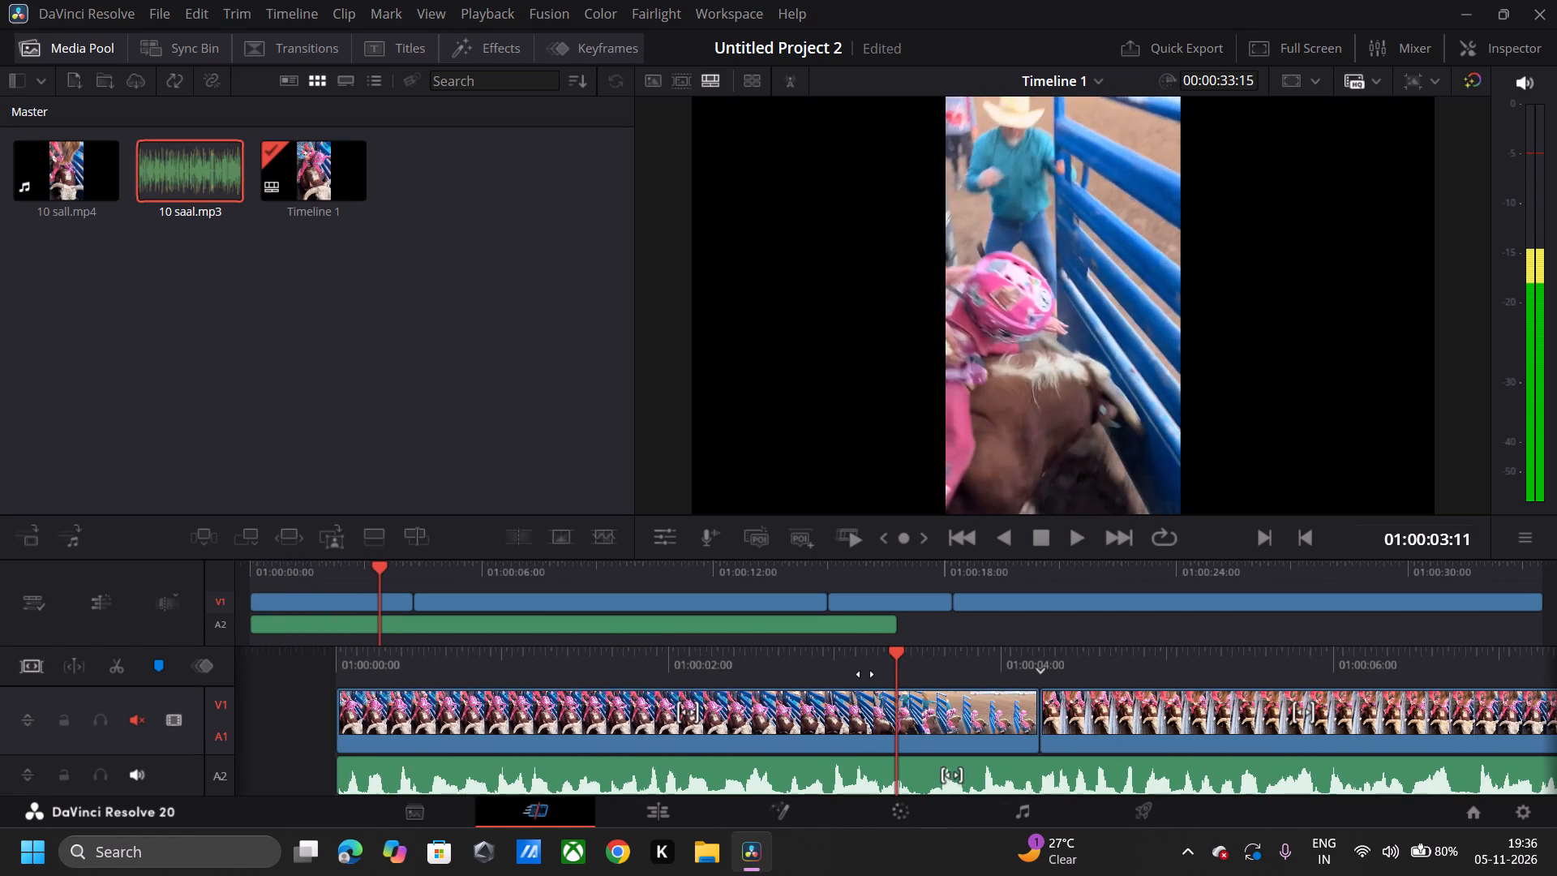
pyautogui.press('space')
pyautogui.press('space')
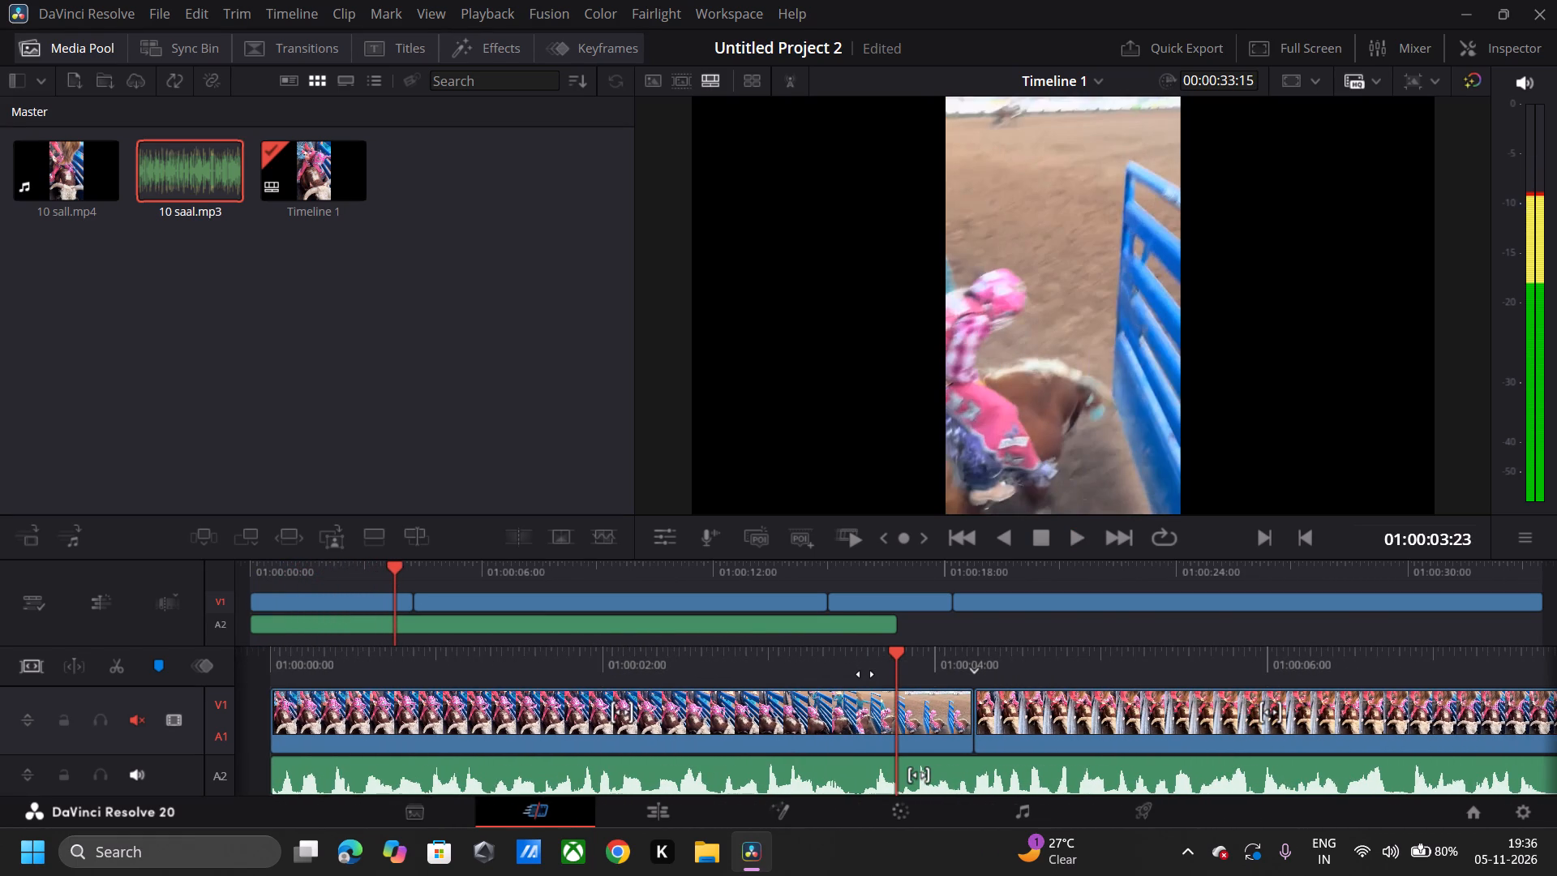
pyautogui.click(730, 676)
pyautogui.press('space')
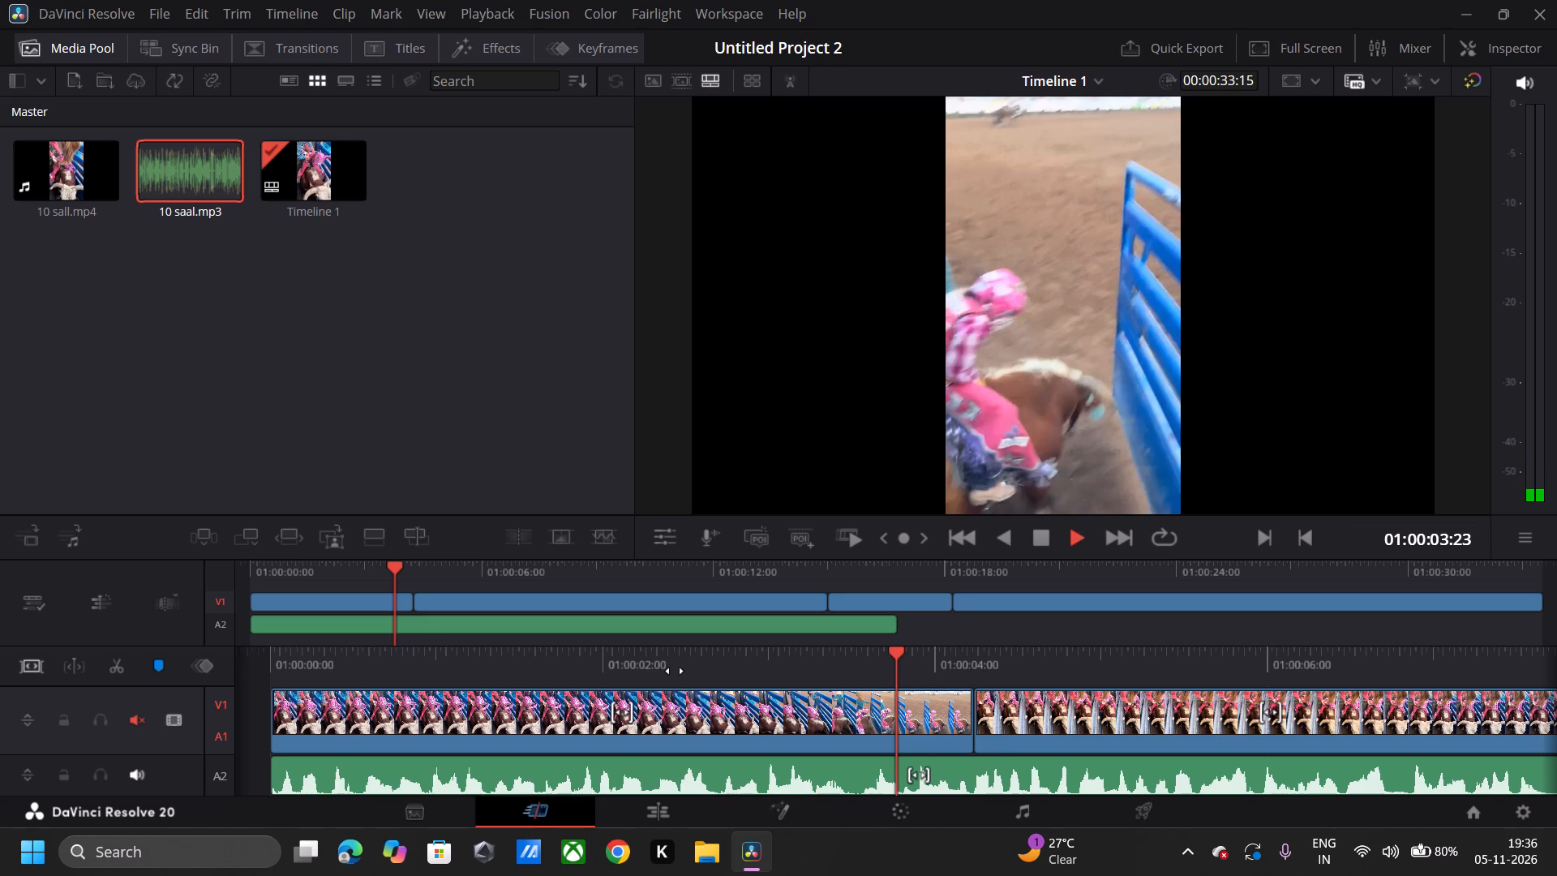
pyautogui.press('space')
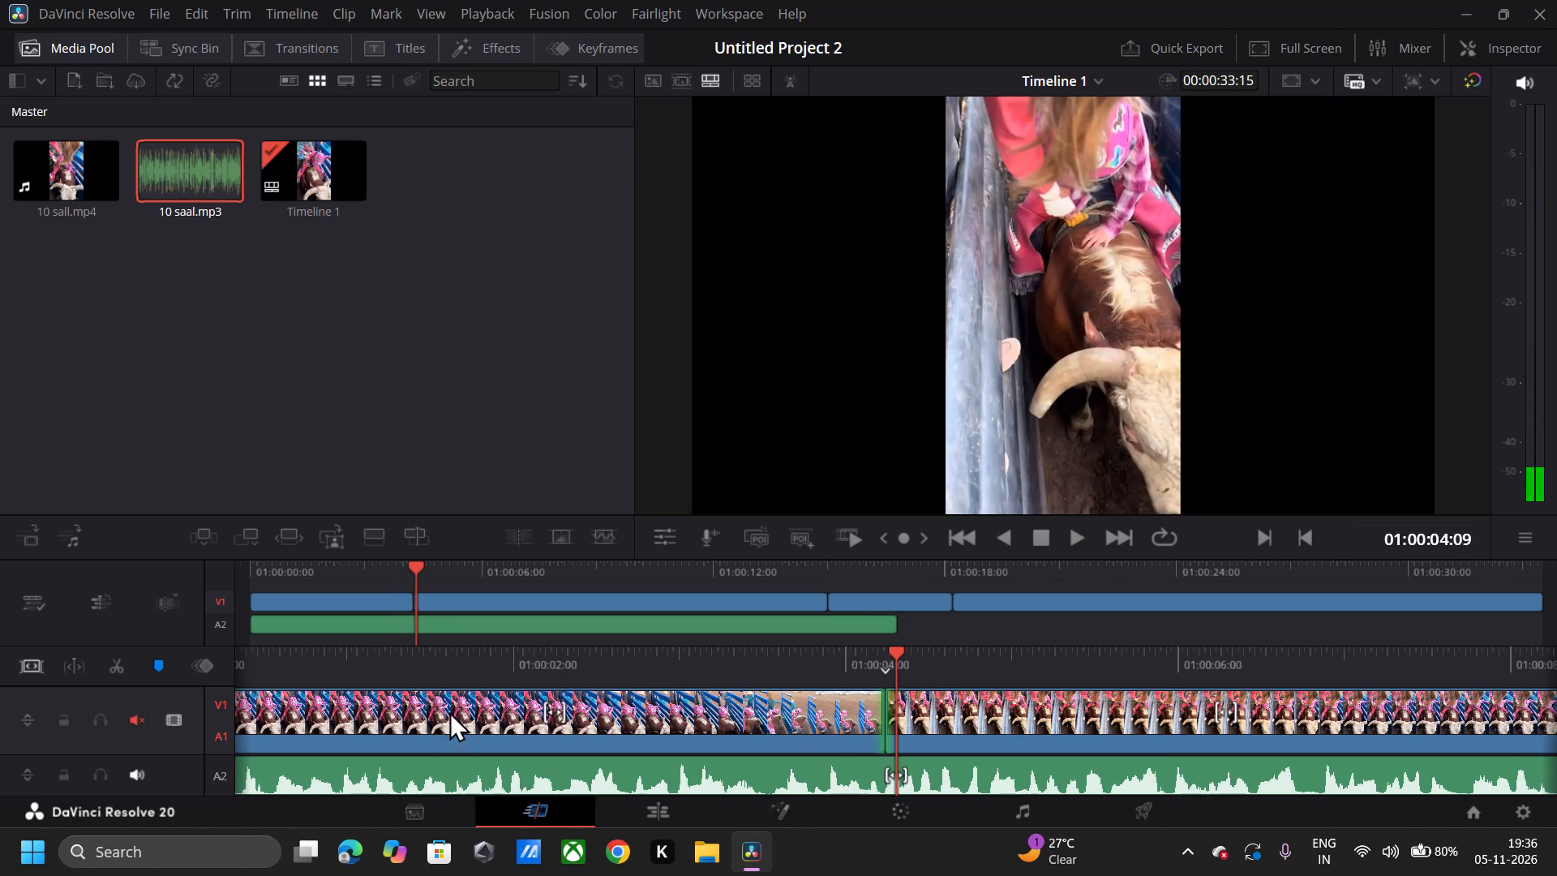
# Ripple-trim about 18 frames off the end of the opening segment on V1, to about 01:00:03:19.
pyautogui.click(847, 706)
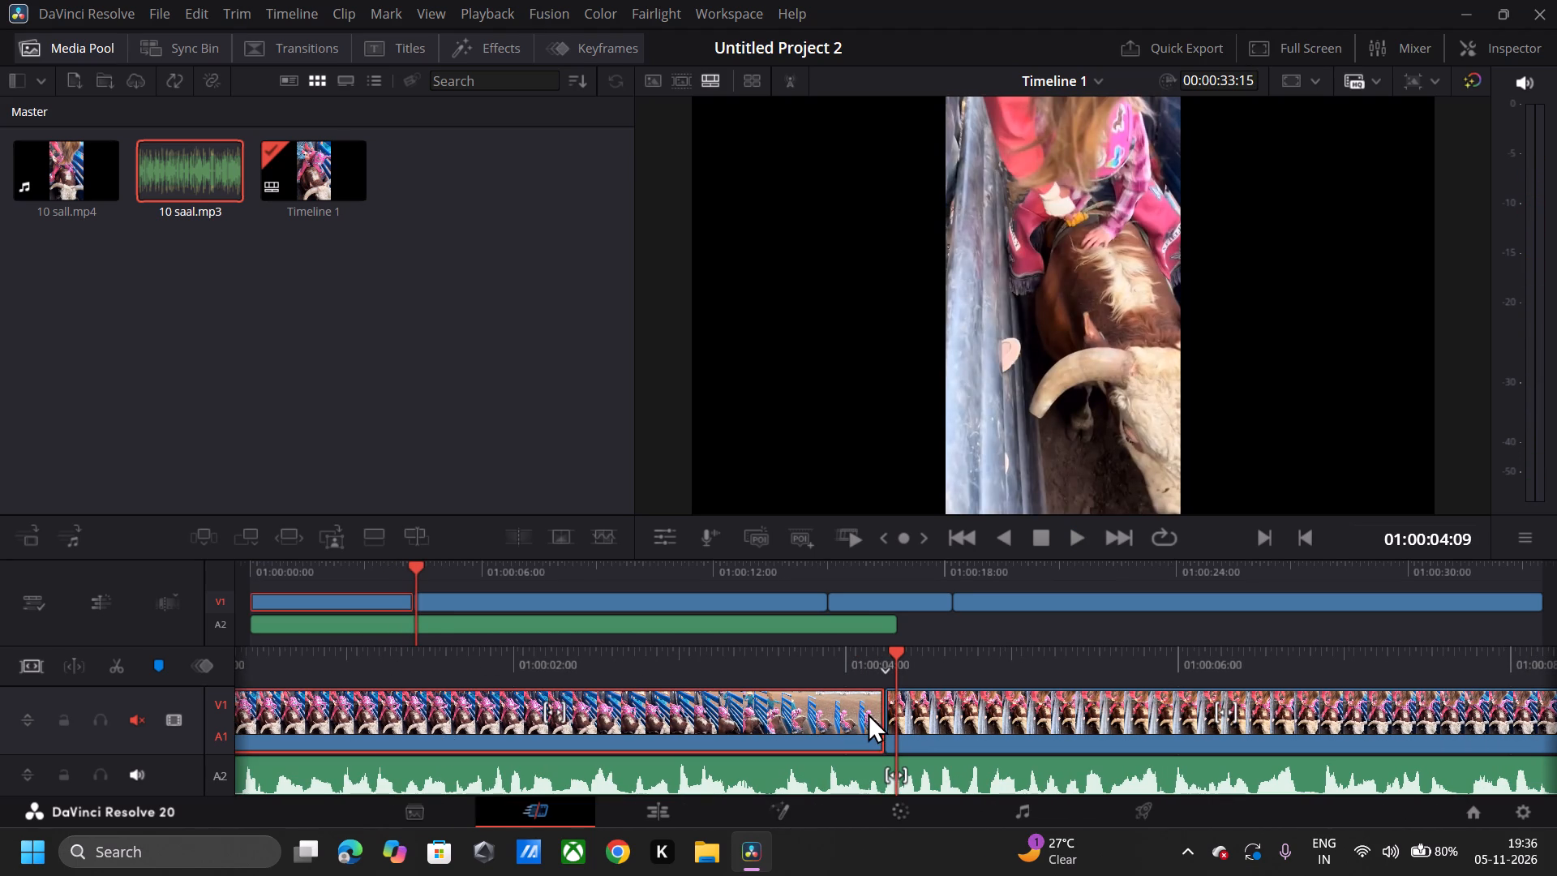
pyautogui.moveTo(879, 715); pyautogui.dragTo(861, 724)
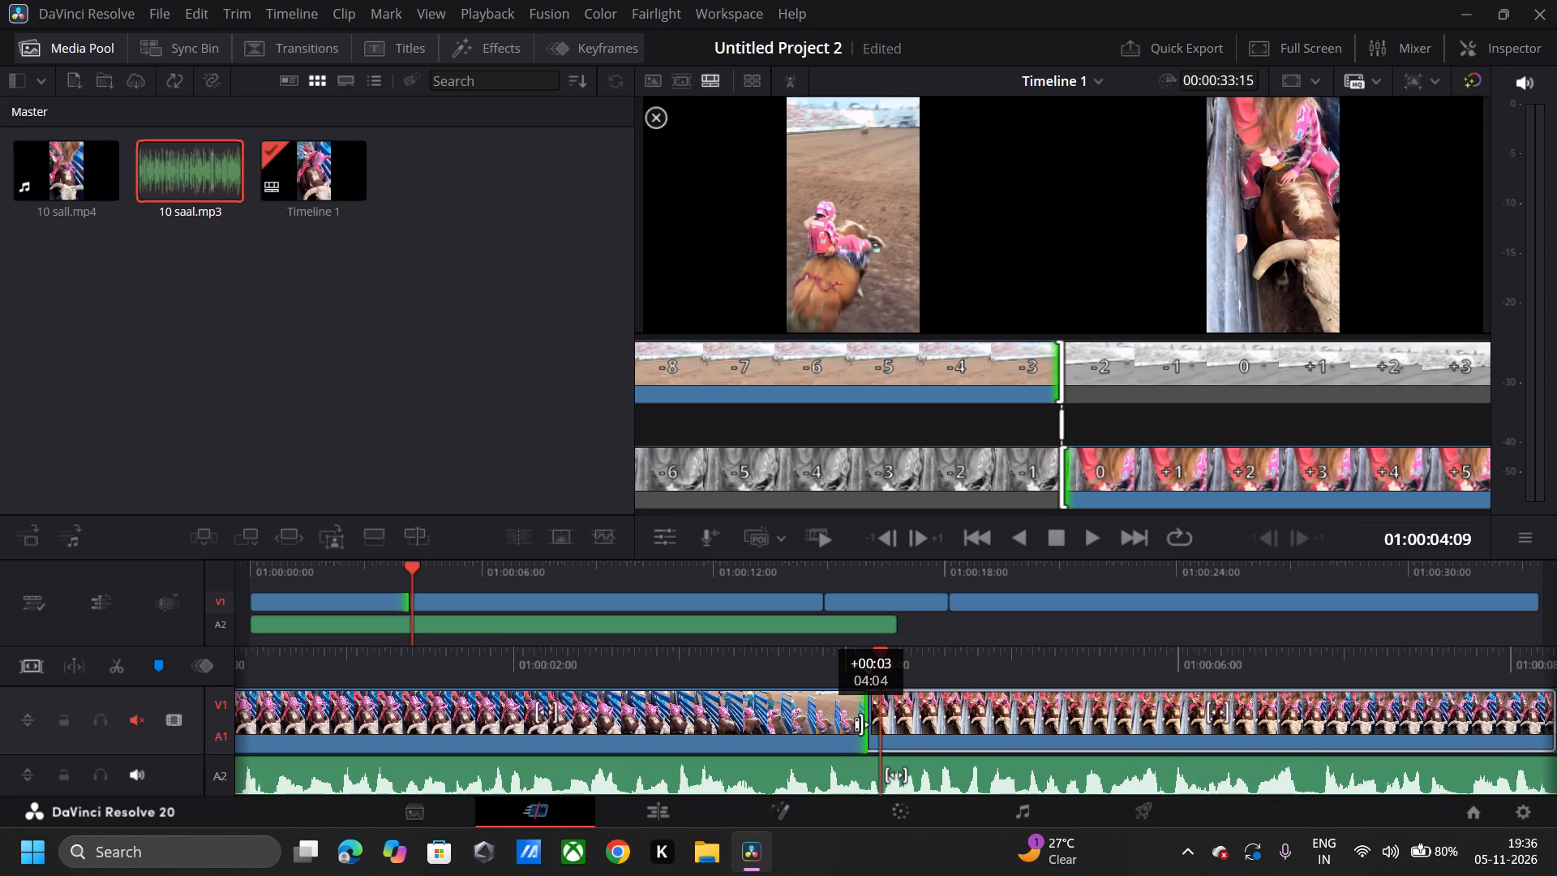
pyautogui.moveTo(861, 724); pyautogui.dragTo(814, 741)
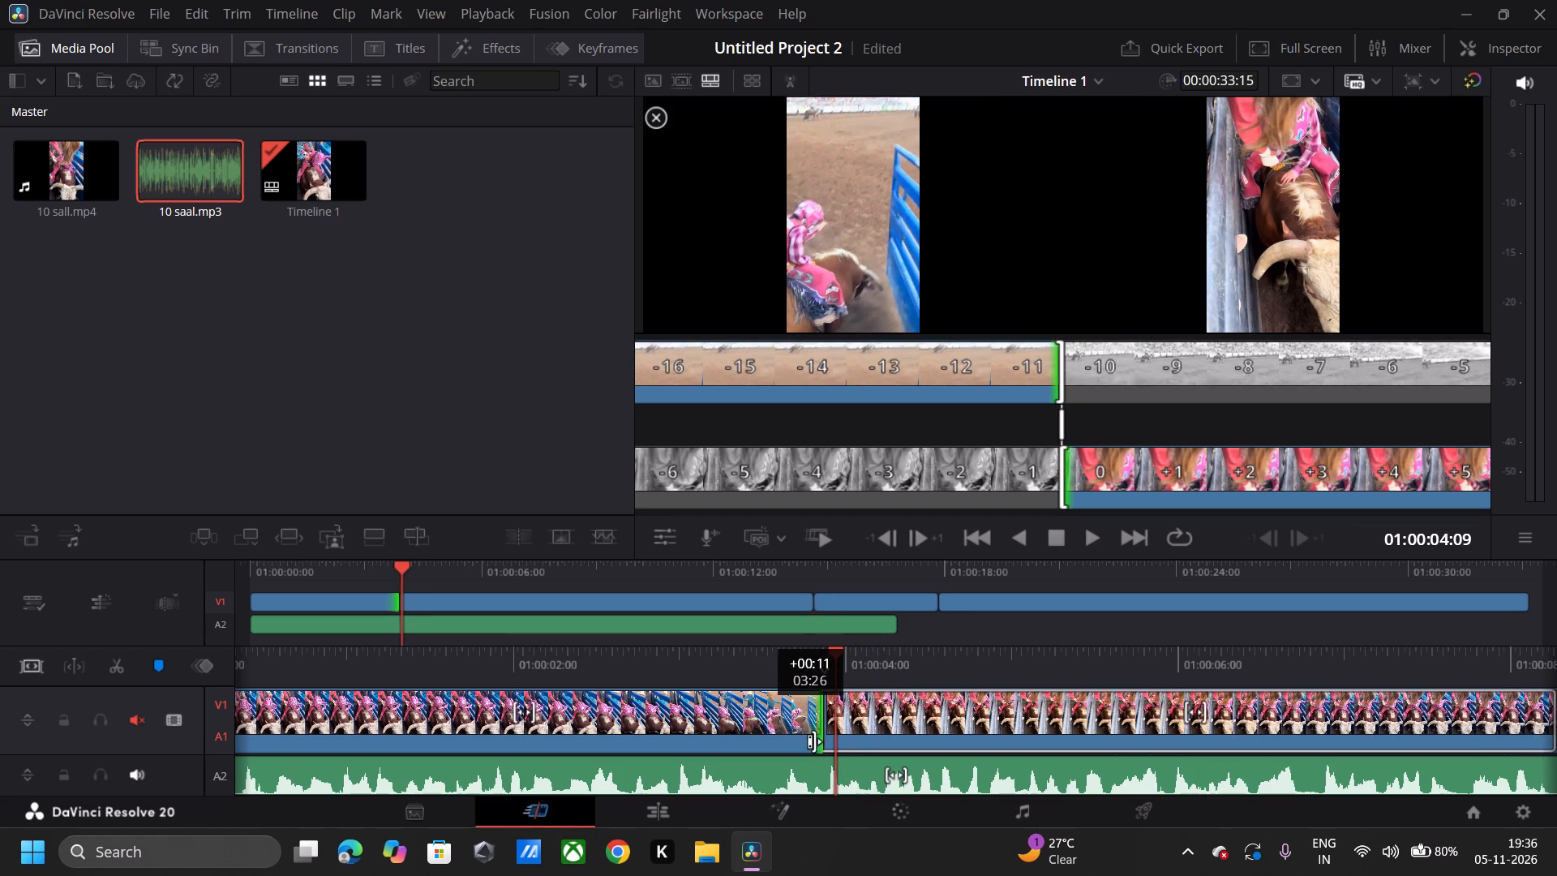
pyautogui.moveTo(814, 741); pyautogui.dragTo(774, 746)
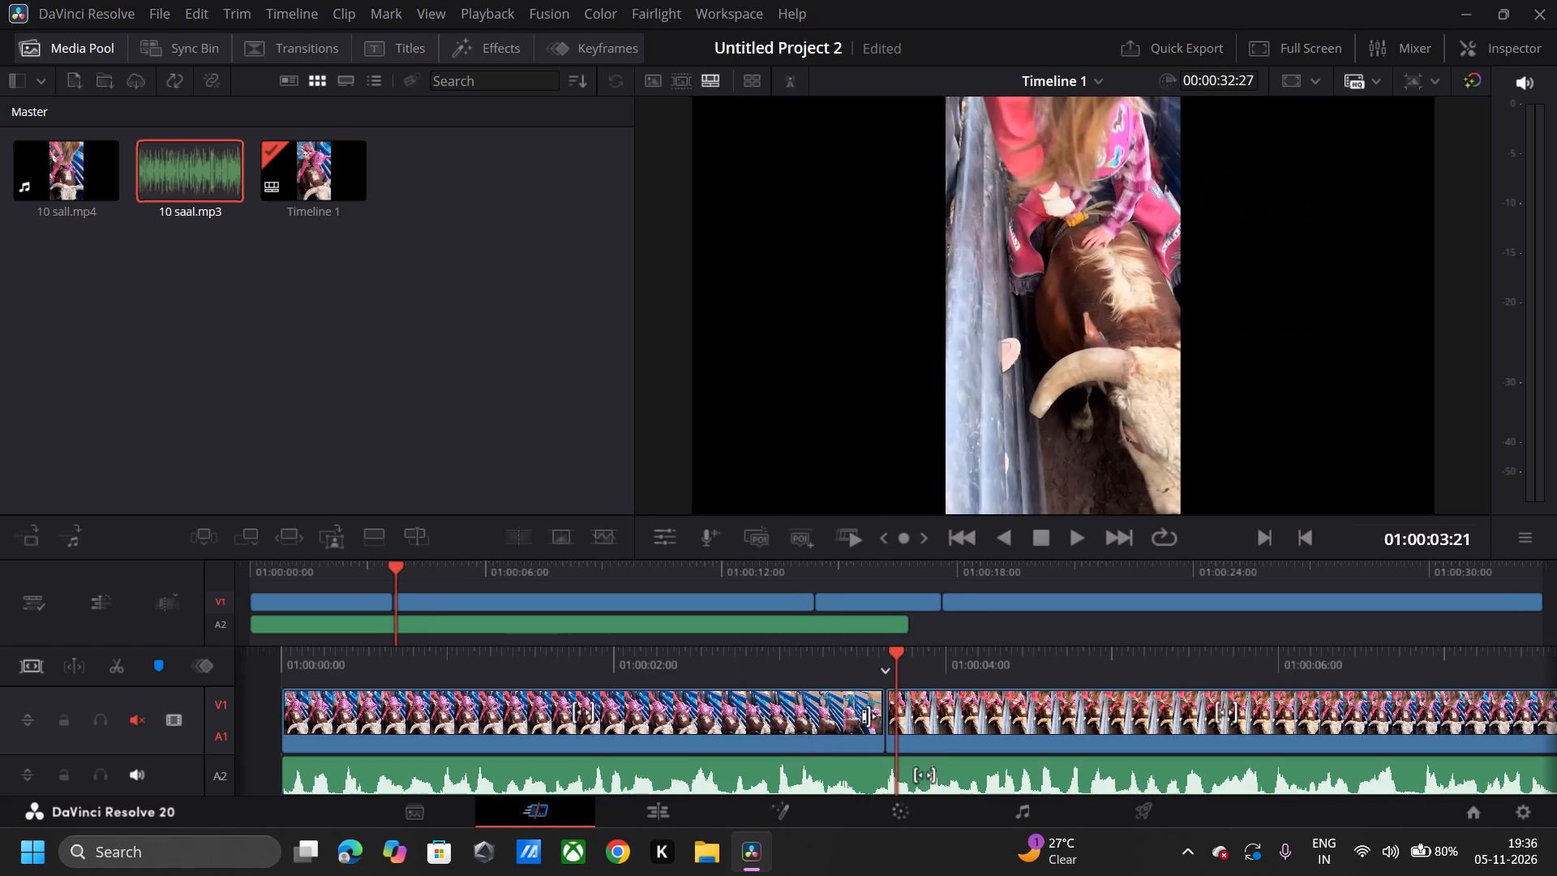
# Scrub and replay the opening segment to examine how its ending before the first cut lines up with the audio.
pyautogui.click(710, 655)
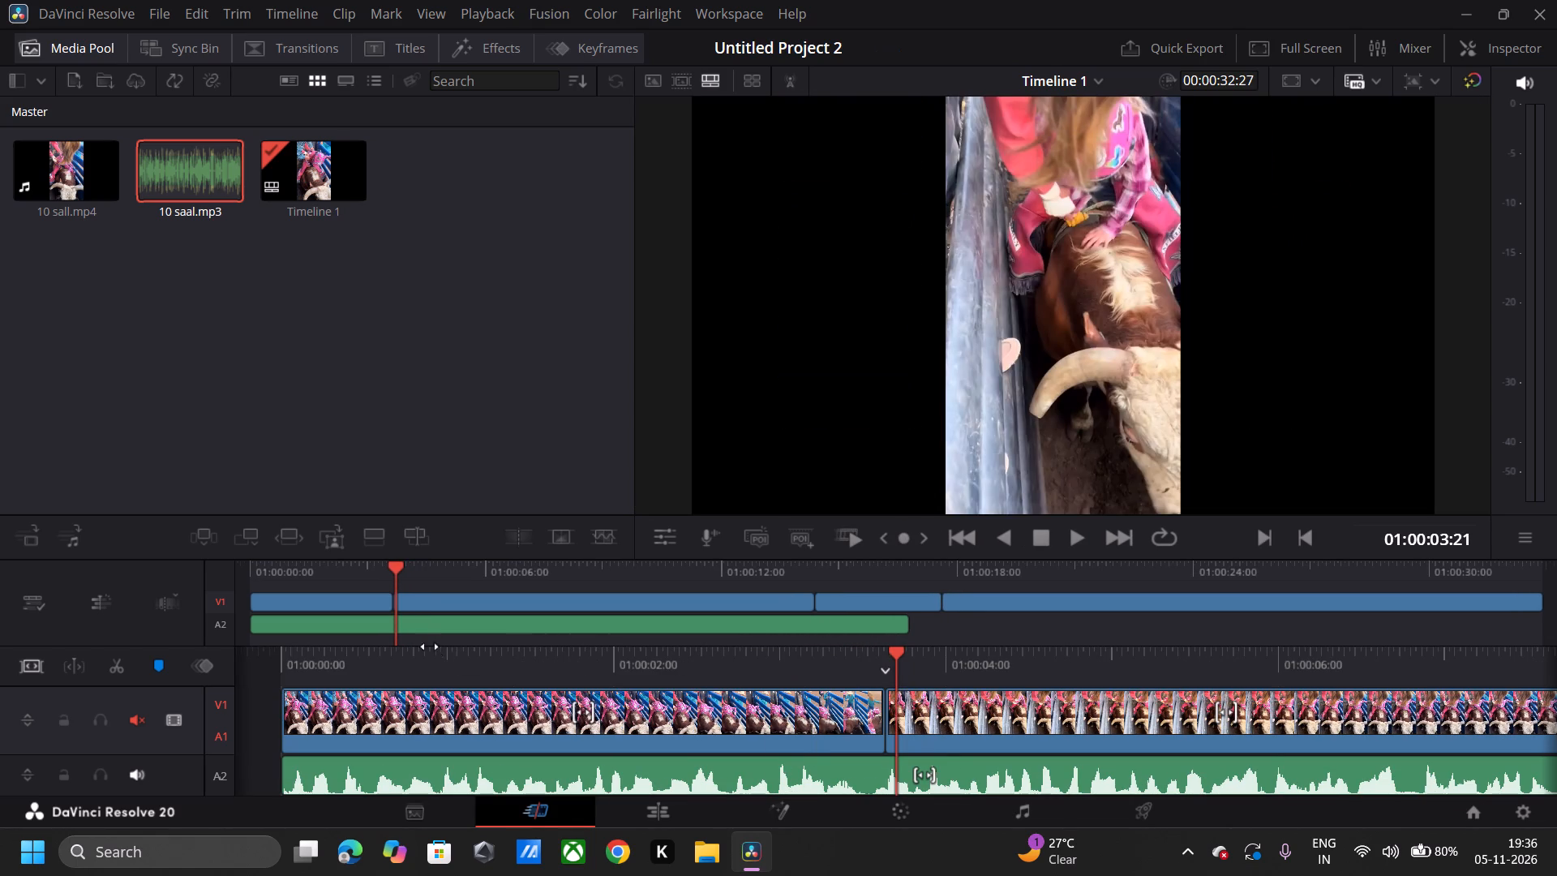
pyautogui.click(436, 656)
pyautogui.moveTo(521, 645); pyautogui.dragTo(558, 662)
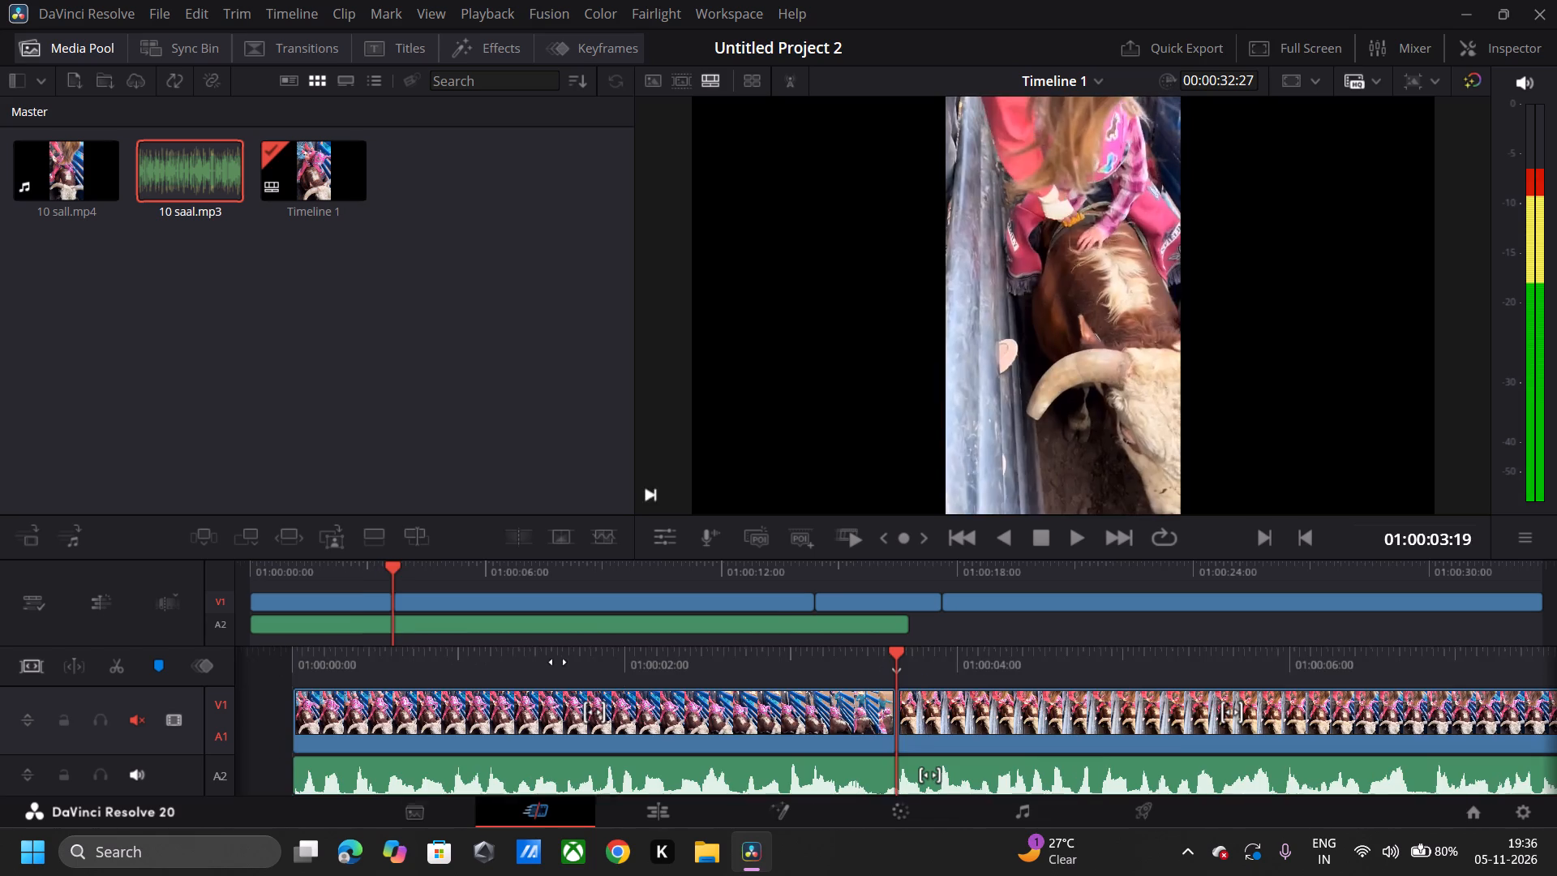
pyautogui.moveTo(558, 662); pyautogui.dragTo(863, 670)
pyautogui.press('space')
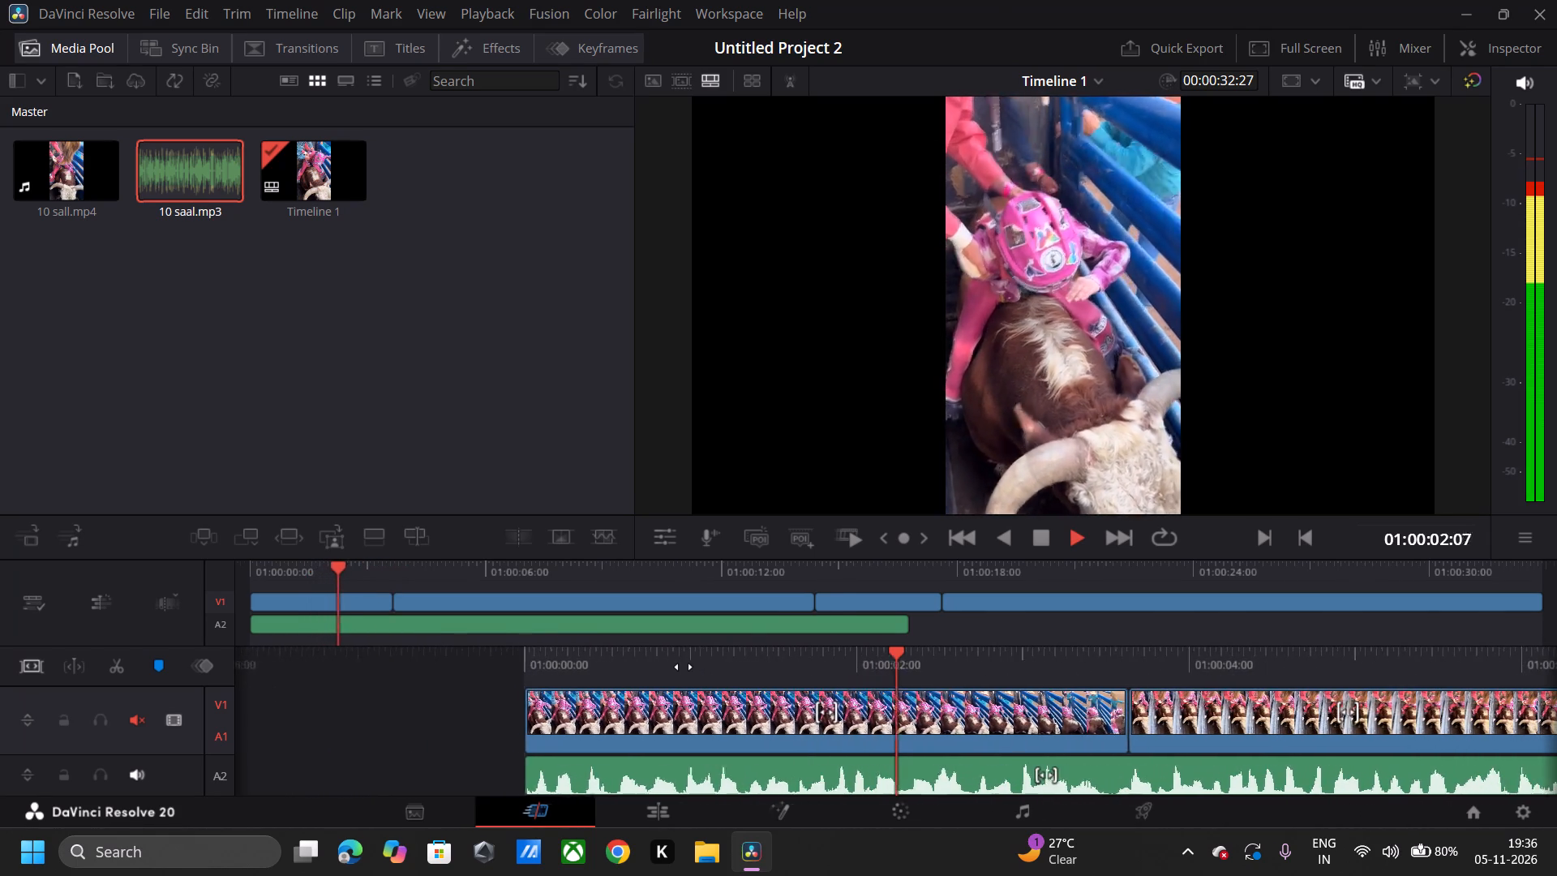
pyautogui.press('space')
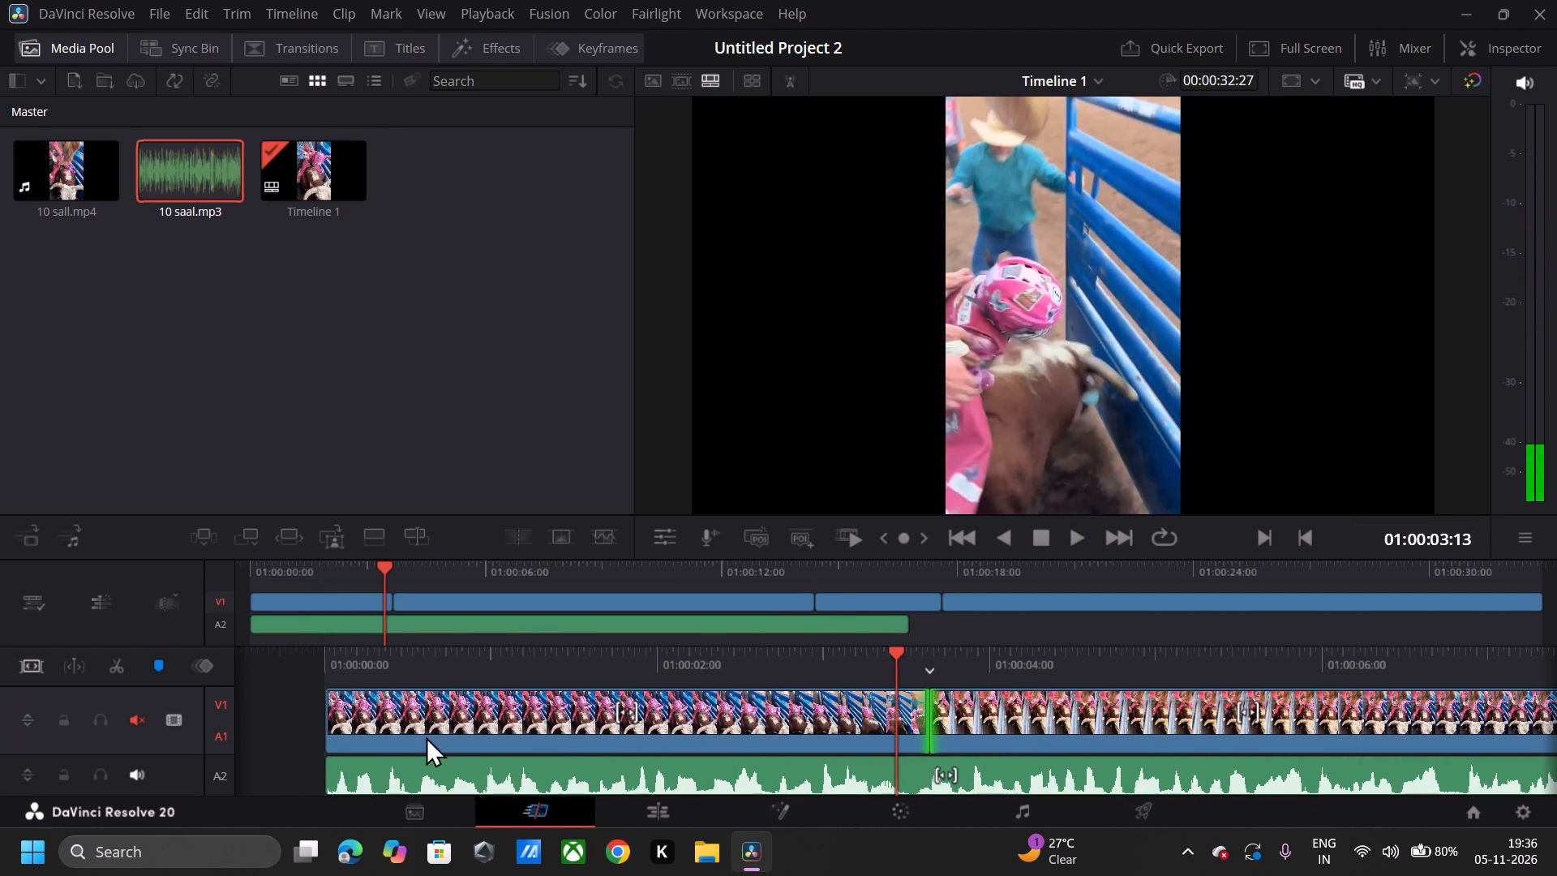
pyautogui.moveTo(321, 651); pyautogui.dragTo(847, 668)
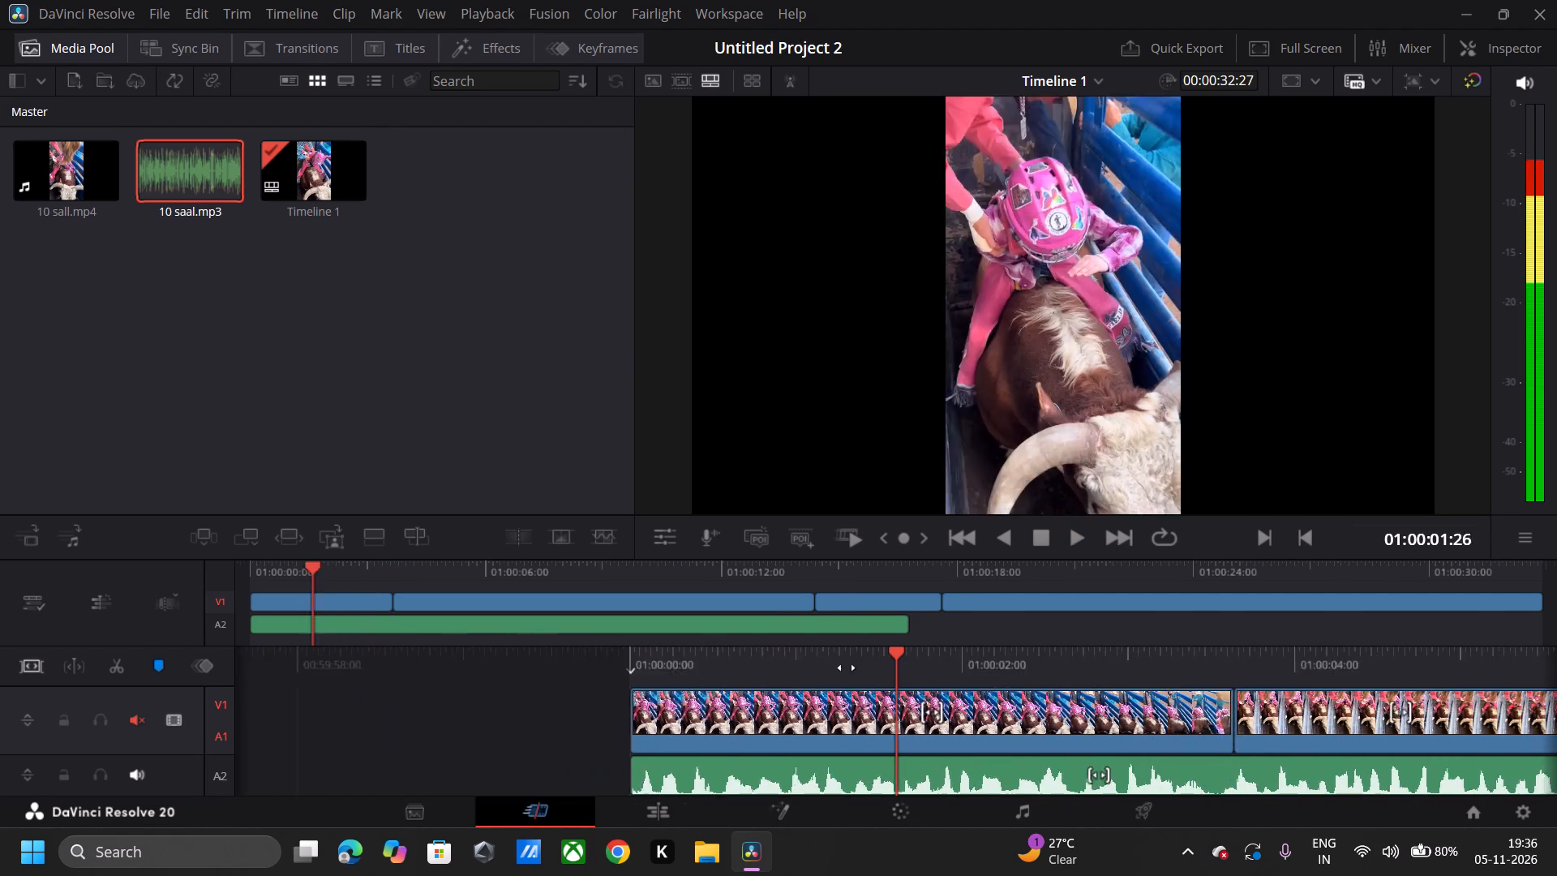
pyautogui.moveTo(847, 668); pyautogui.dragTo(1204, 668)
pyautogui.press('space')
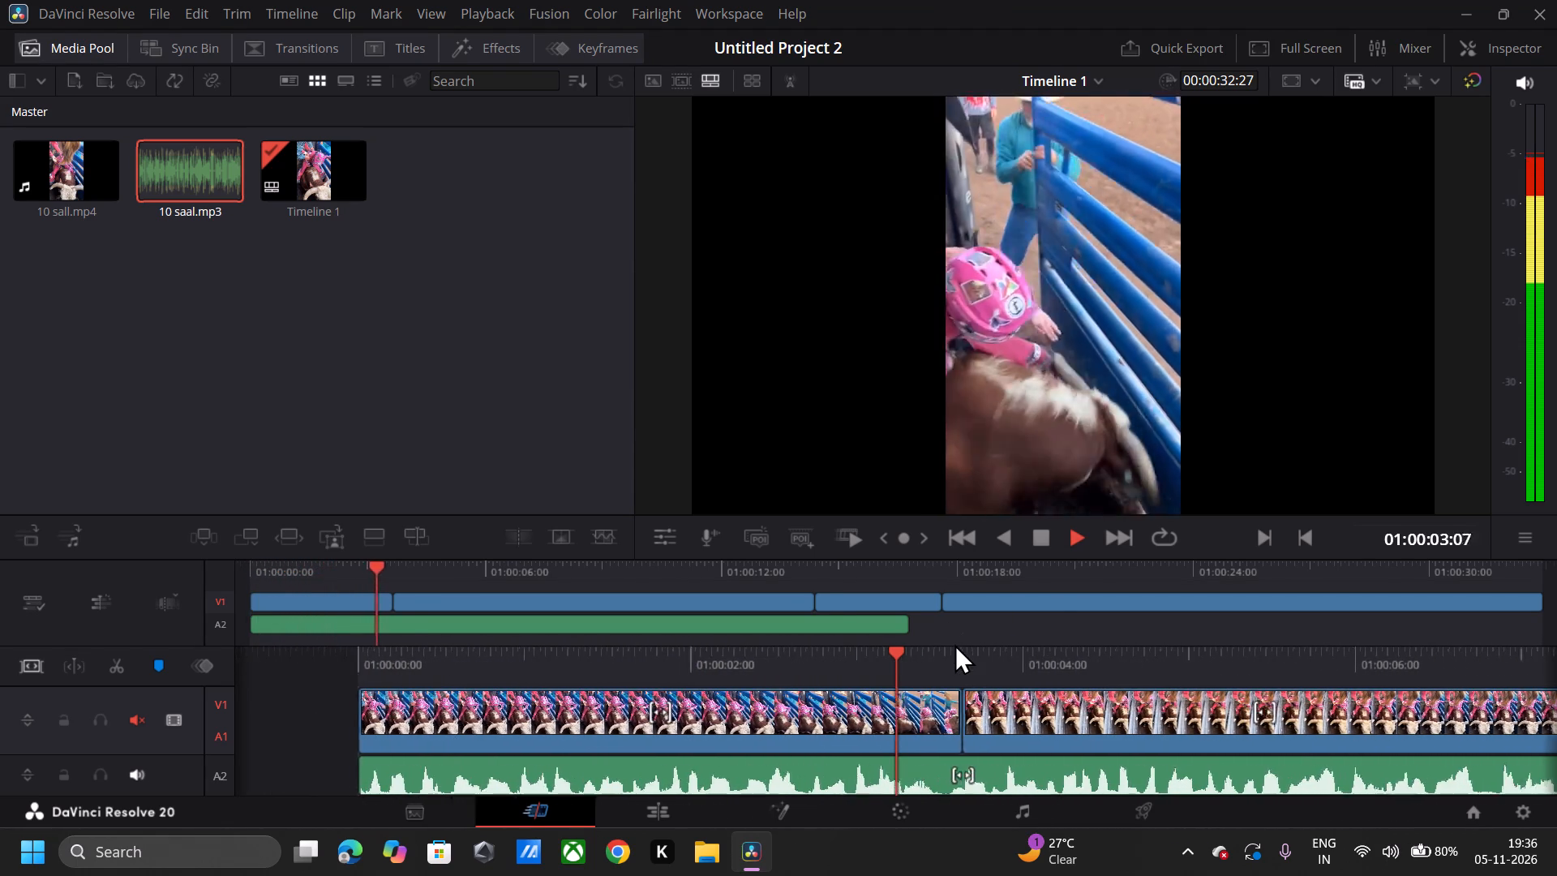
pyautogui.press('space')
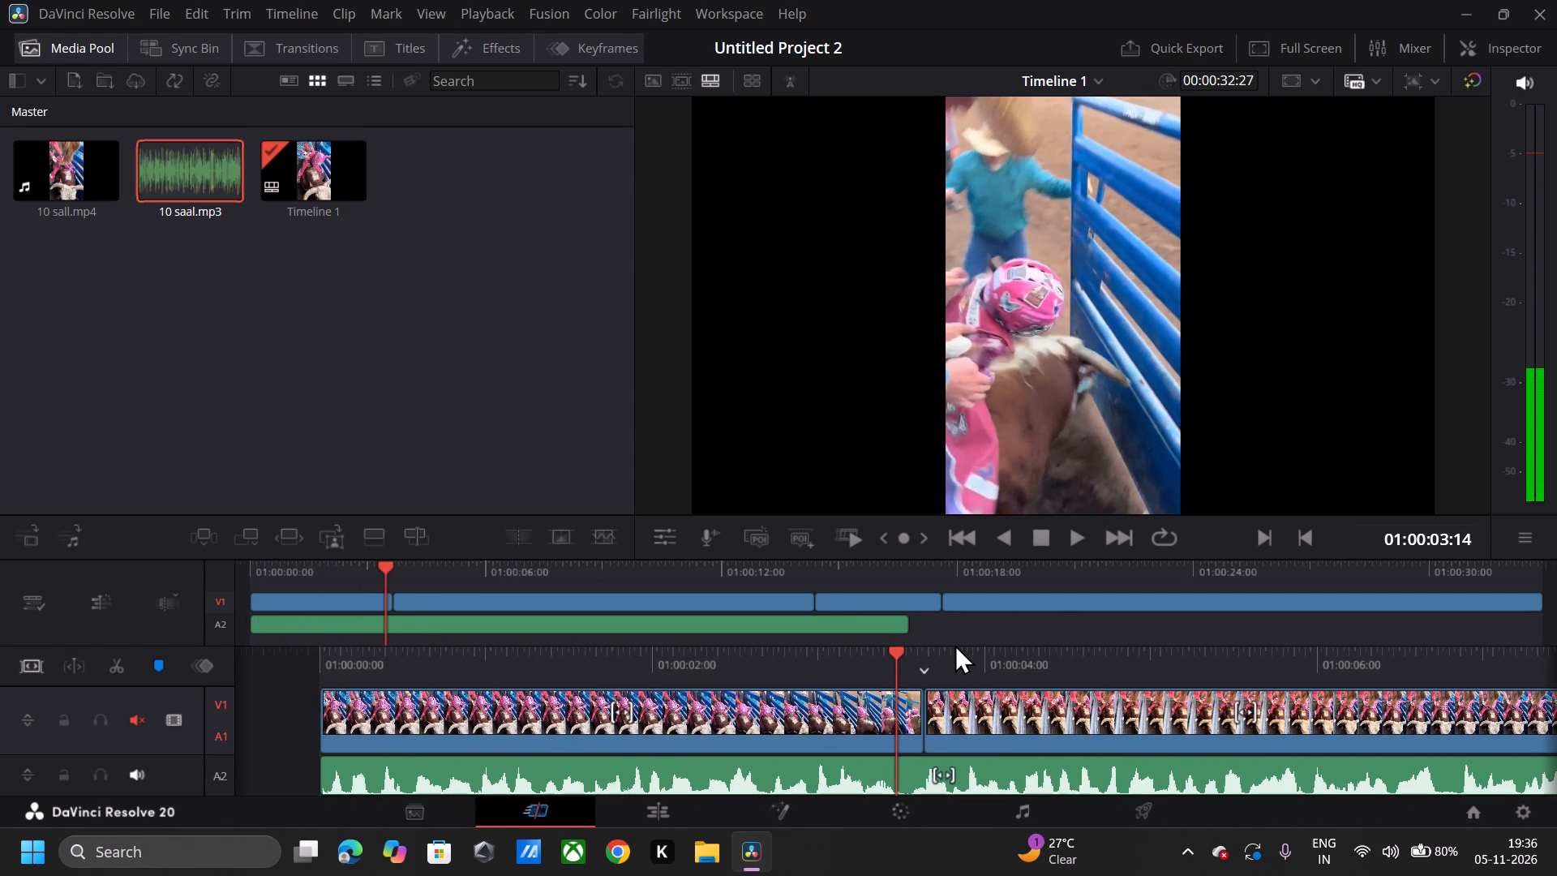
# Split the 10 saal.mp3 audio clip on A2 at 01:00:03:14.
pyautogui.click(915, 778)
pyautogui.hotkey('ctrl', 'b')
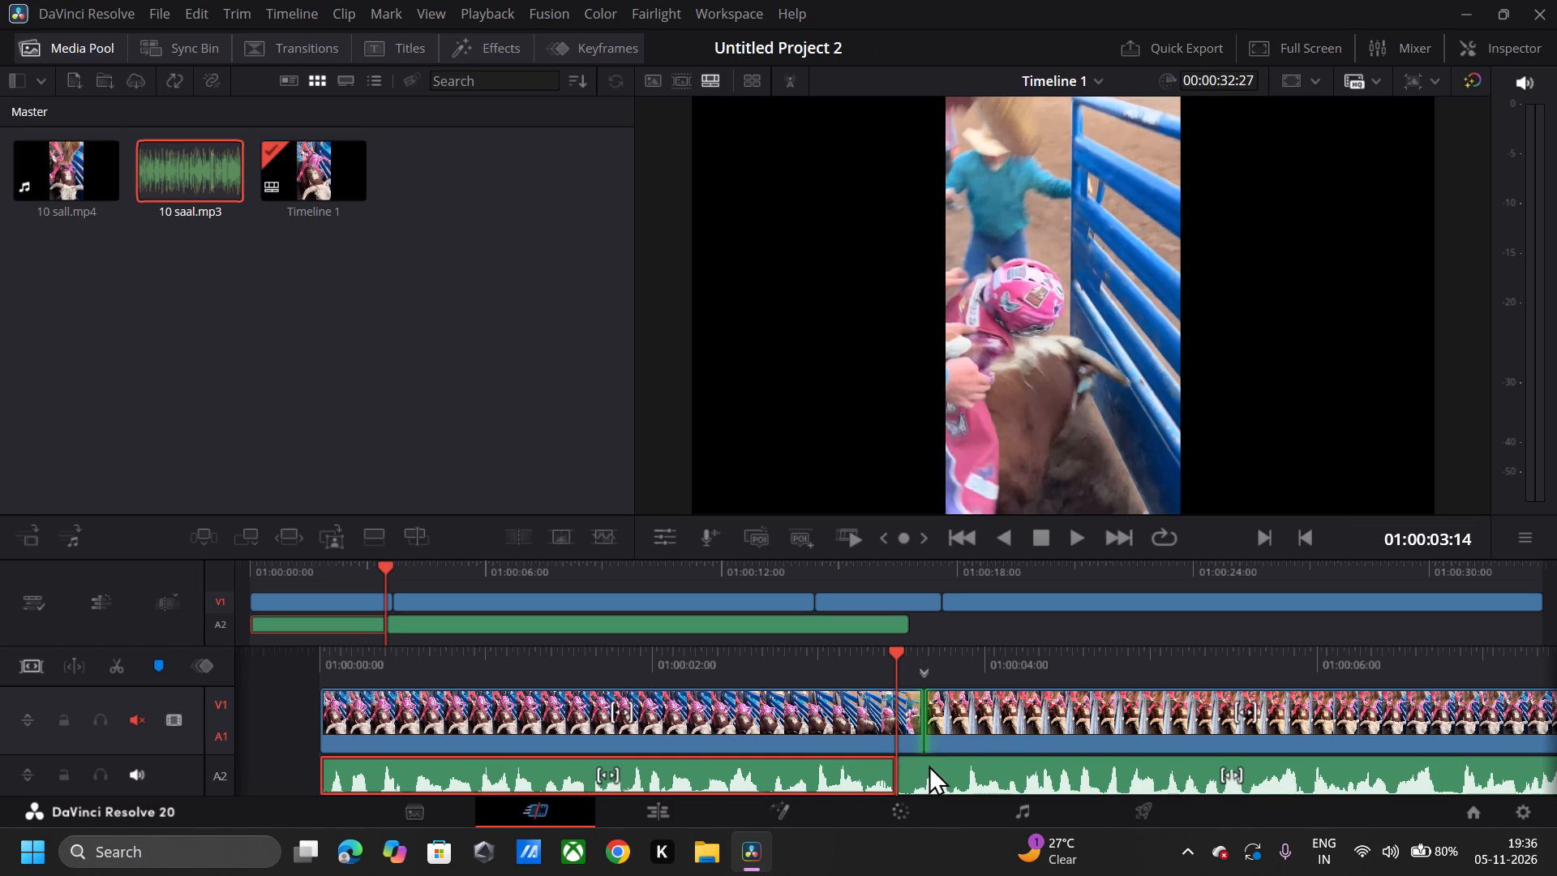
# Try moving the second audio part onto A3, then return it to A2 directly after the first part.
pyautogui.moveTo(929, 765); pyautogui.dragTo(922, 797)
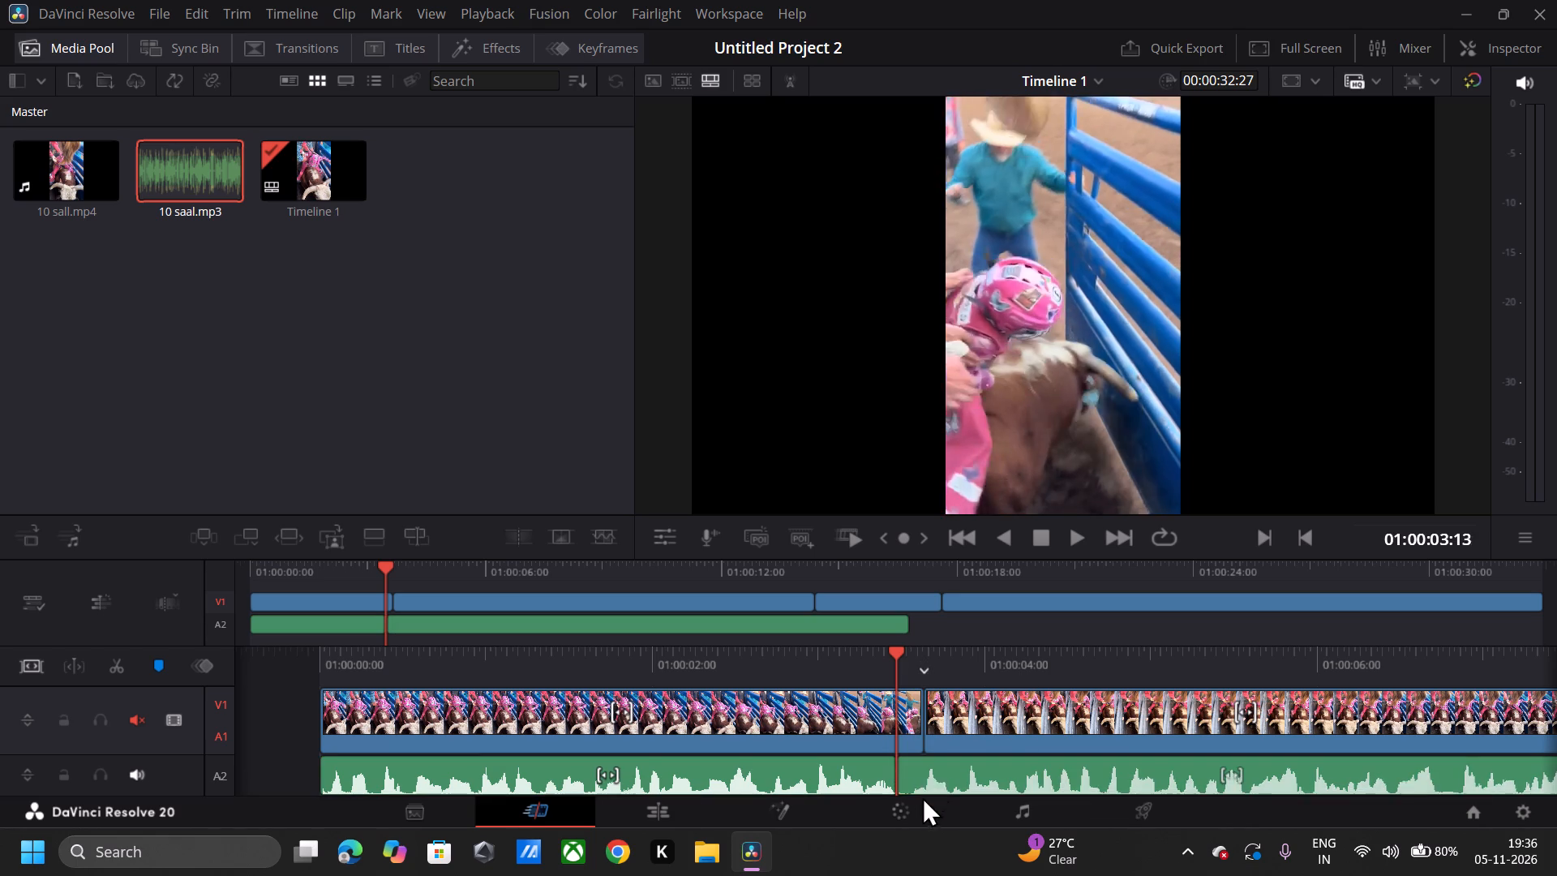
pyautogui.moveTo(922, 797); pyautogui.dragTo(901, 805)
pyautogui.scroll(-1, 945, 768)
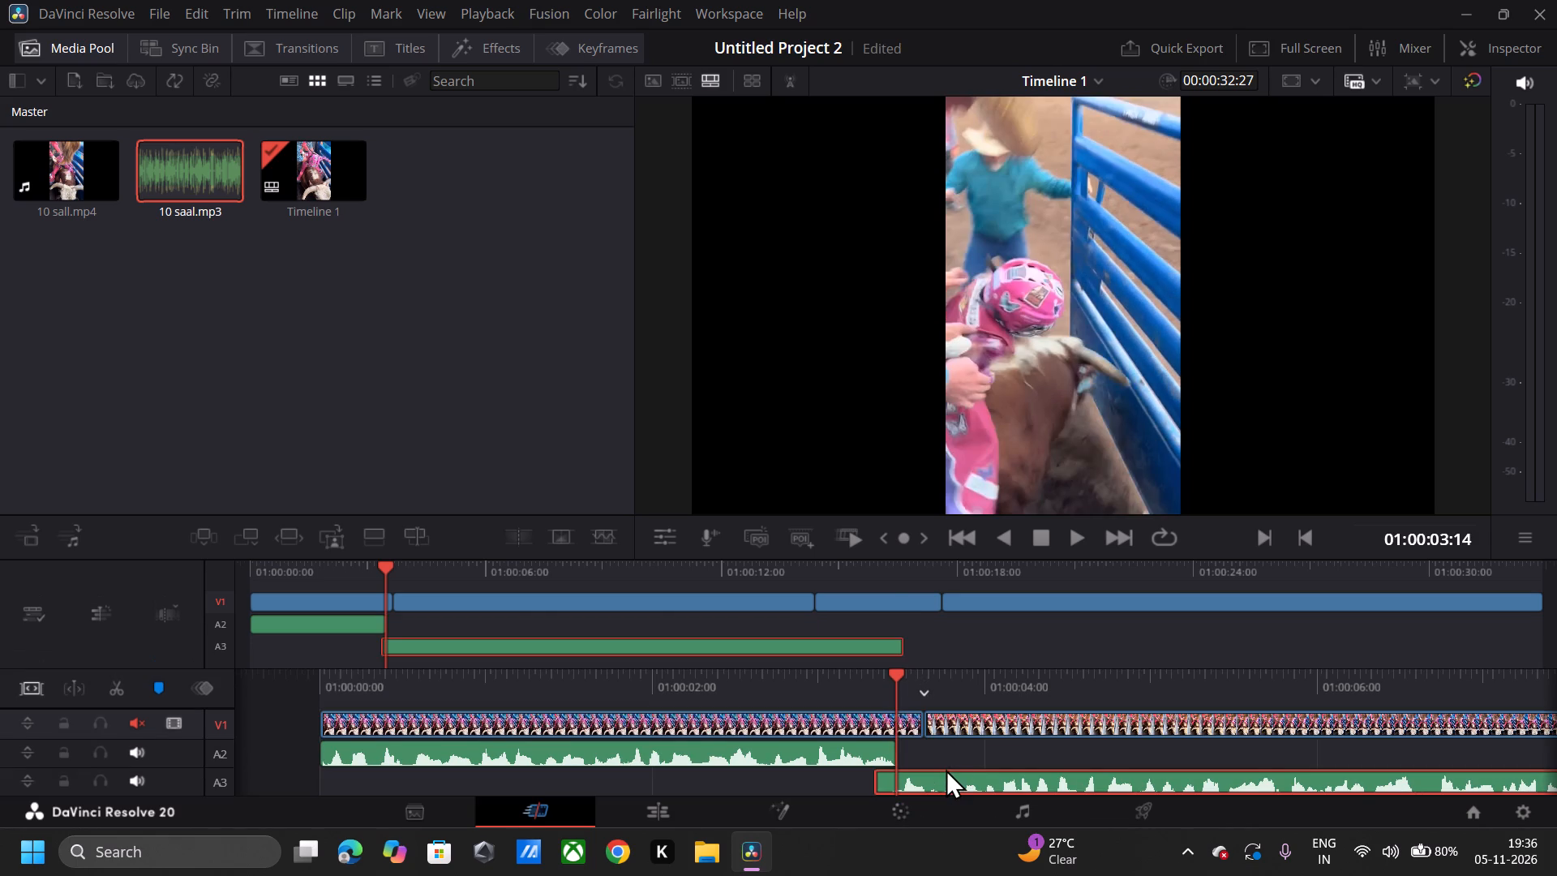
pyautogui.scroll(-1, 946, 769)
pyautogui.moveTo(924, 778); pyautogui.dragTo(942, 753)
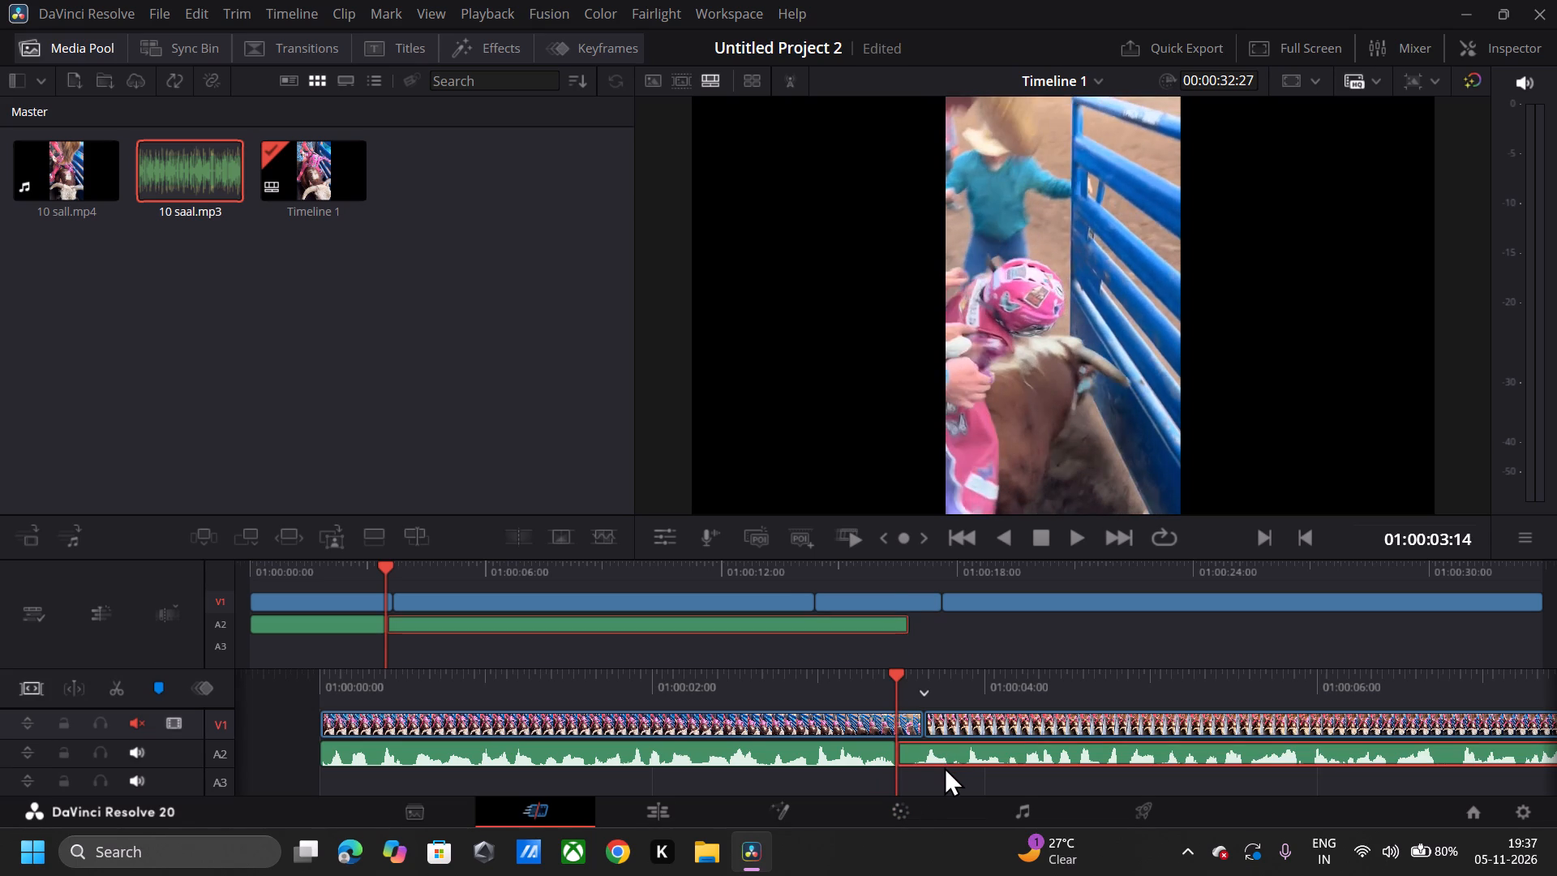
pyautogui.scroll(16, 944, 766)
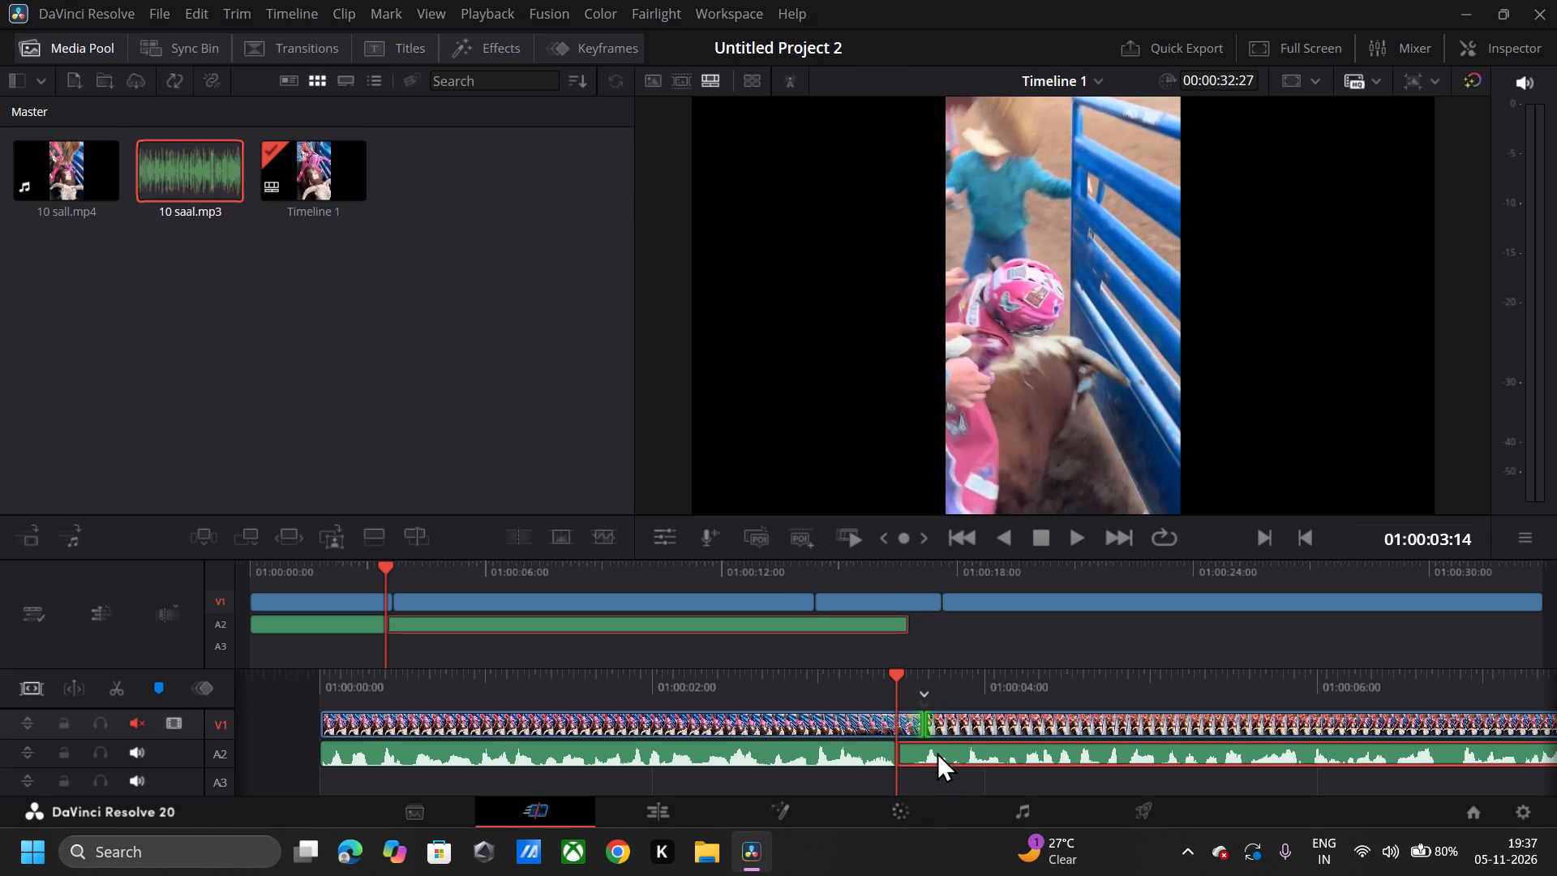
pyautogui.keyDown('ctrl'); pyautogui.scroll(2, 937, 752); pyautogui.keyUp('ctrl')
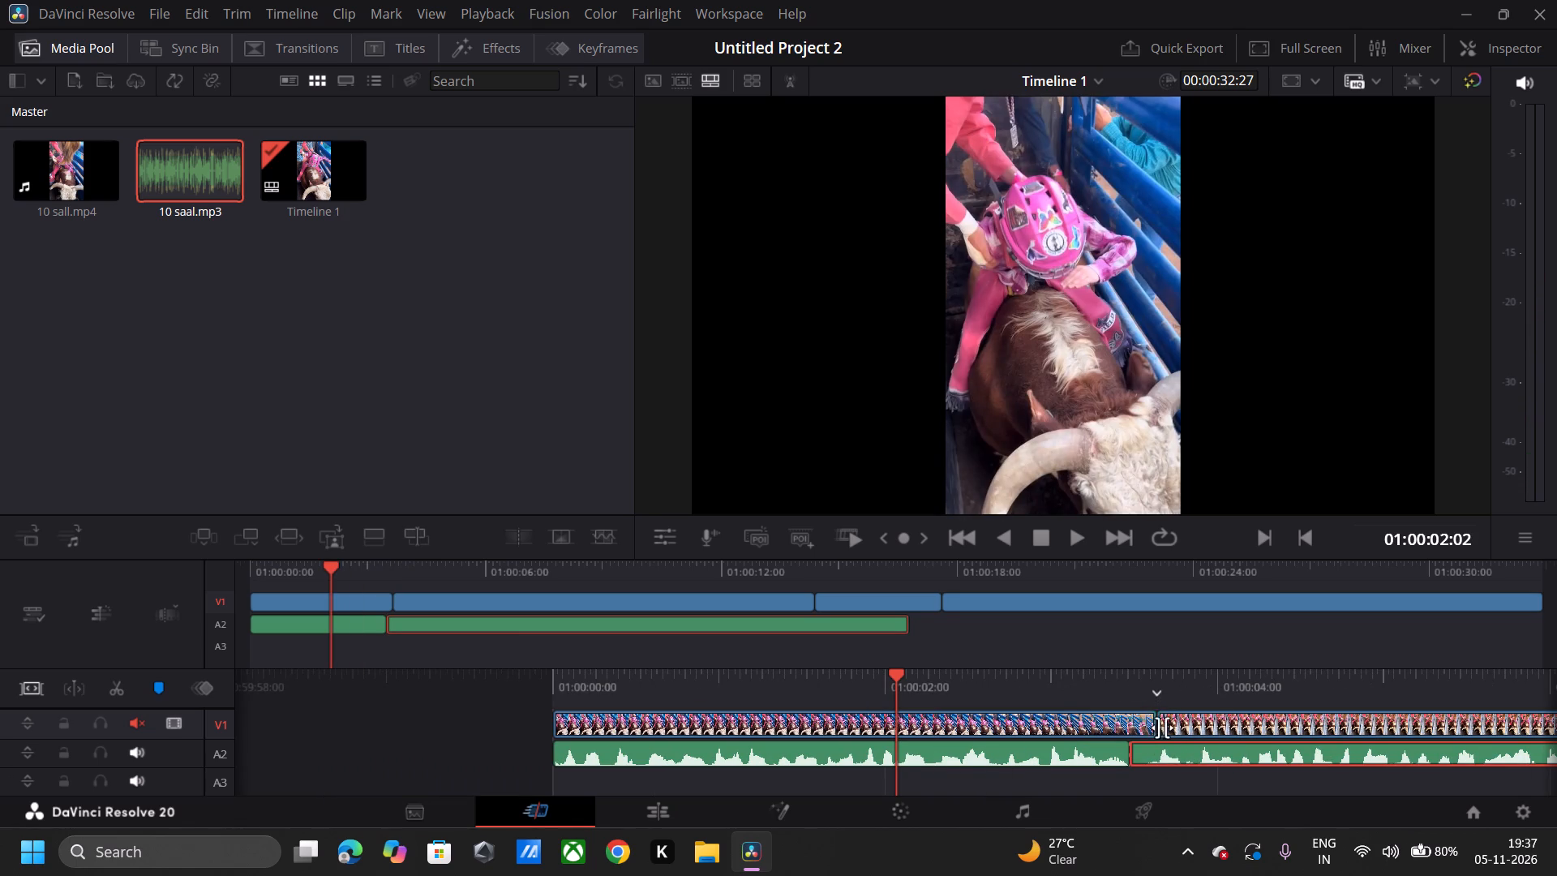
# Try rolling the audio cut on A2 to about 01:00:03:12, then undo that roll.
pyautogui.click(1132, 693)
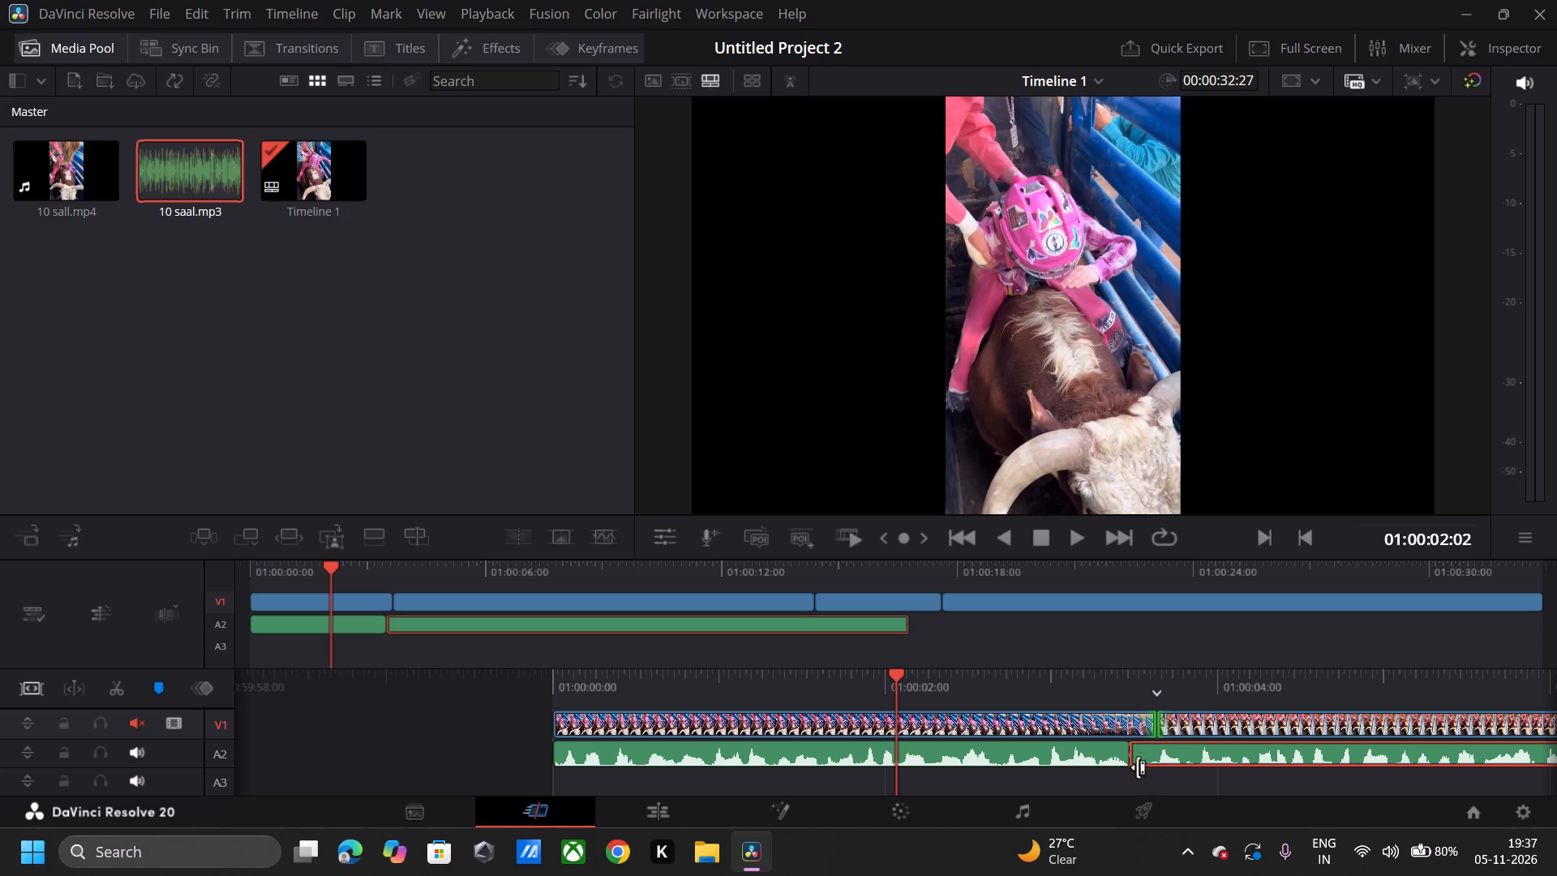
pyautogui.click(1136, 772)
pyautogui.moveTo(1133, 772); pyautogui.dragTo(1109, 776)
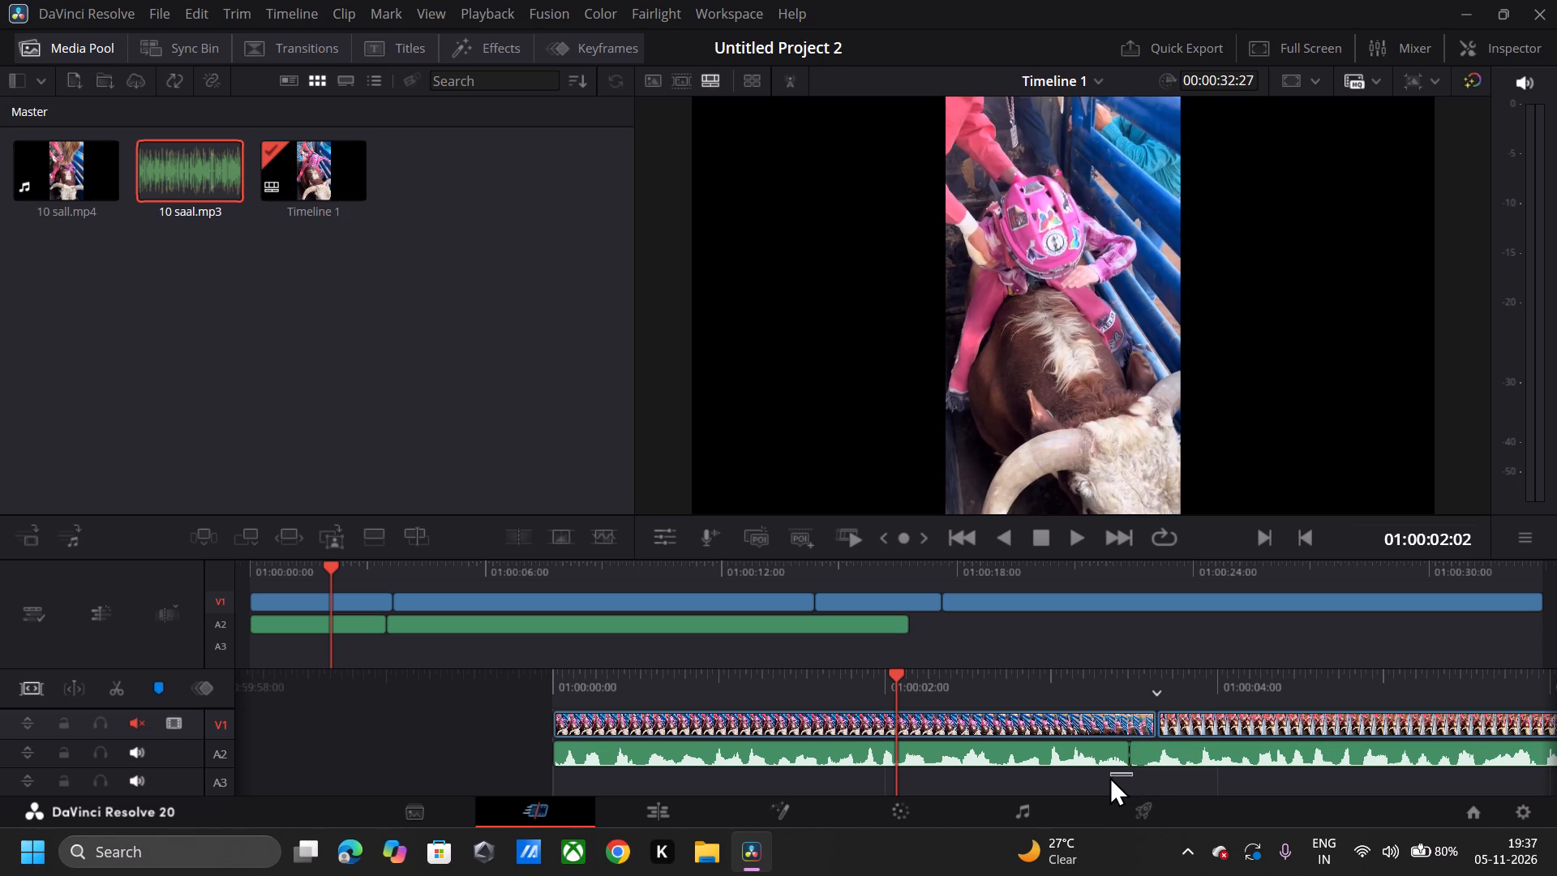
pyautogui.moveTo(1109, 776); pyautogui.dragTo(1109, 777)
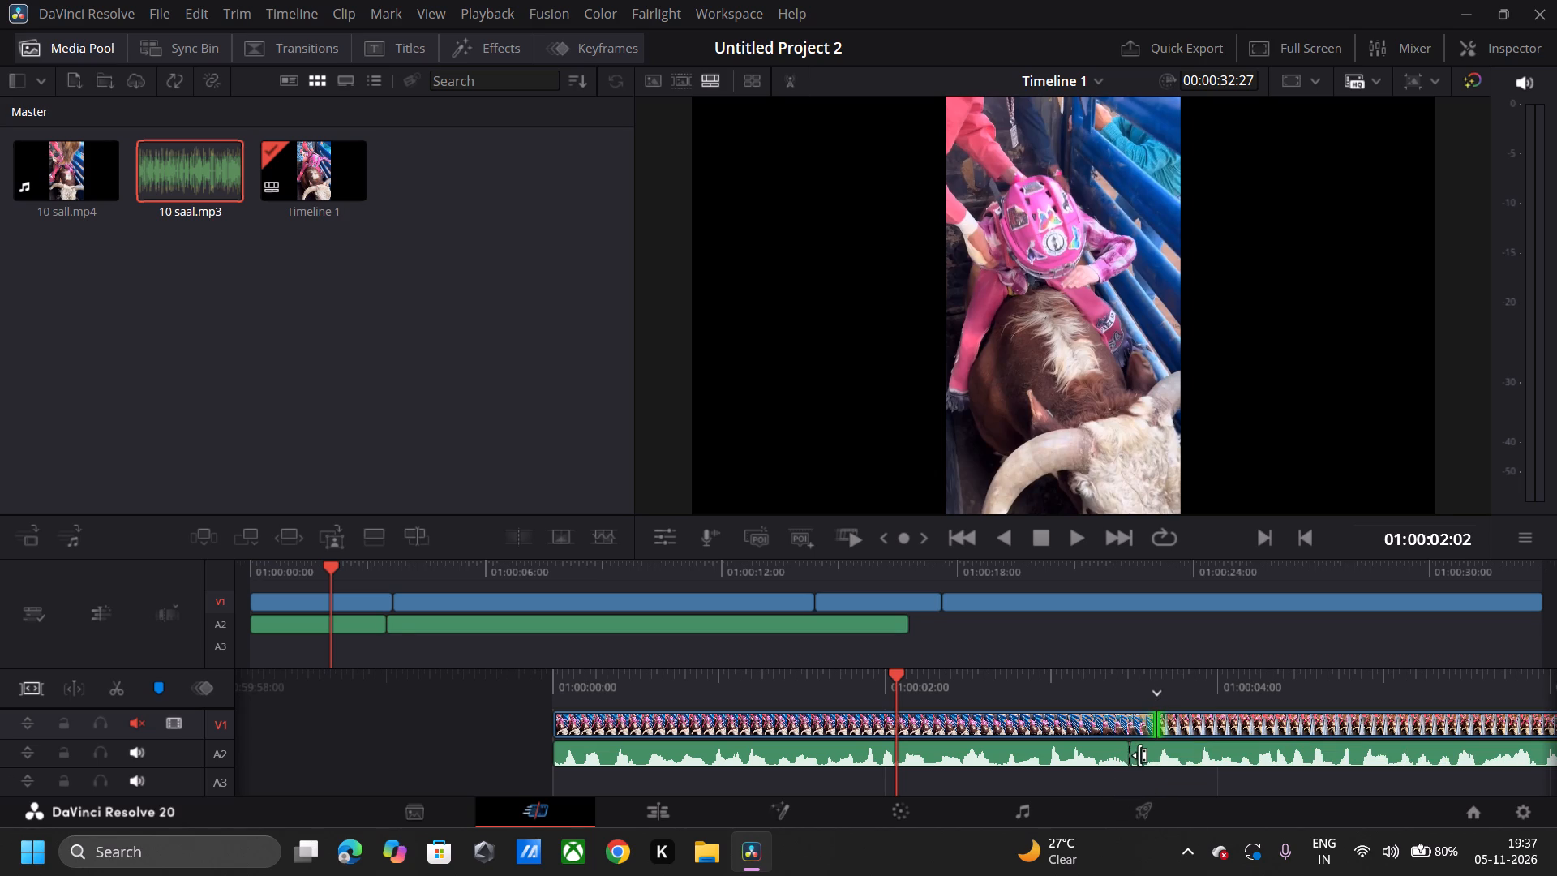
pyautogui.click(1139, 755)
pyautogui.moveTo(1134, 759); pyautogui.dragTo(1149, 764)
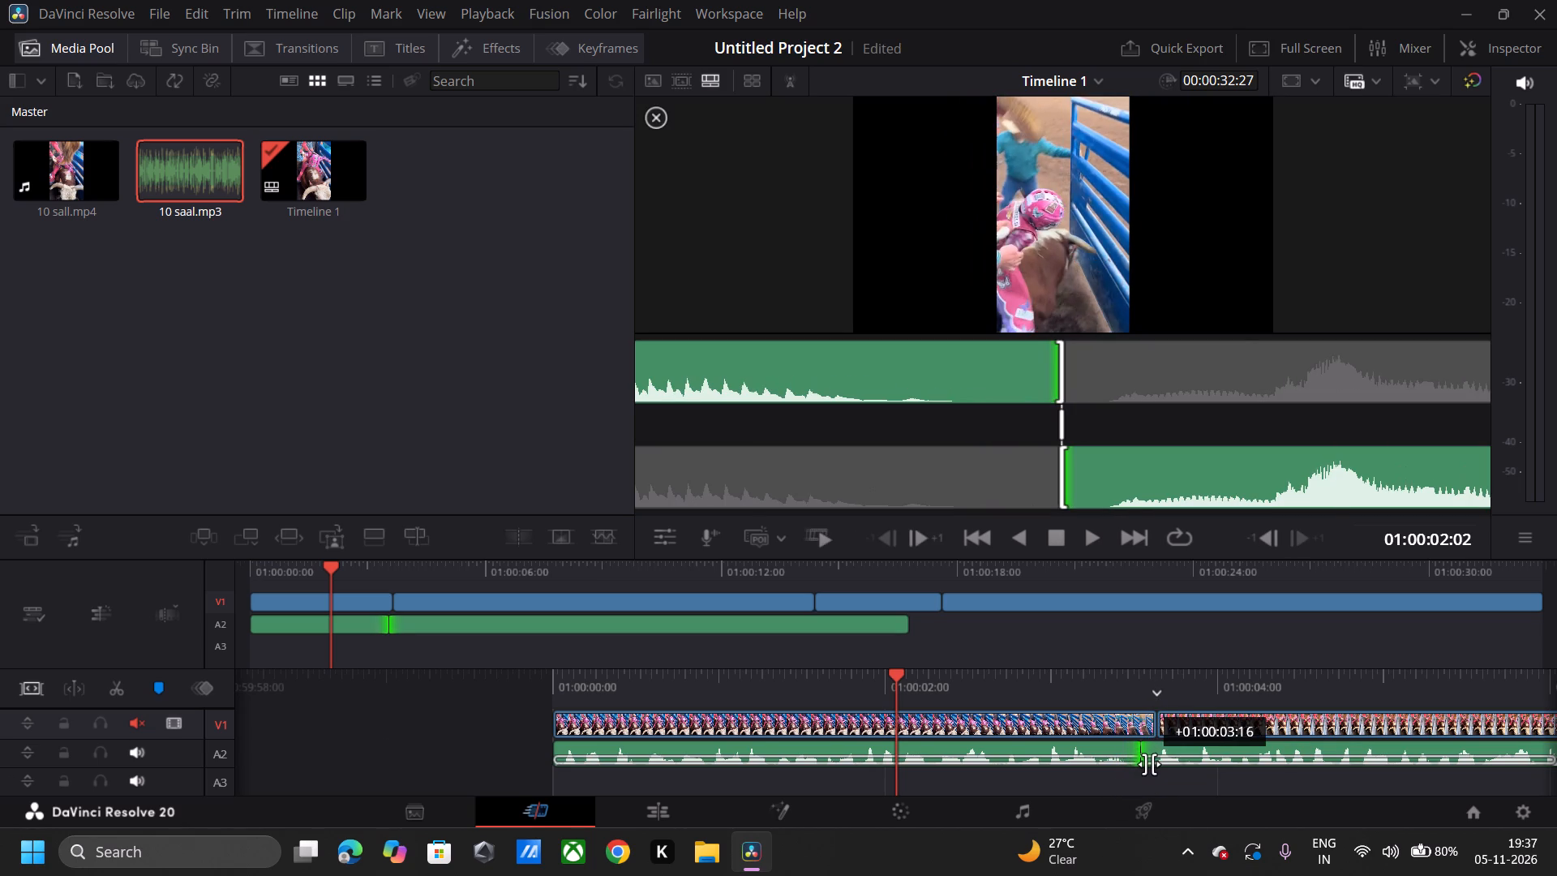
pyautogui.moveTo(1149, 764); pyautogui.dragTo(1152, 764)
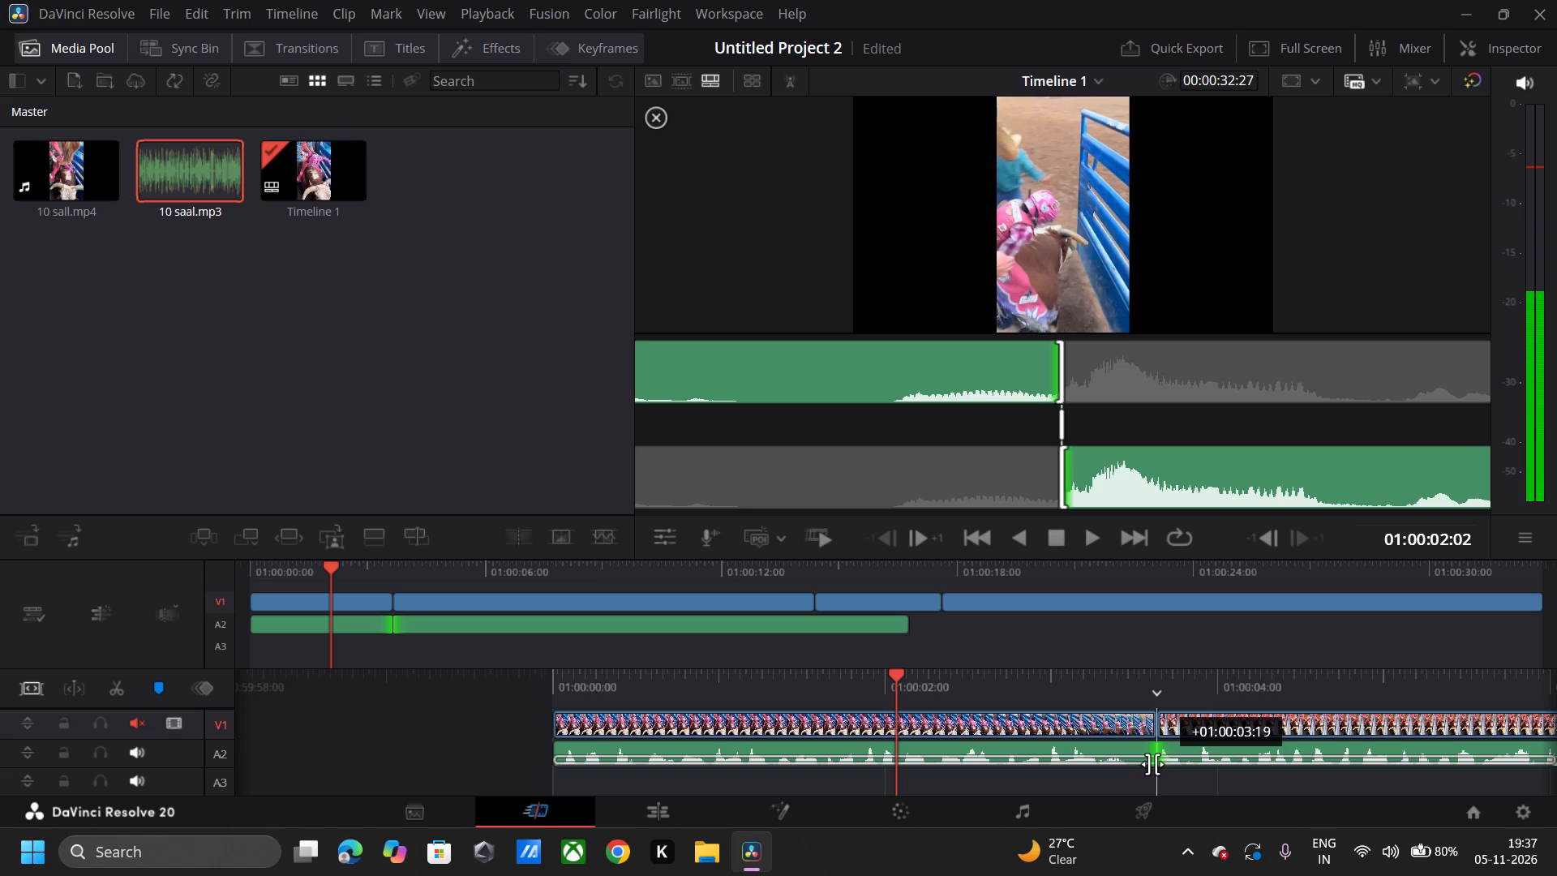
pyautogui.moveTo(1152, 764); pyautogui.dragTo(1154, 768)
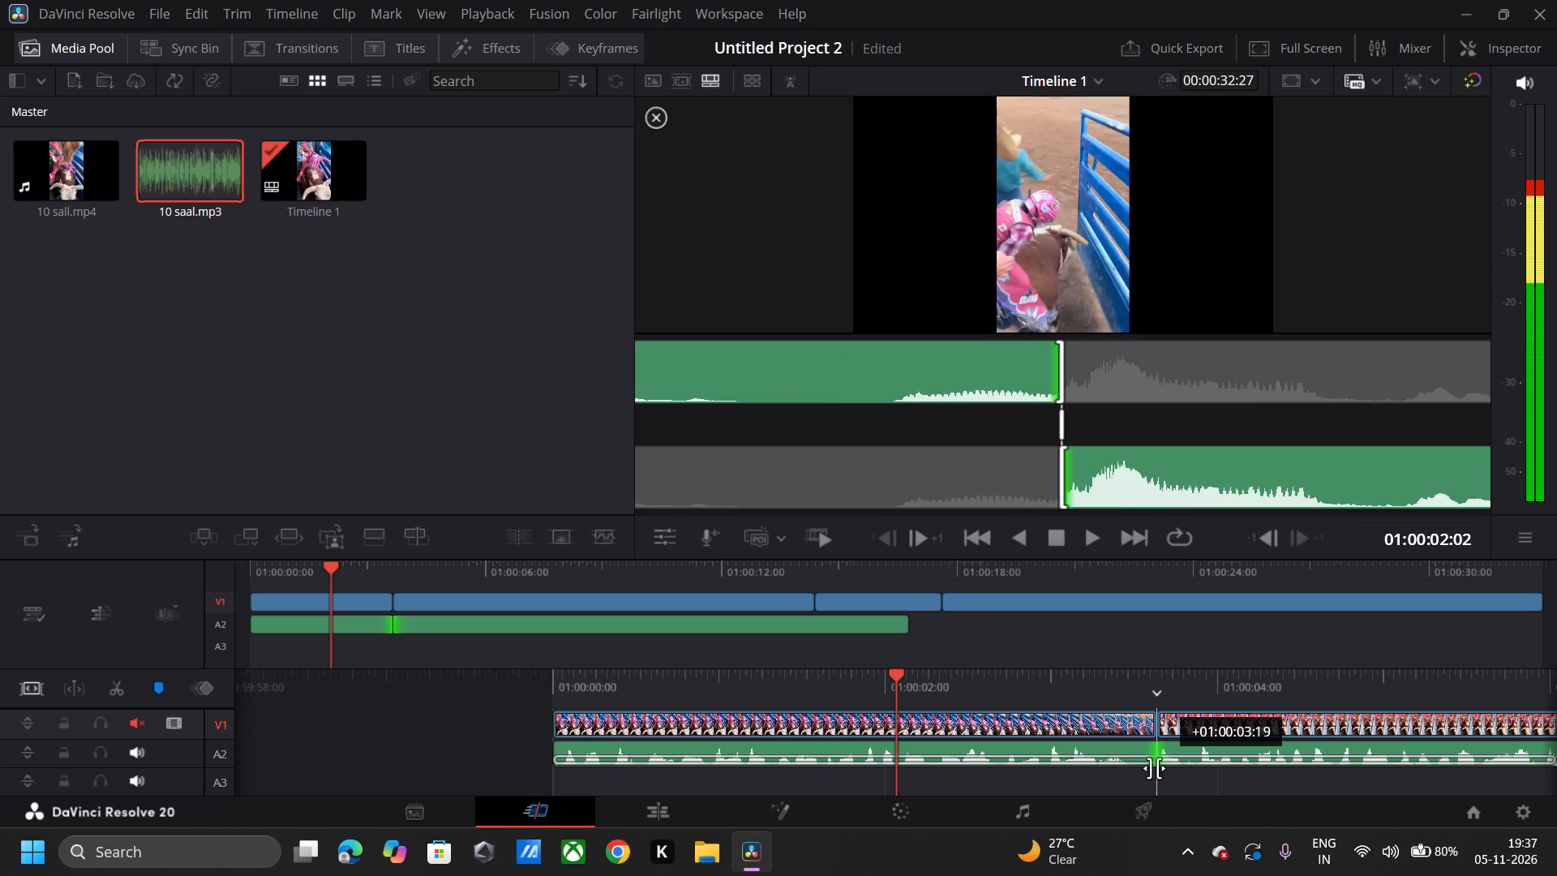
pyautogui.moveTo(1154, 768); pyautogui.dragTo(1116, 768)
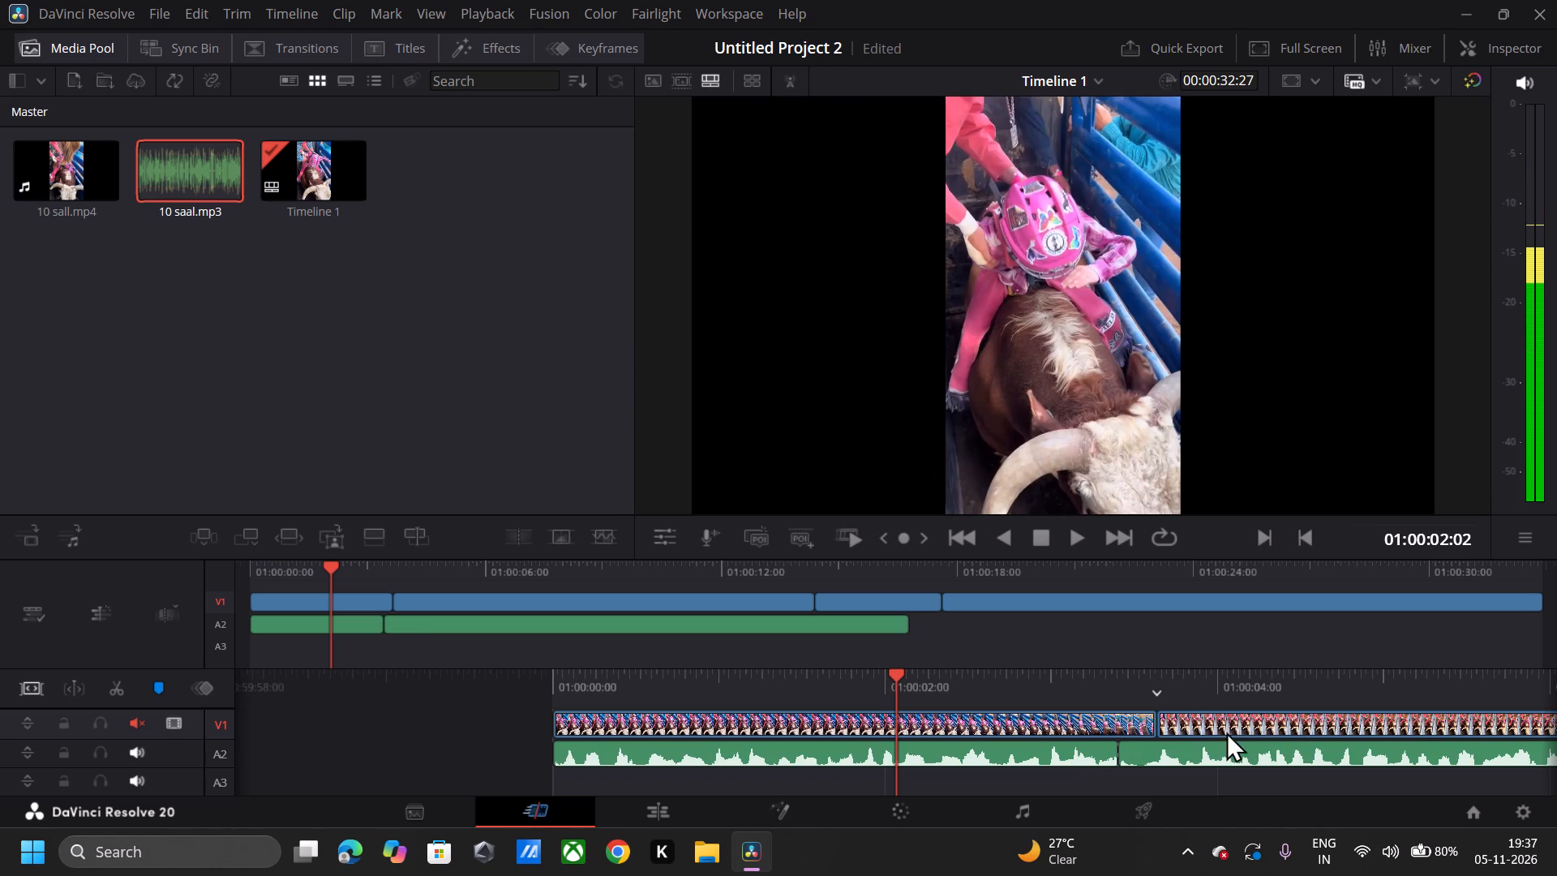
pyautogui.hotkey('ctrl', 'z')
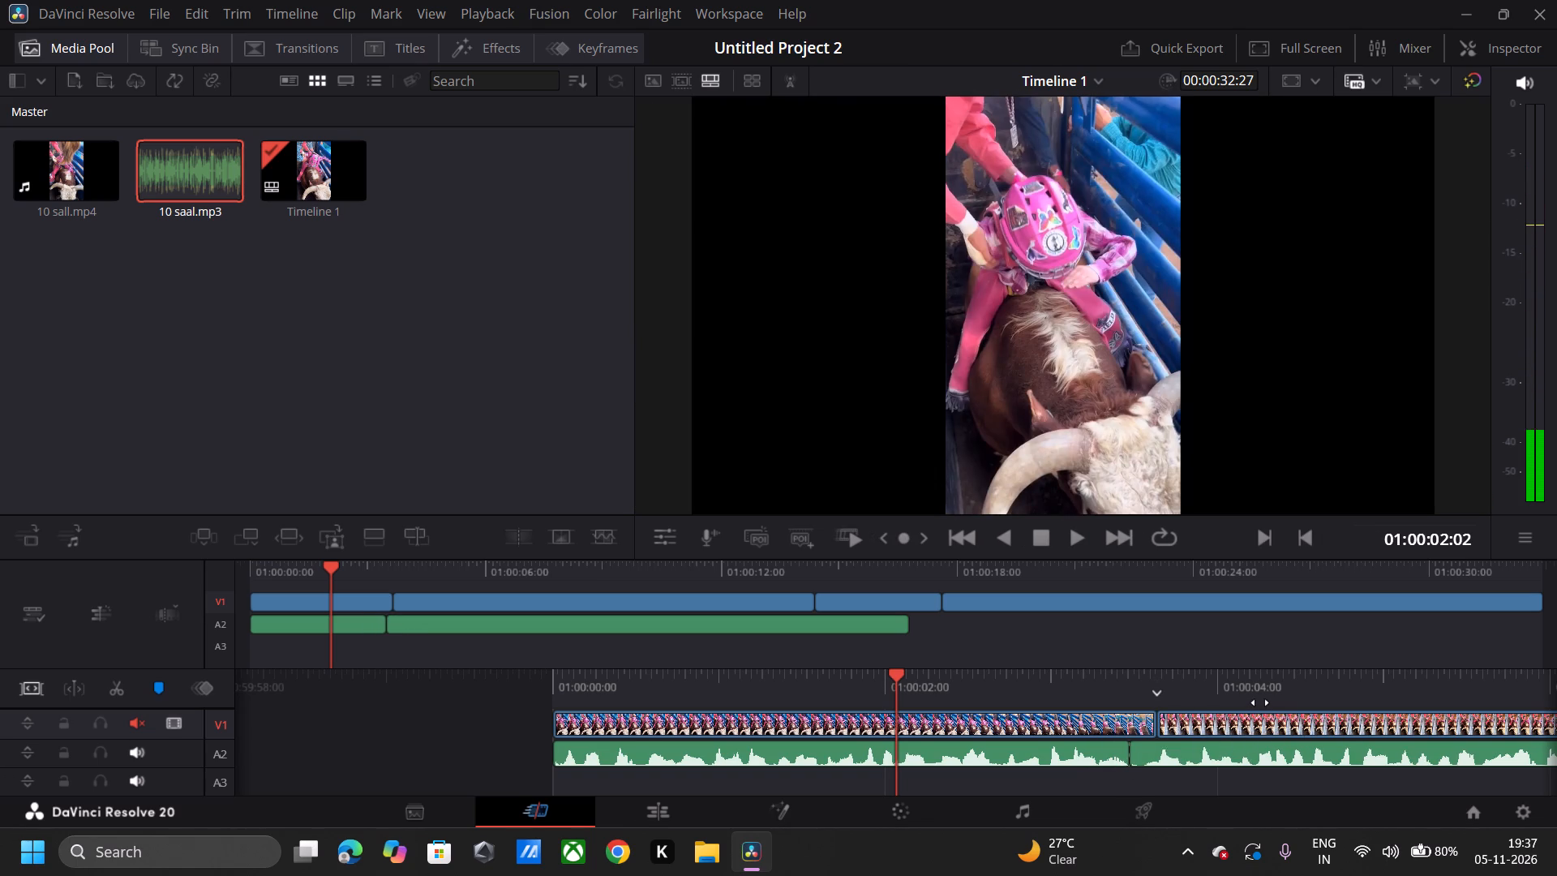
# Roll the cut between the two audio parts on A2 to 01:00:03:16 and play across it.
pyautogui.click(1141, 757)
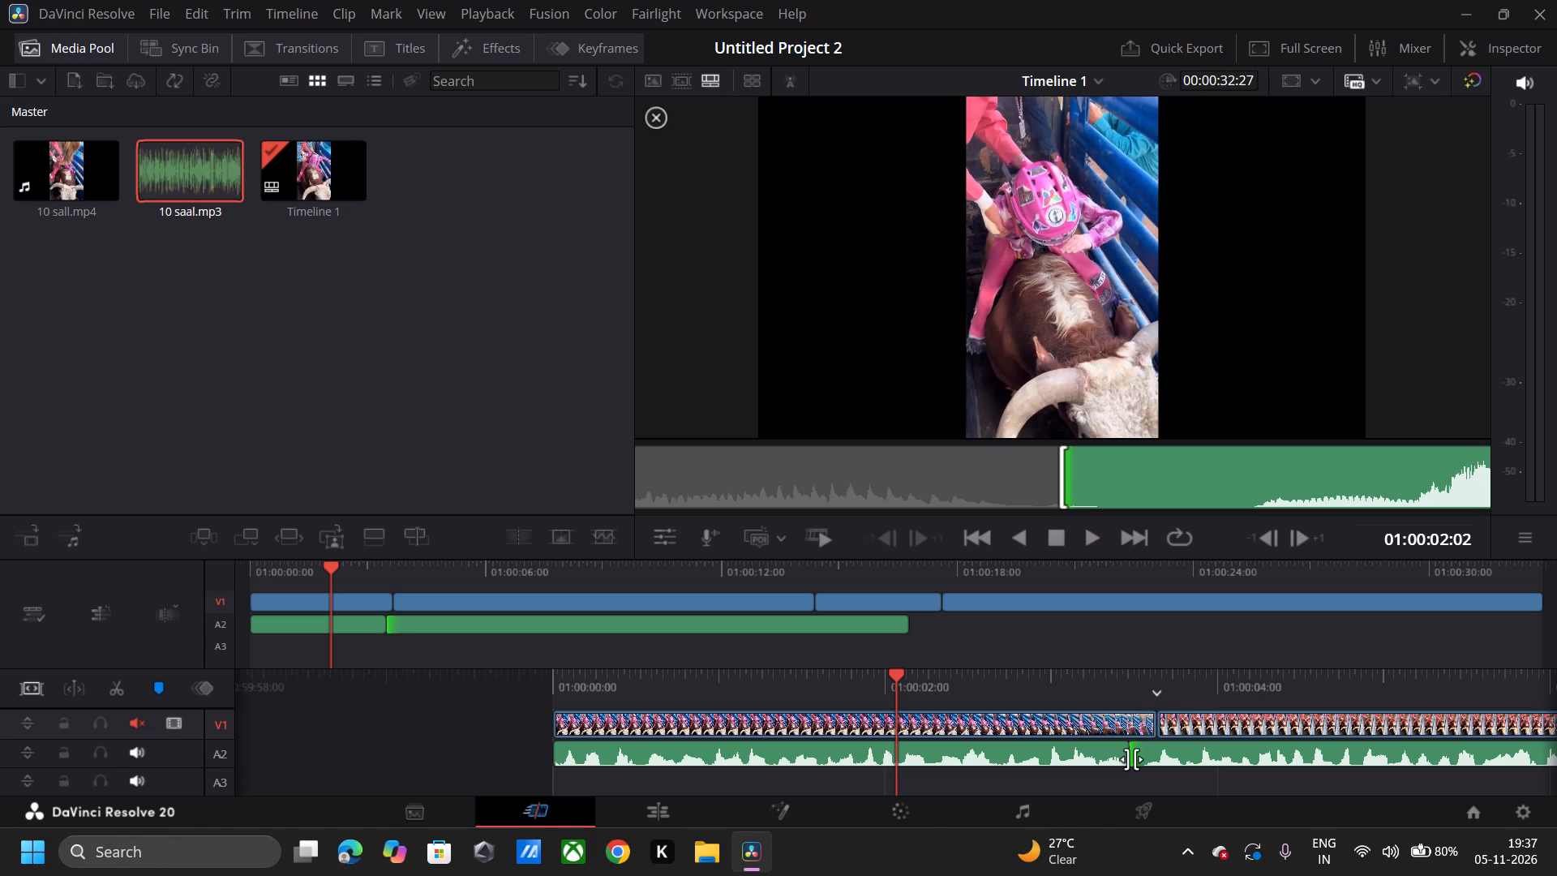
pyautogui.moveTo(1131, 759); pyautogui.dragTo(1143, 760)
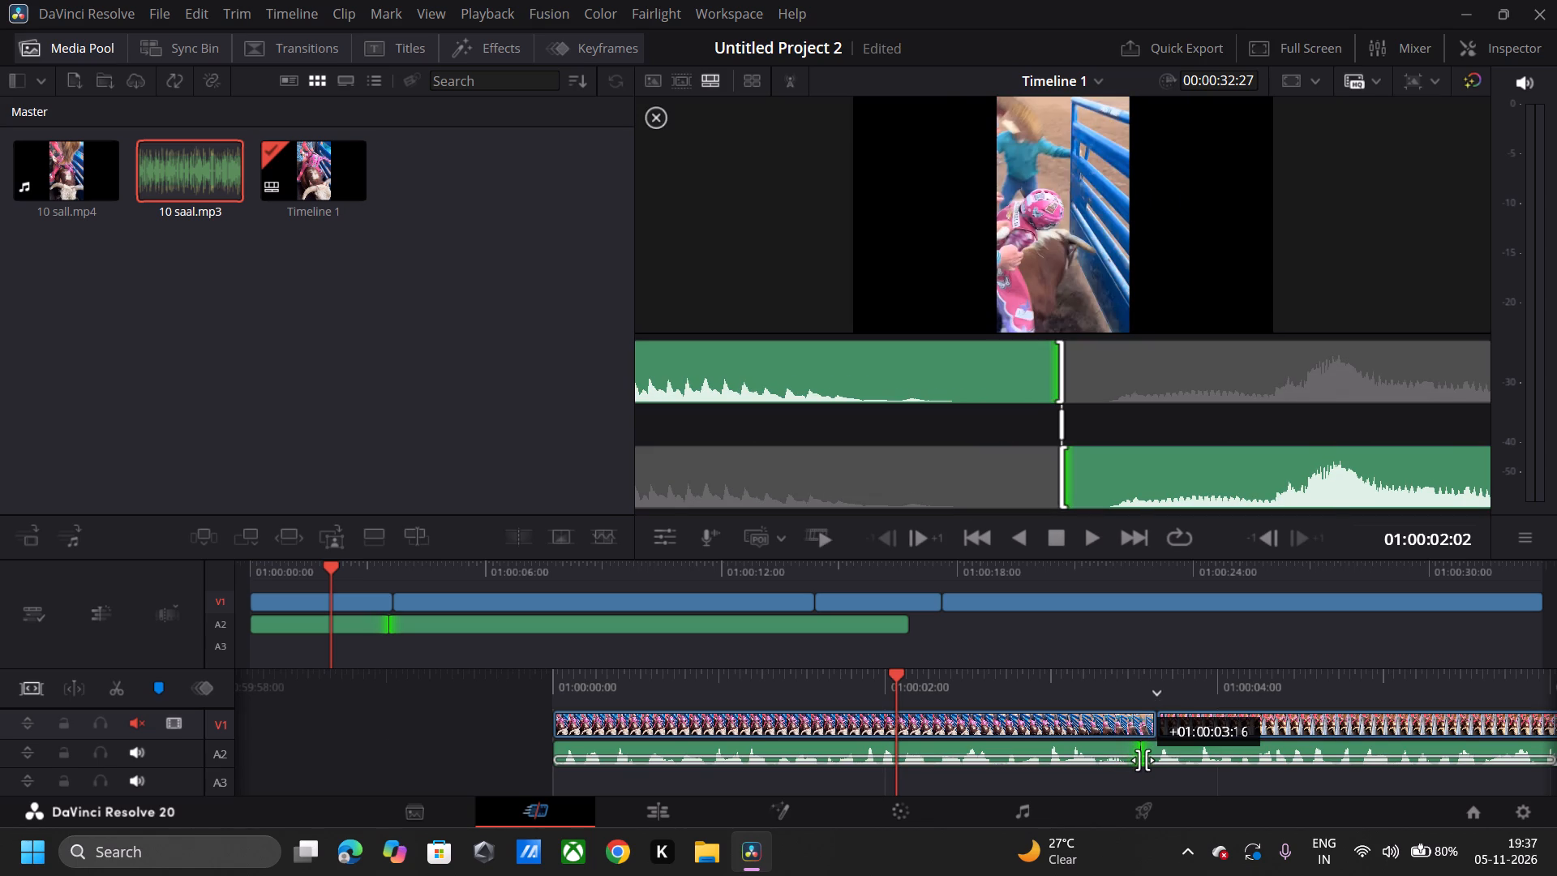
pyautogui.moveTo(1143, 760); pyautogui.dragTo(1126, 765)
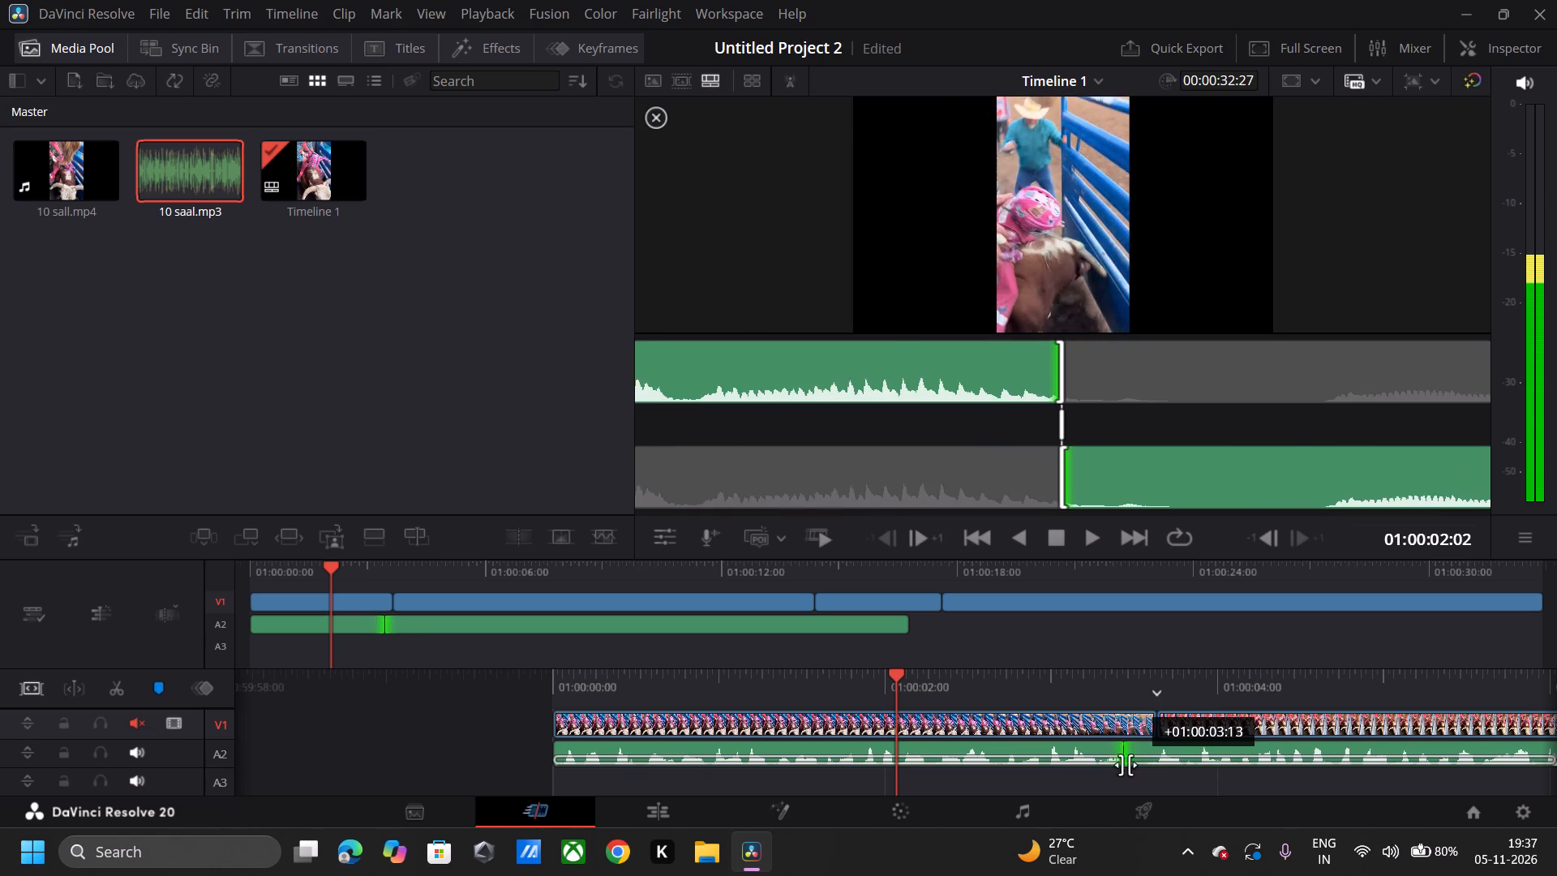
pyautogui.moveTo(1126, 765); pyautogui.dragTo(1144, 762)
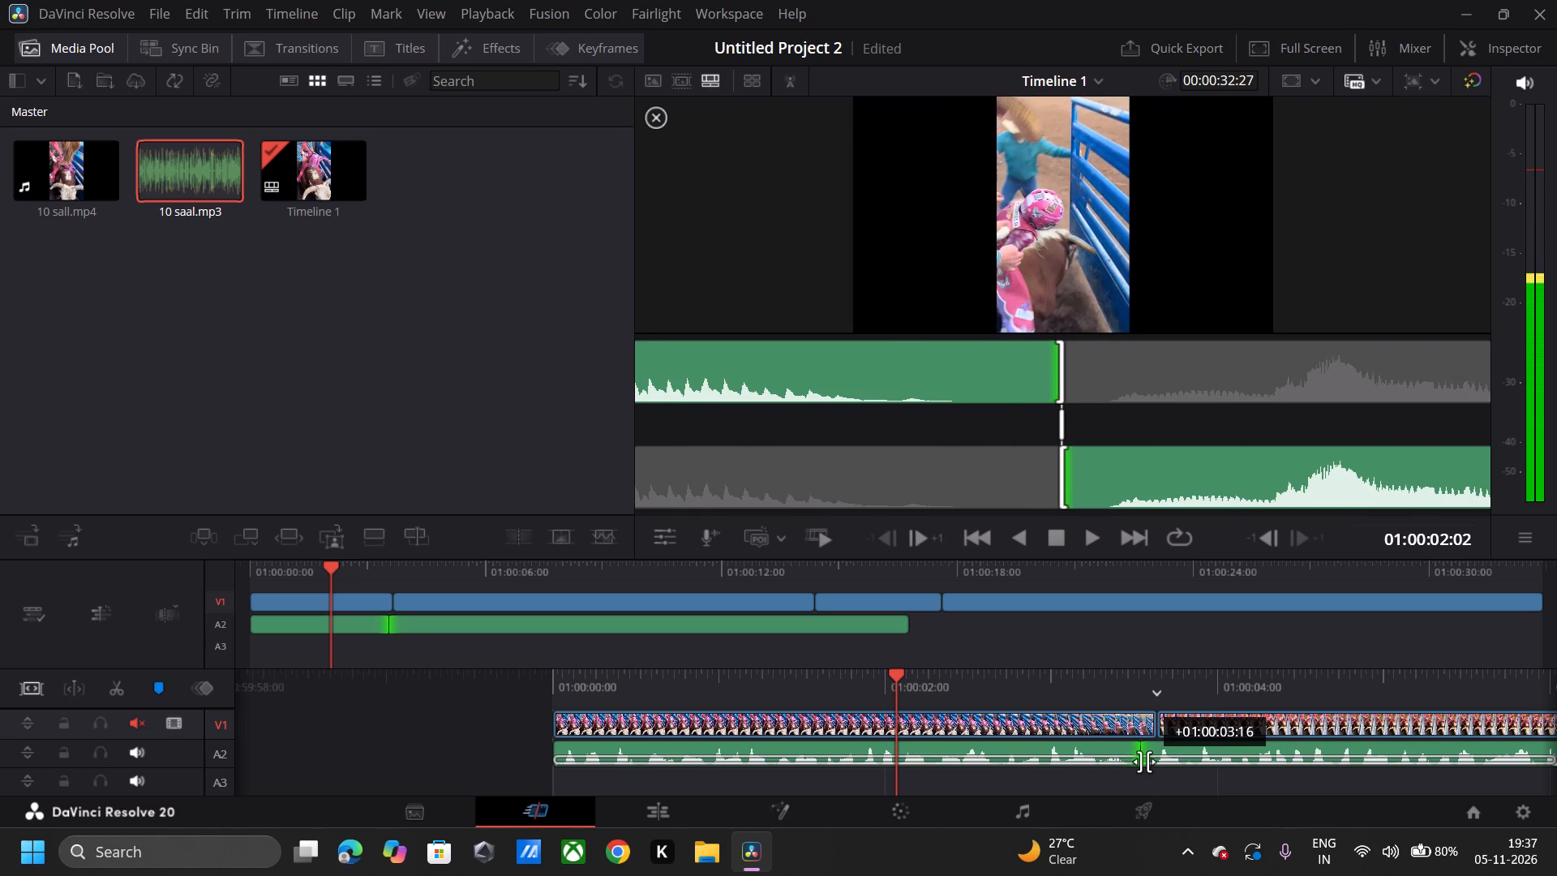
pyautogui.moveTo(1144, 762); pyautogui.dragTo(1145, 763)
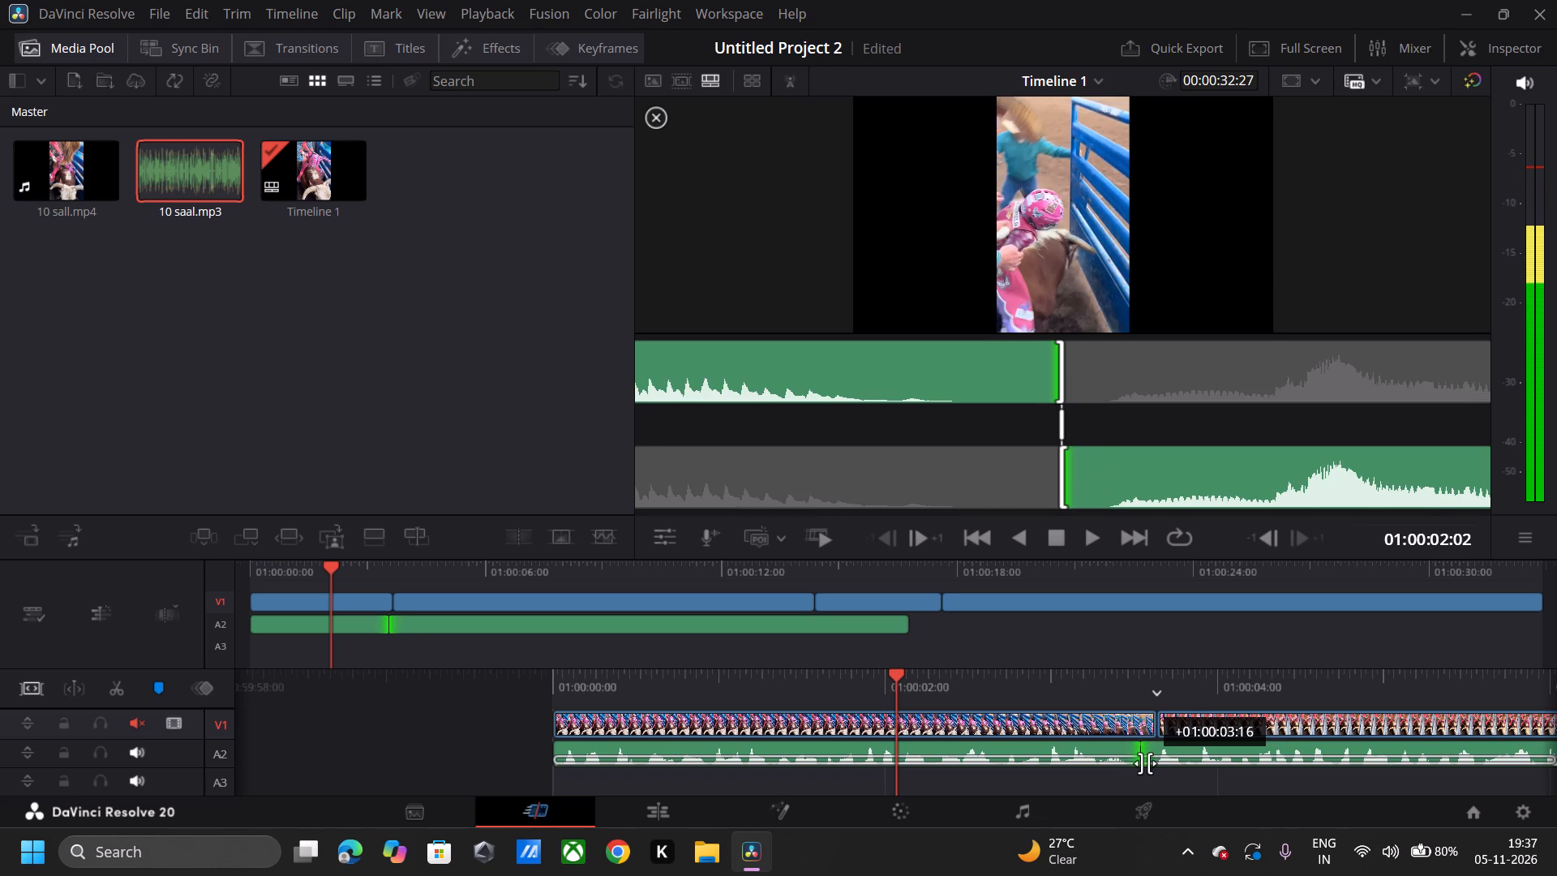
pyautogui.moveTo(1145, 763); pyautogui.dragTo(1148, 764)
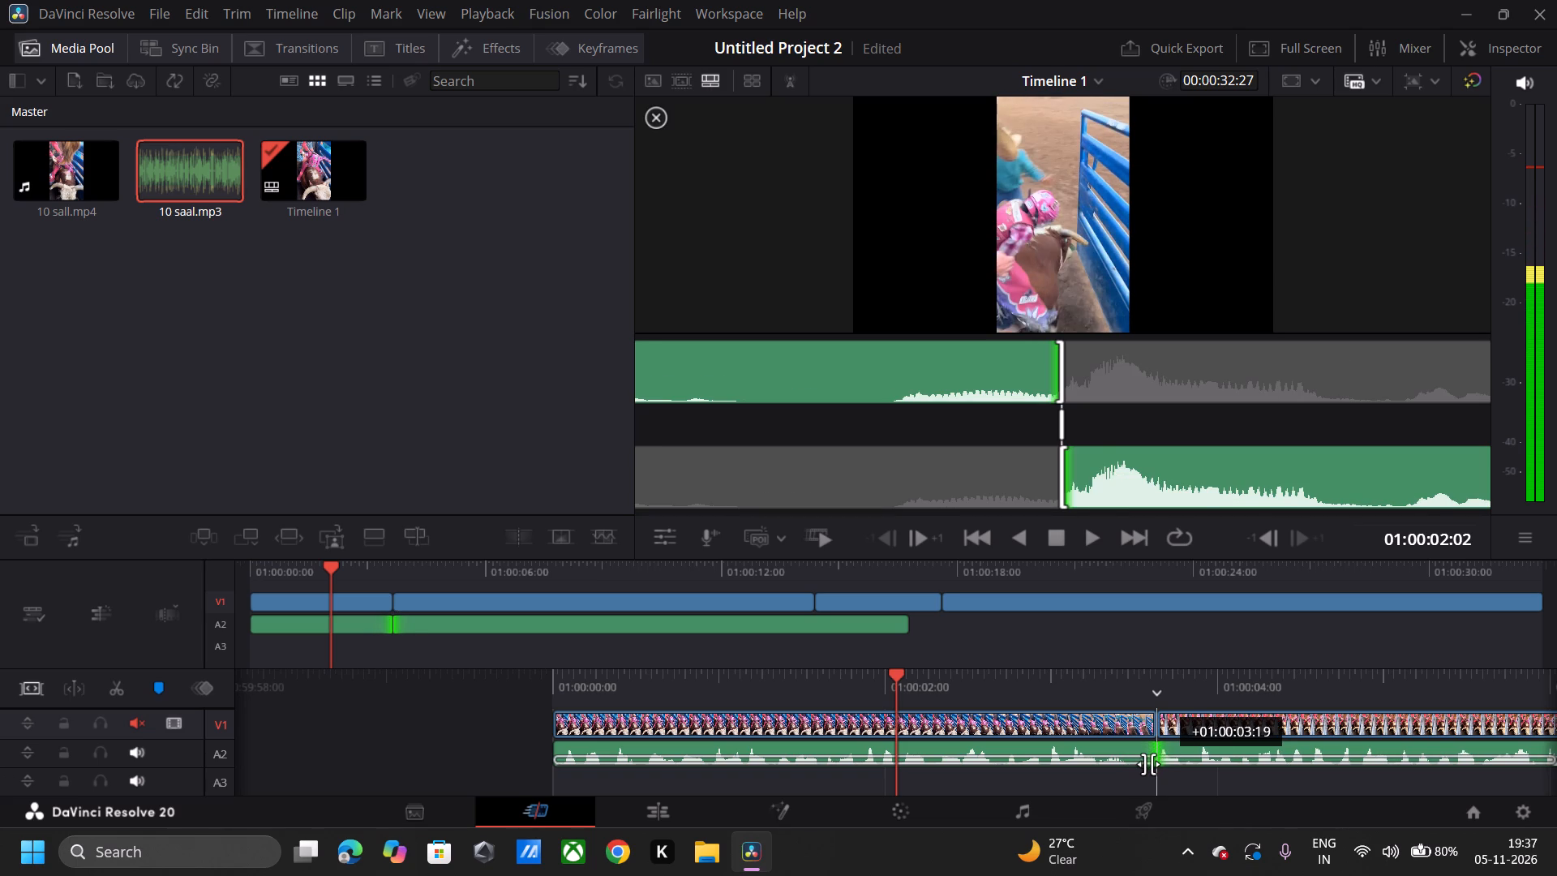
pyautogui.moveTo(1148, 764); pyautogui.dragTo(1143, 771)
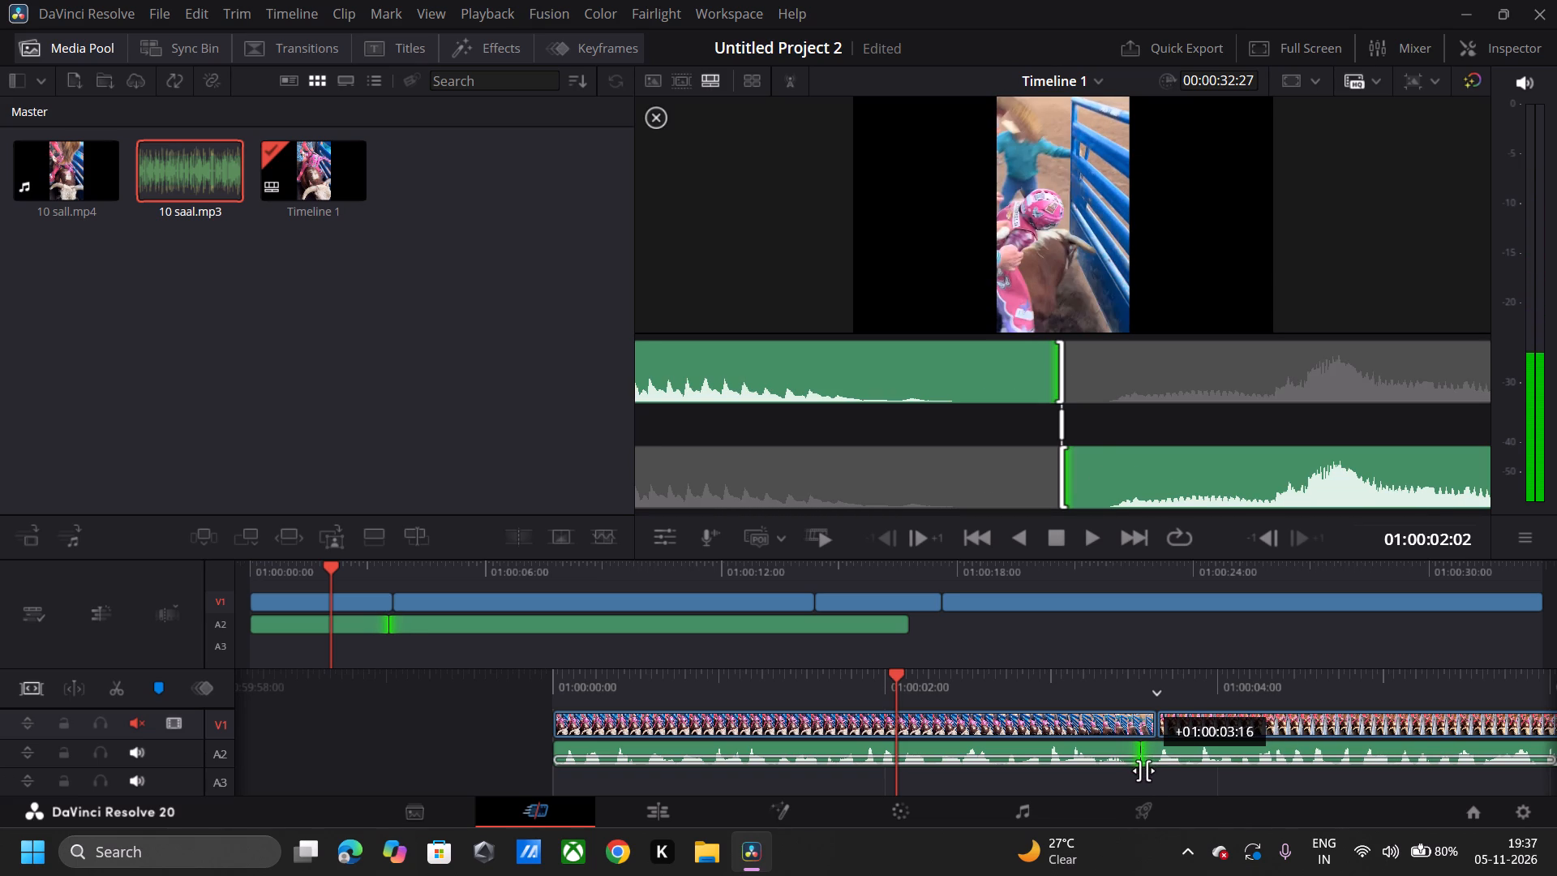
pyautogui.moveTo(1143, 771); pyautogui.dragTo(1145, 765)
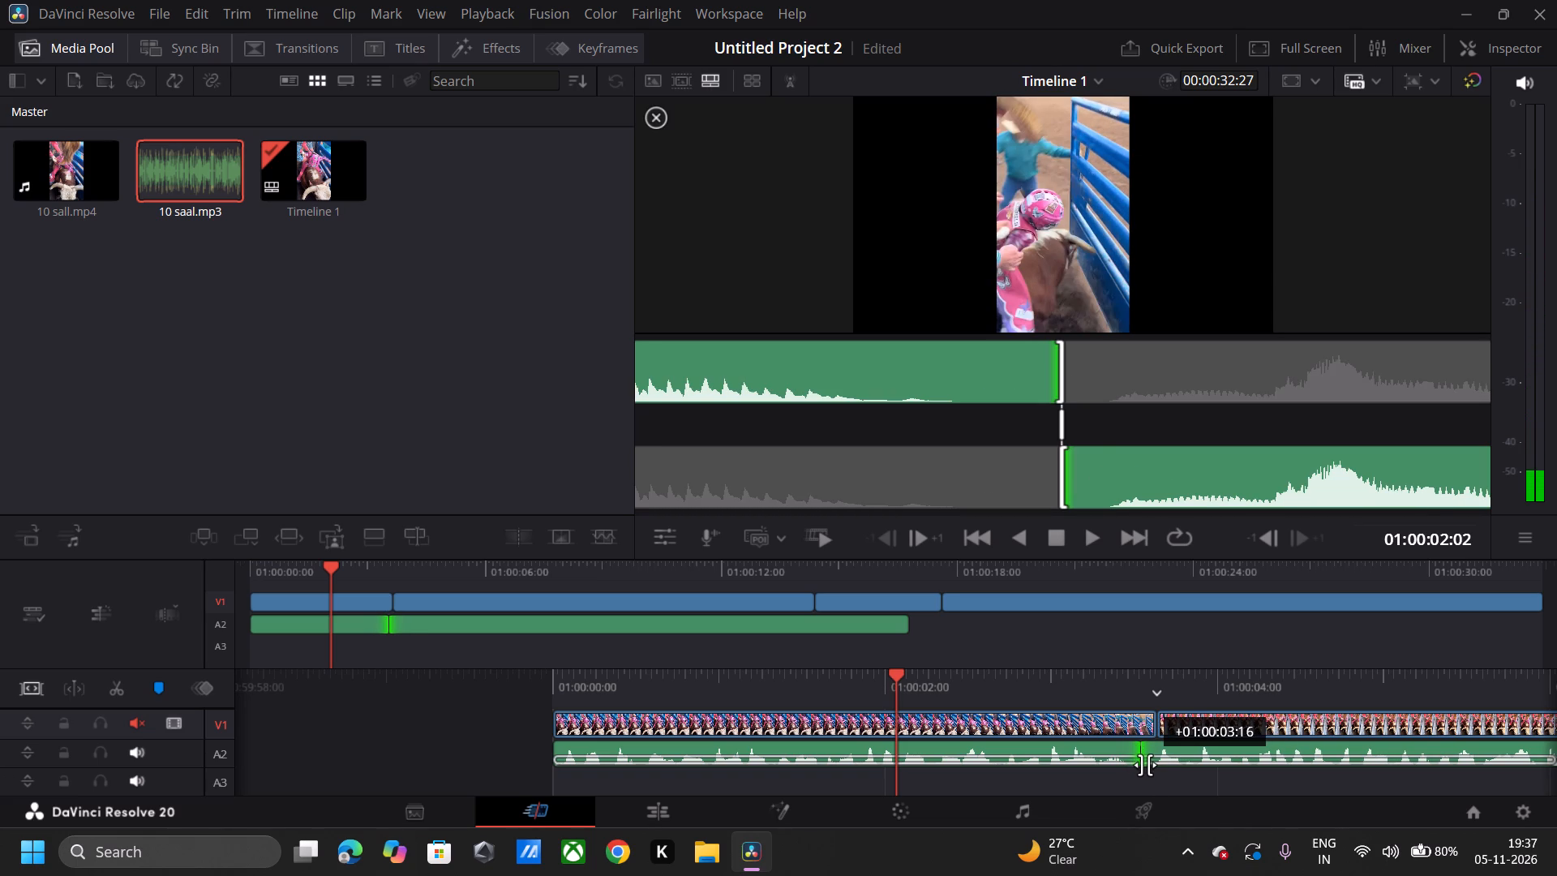
pyautogui.moveTo(1145, 765); pyautogui.dragTo(1147, 769)
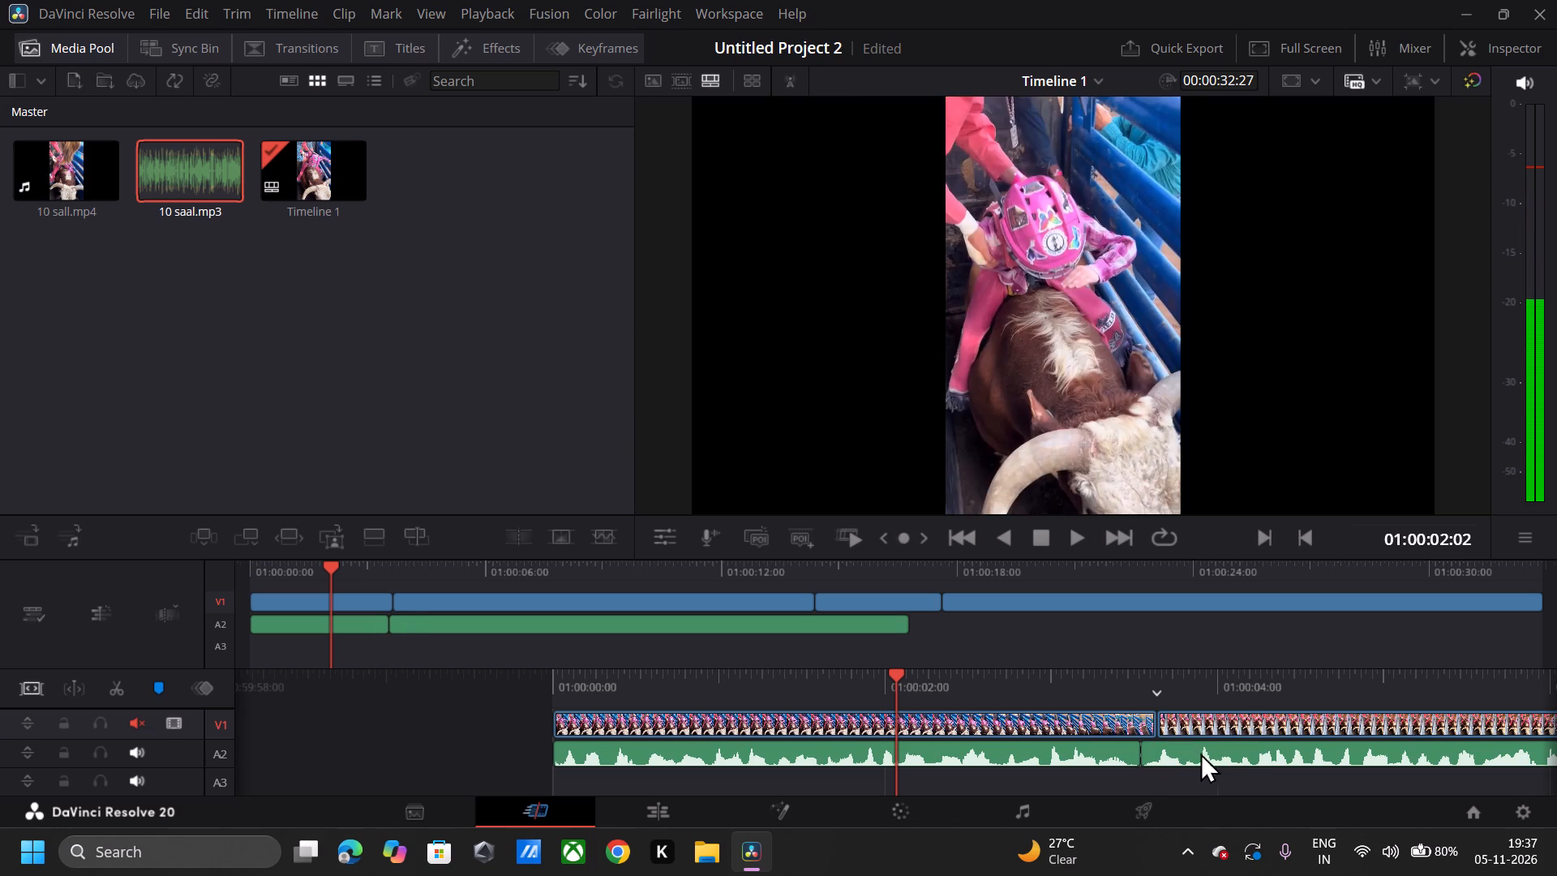
pyautogui.click(1066, 689)
pyautogui.click(1029, 691)
pyautogui.press('space')
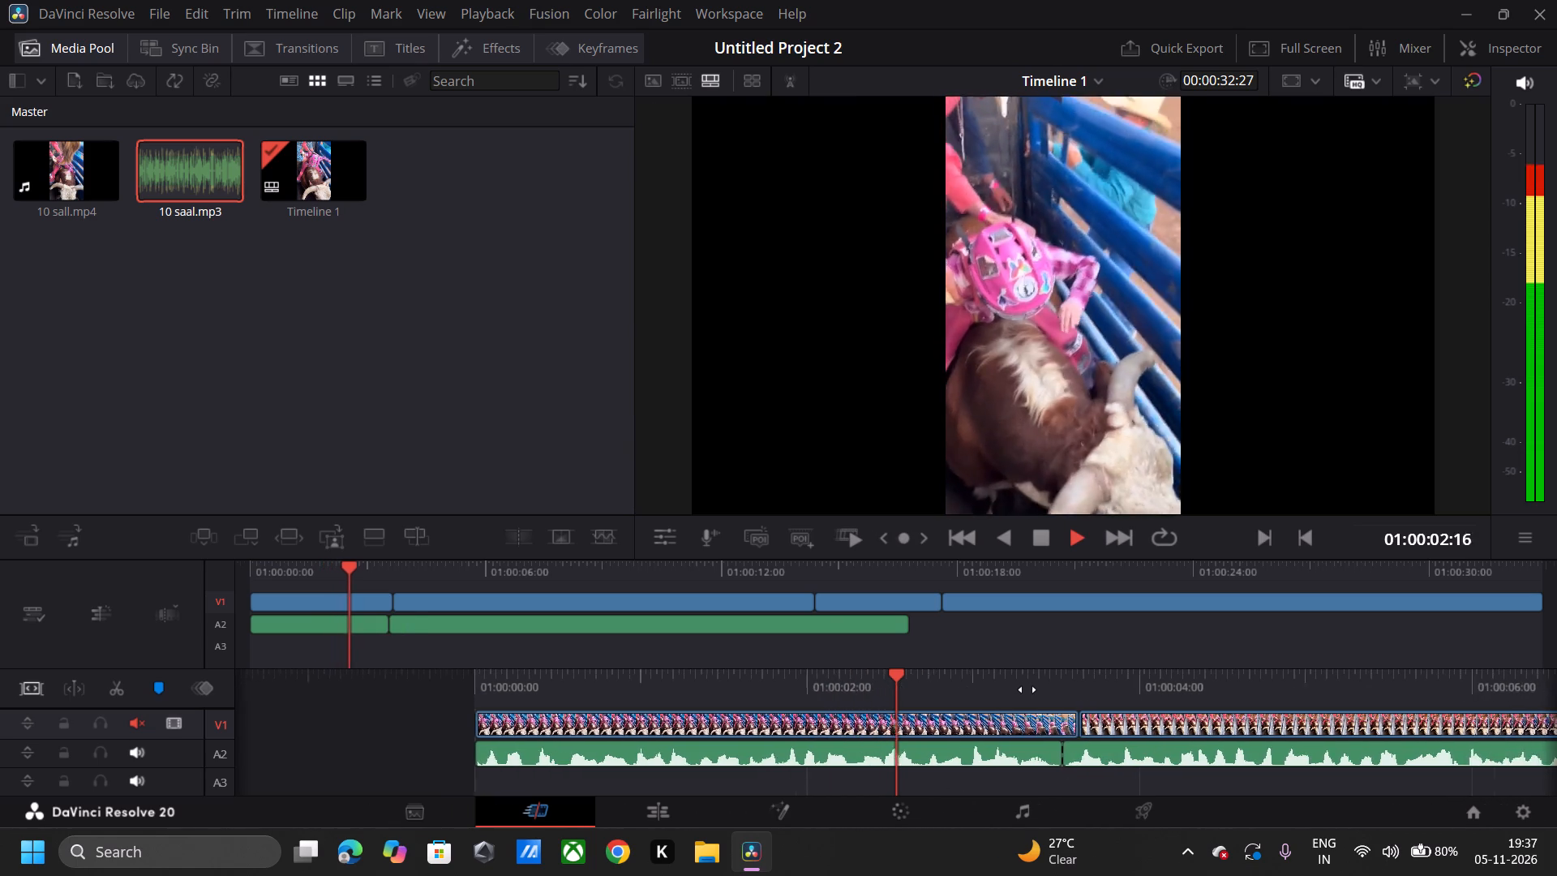
pyautogui.press('space')
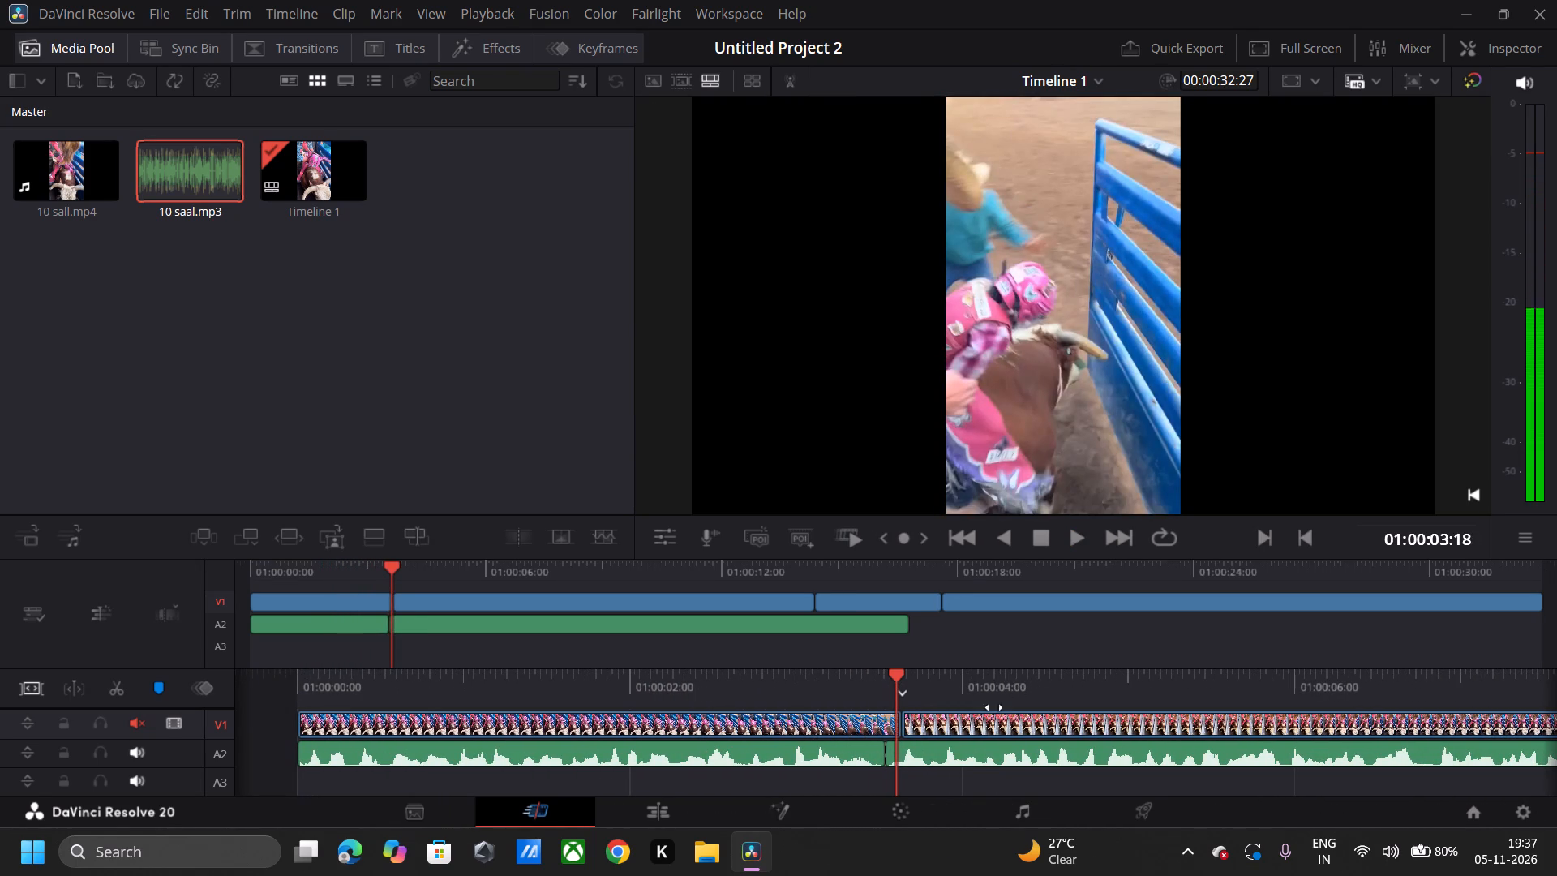
# Move the second audio part onto A3, starting at about 01:00:03:13 so it overlaps the first part's end, and replay the overlap.
pyautogui.moveTo(934, 758); pyautogui.dragTo(929, 772)
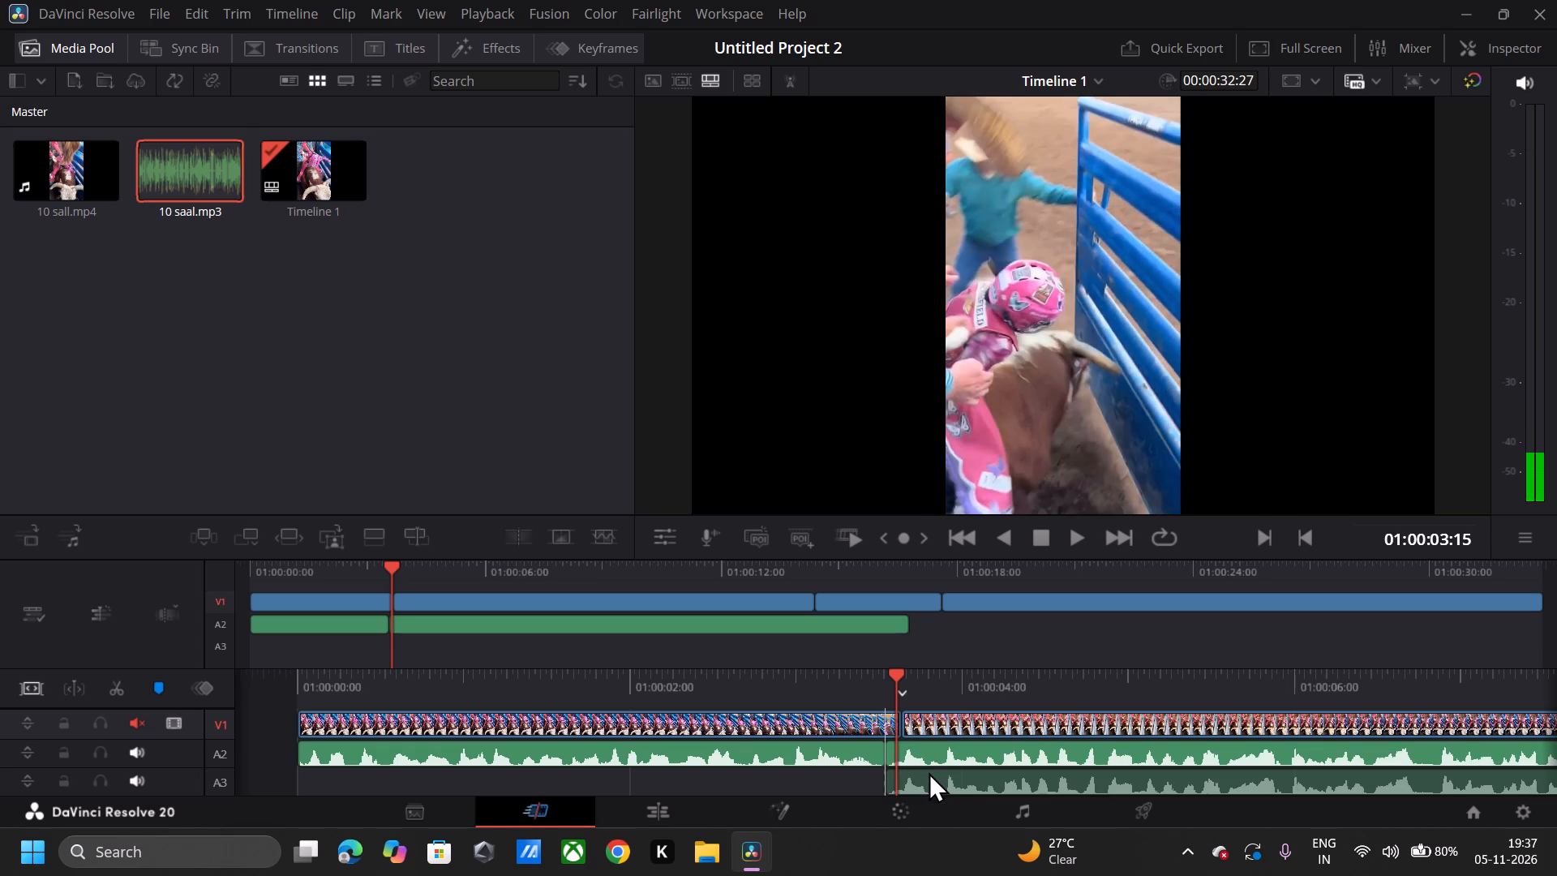
pyautogui.moveTo(929, 772); pyautogui.dragTo(911, 777)
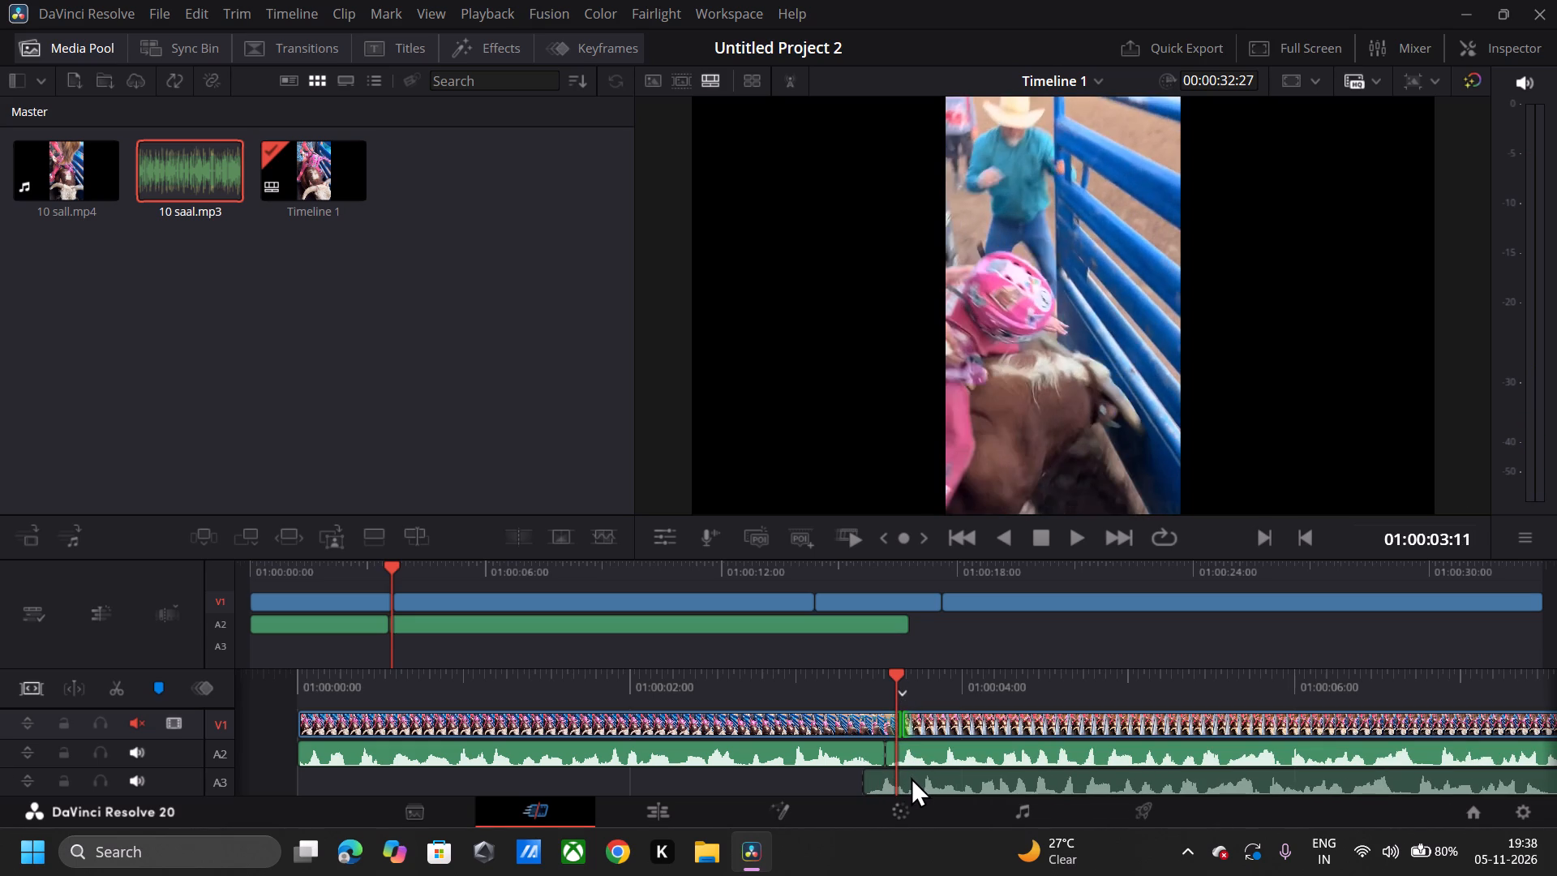
pyautogui.moveTo(911, 777); pyautogui.dragTo(920, 780)
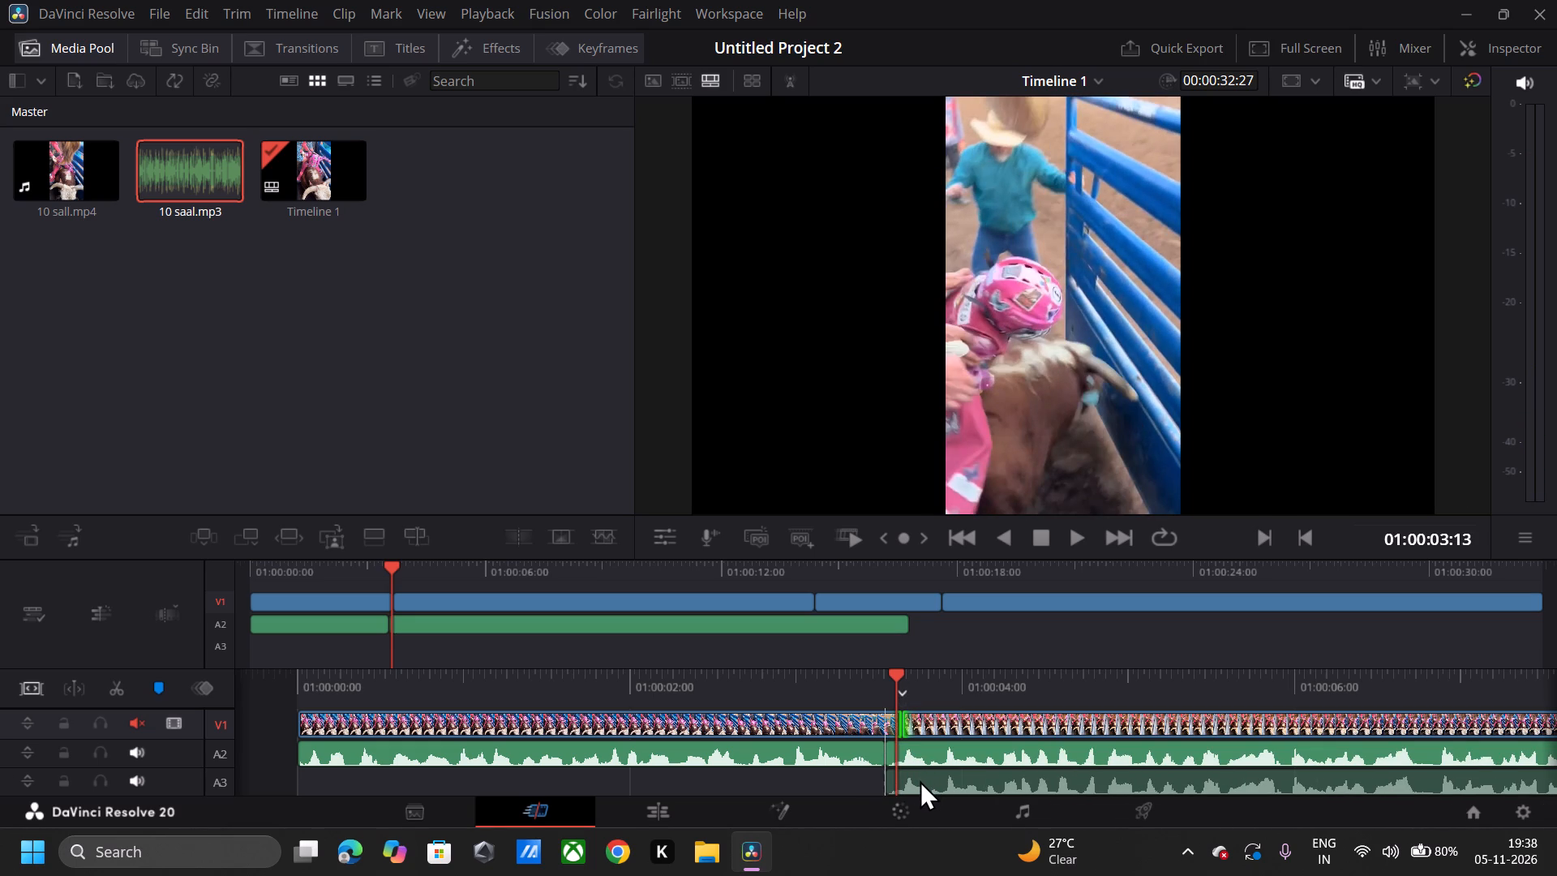
pyautogui.moveTo(920, 780); pyautogui.dragTo(916, 785)
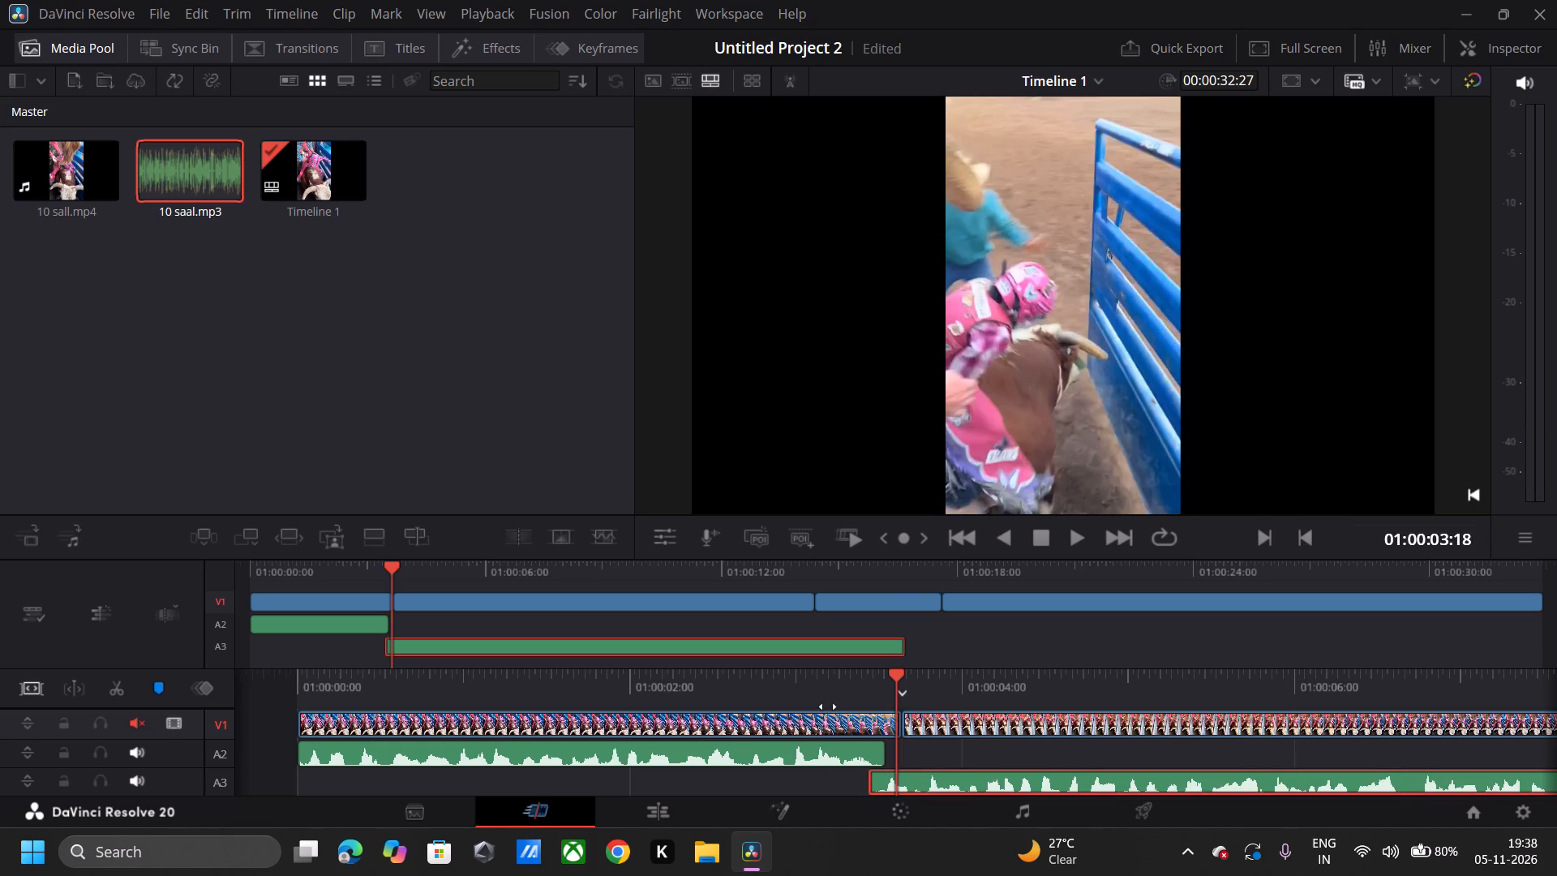
pyautogui.click(797, 682)
pyautogui.moveTo(798, 679); pyautogui.dragTo(938, 679)
pyautogui.press('space')
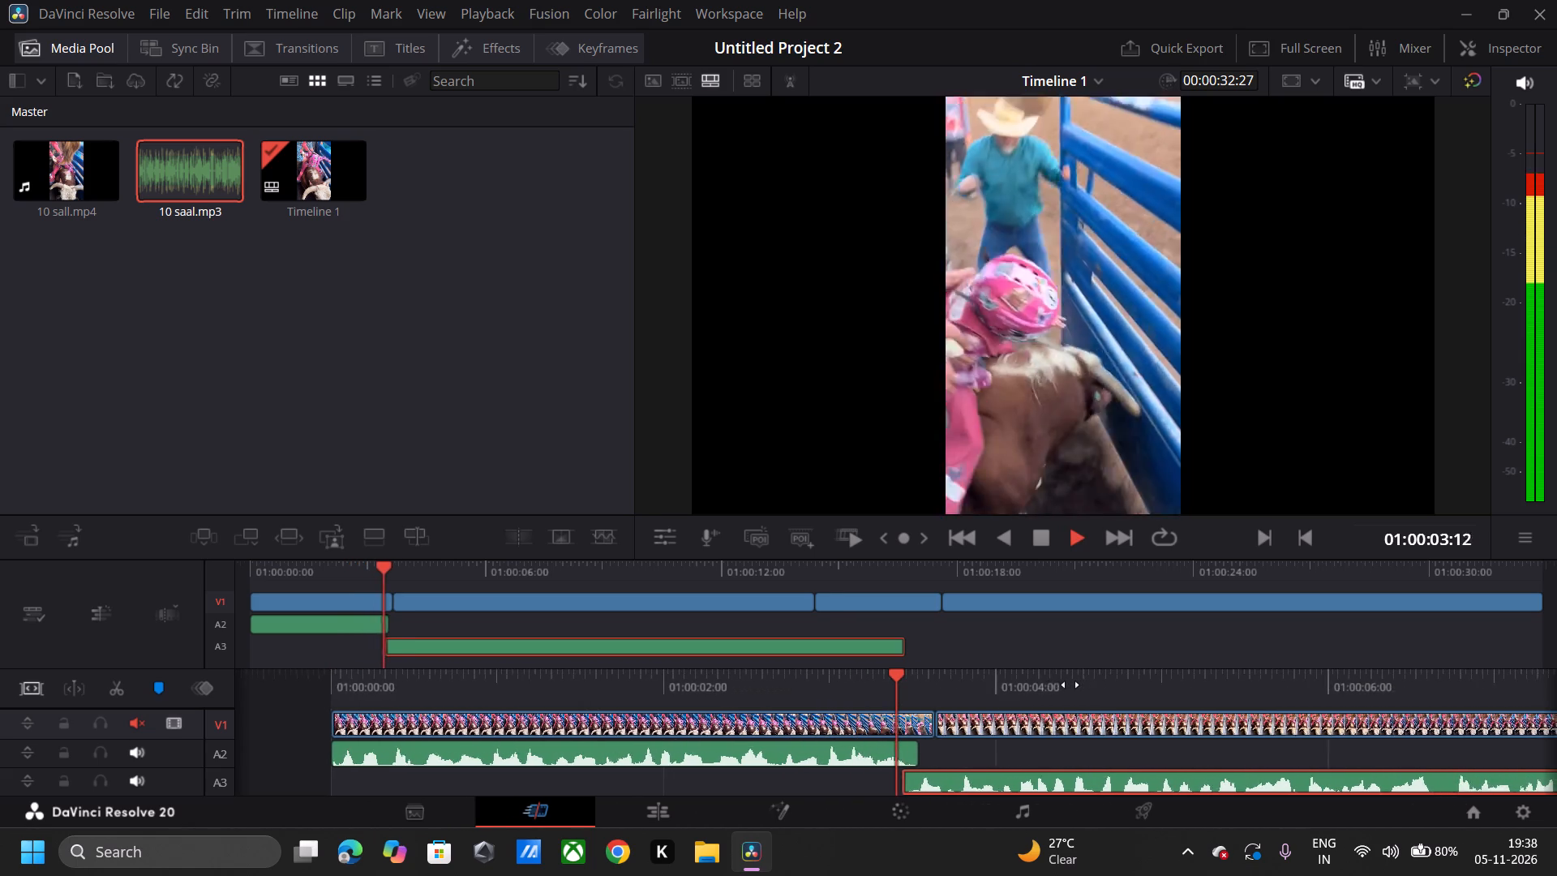
pyautogui.press('space')
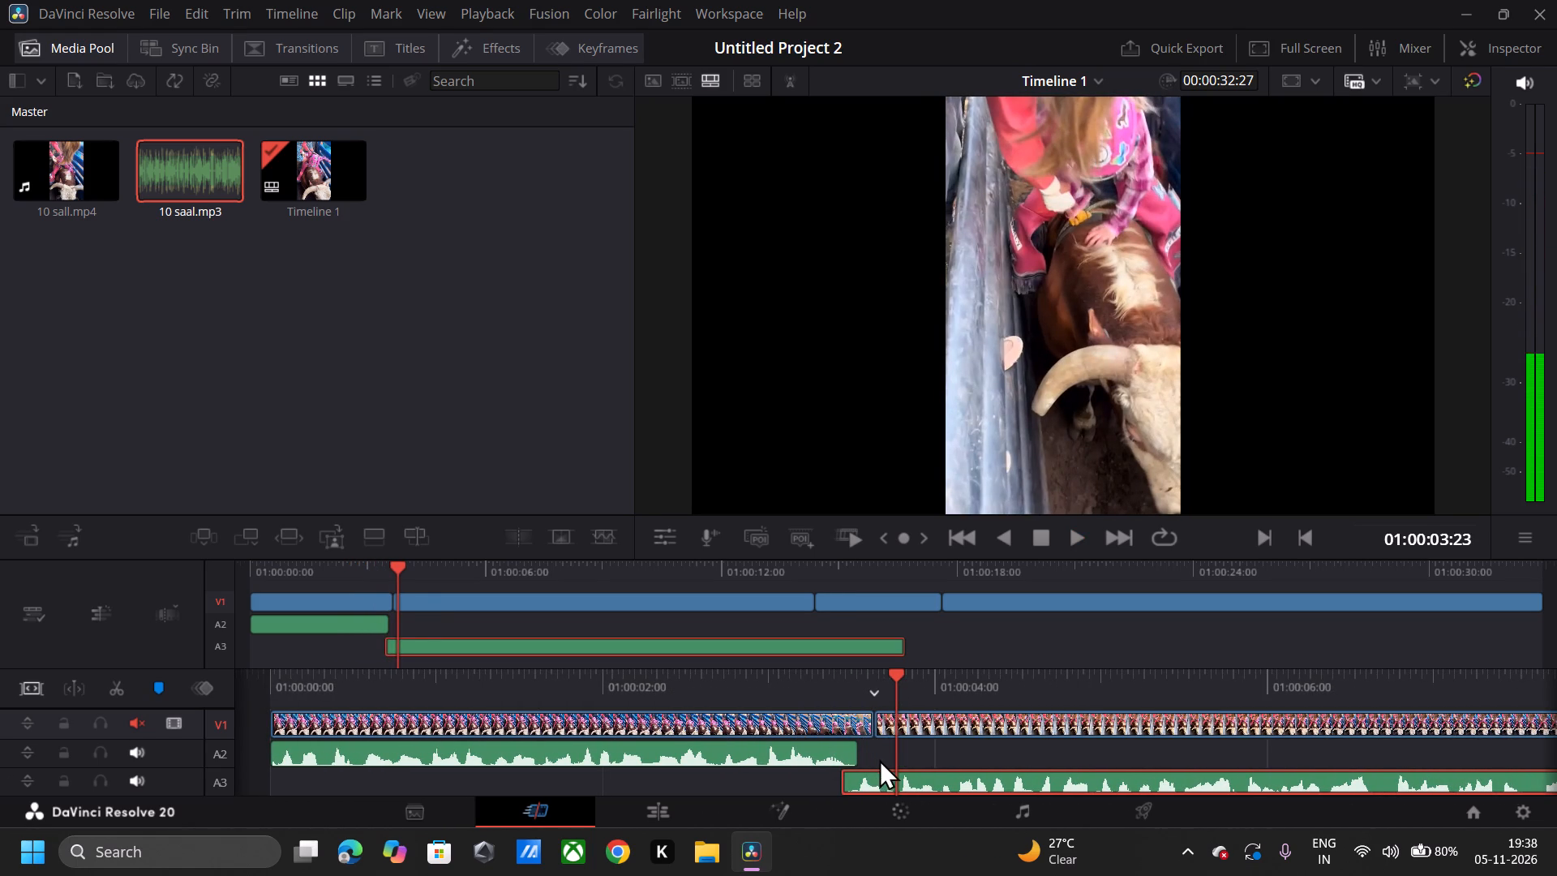
# Shift the audio part on A3 earlier so it starts at about 01:00:03:09, and replay the transition from the first part.
pyautogui.moveTo(886, 775); pyautogui.dragTo(875, 780)
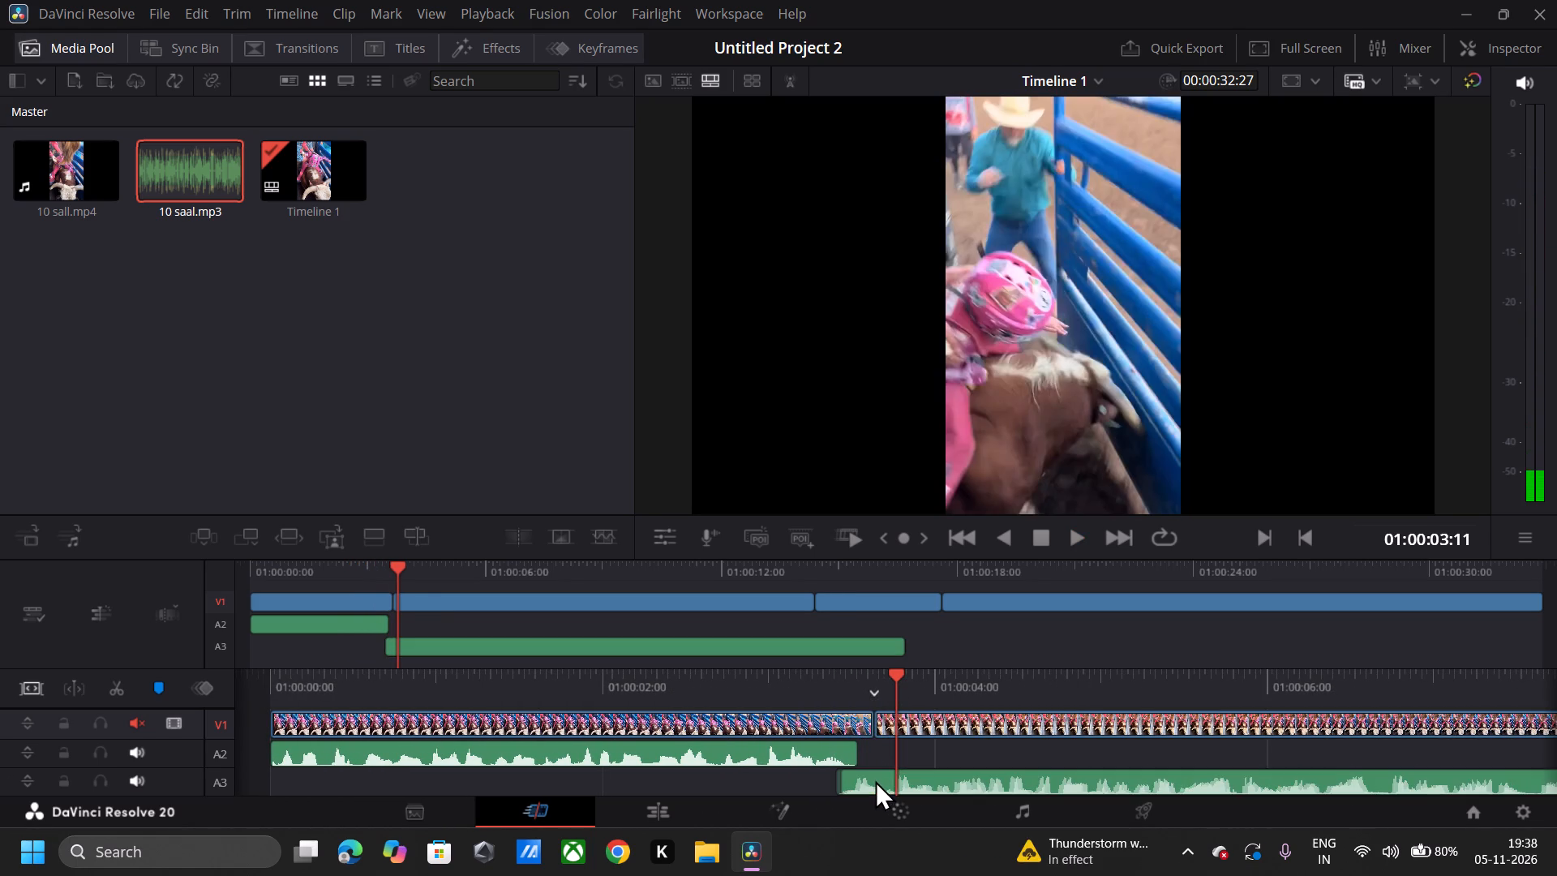
pyautogui.moveTo(875, 780); pyautogui.dragTo(860, 779)
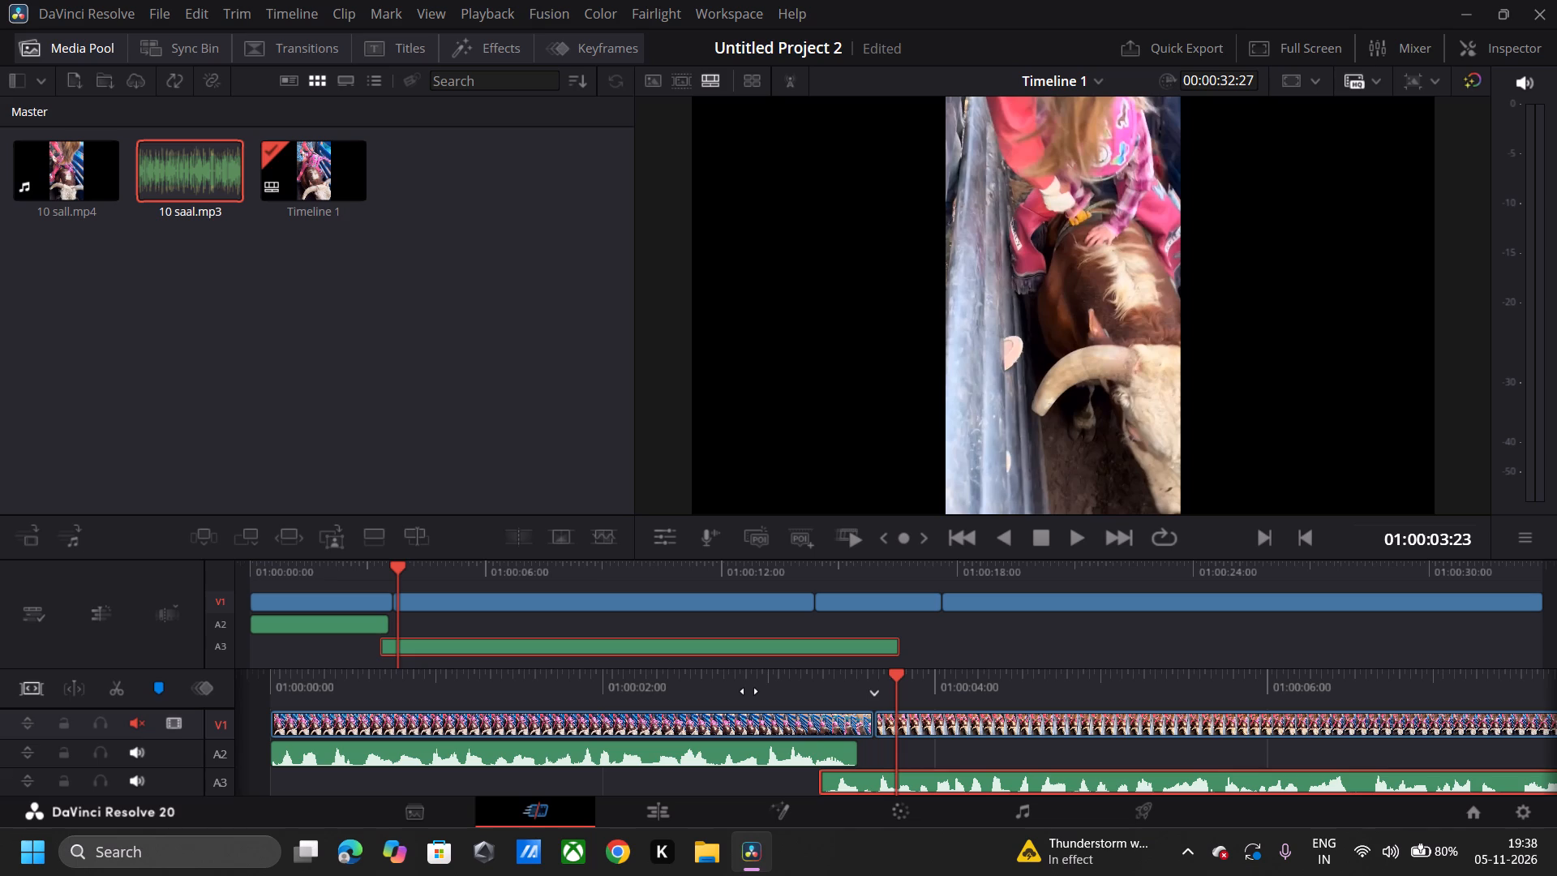
pyautogui.click(749, 691)
pyautogui.click(770, 676)
pyautogui.moveTo(770, 676); pyautogui.dragTo(799, 679)
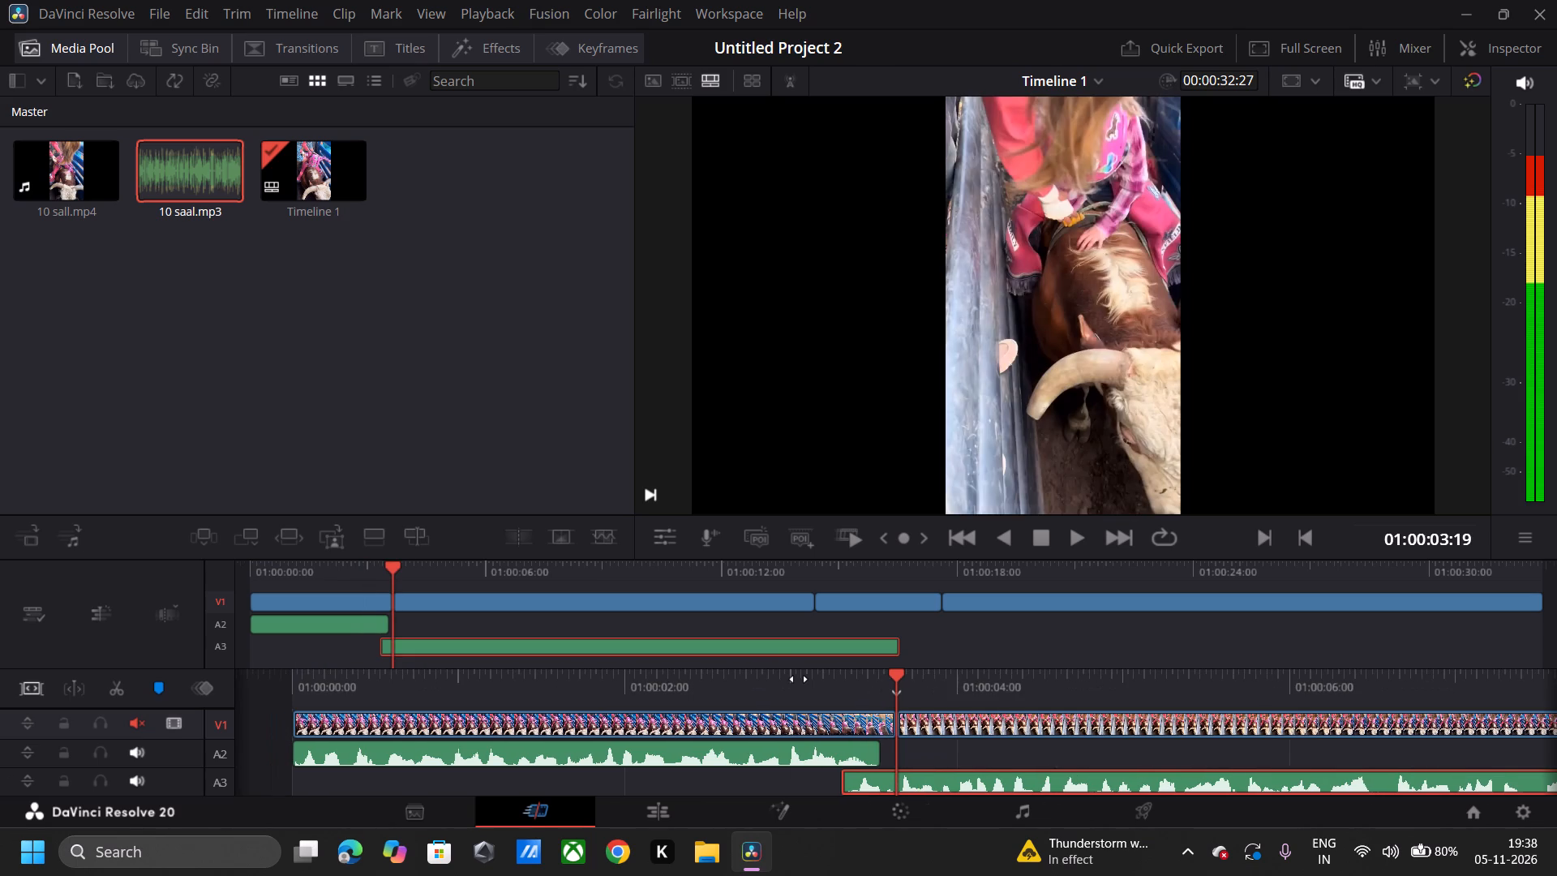
pyautogui.click(744, 685)
pyautogui.moveTo(834, 682); pyautogui.dragTo(887, 681)
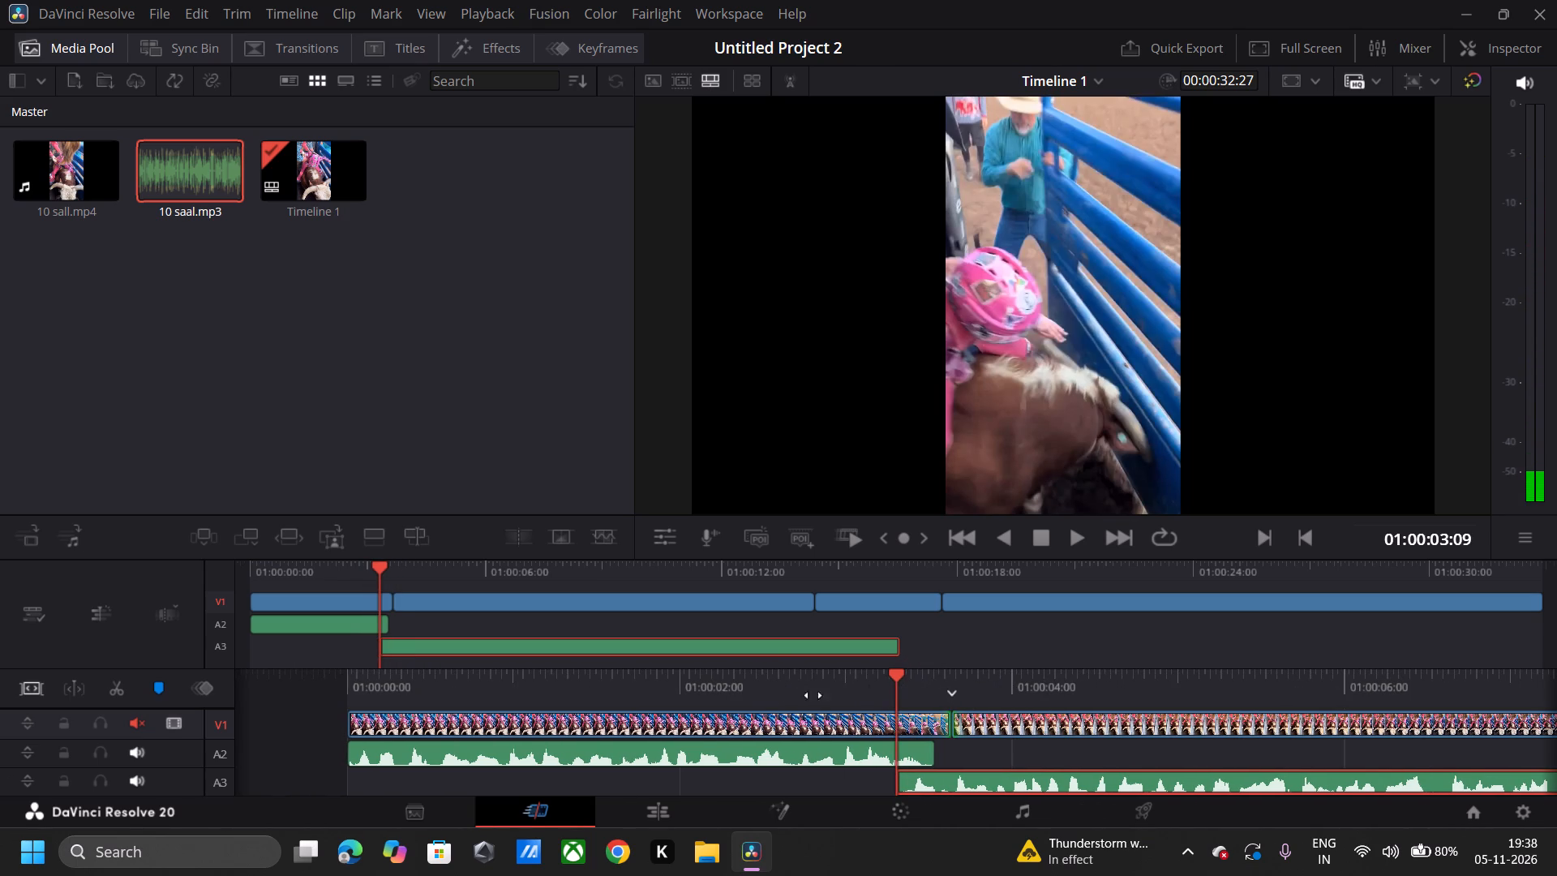
pyautogui.moveTo(744, 693); pyautogui.dragTo(949, 687)
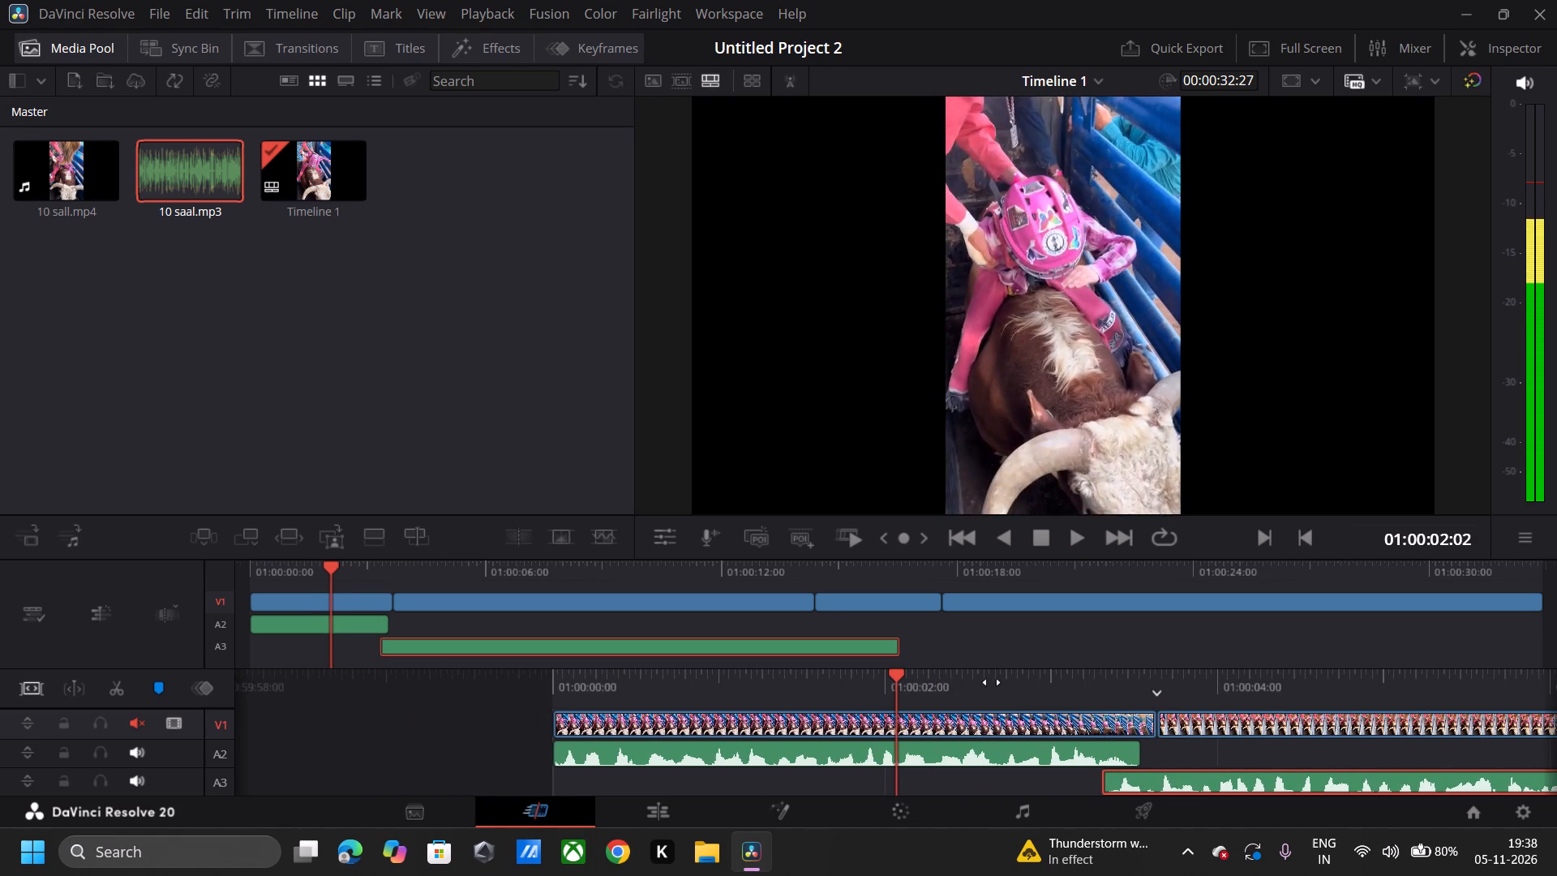
pyautogui.press('space')
pyautogui.press('space')
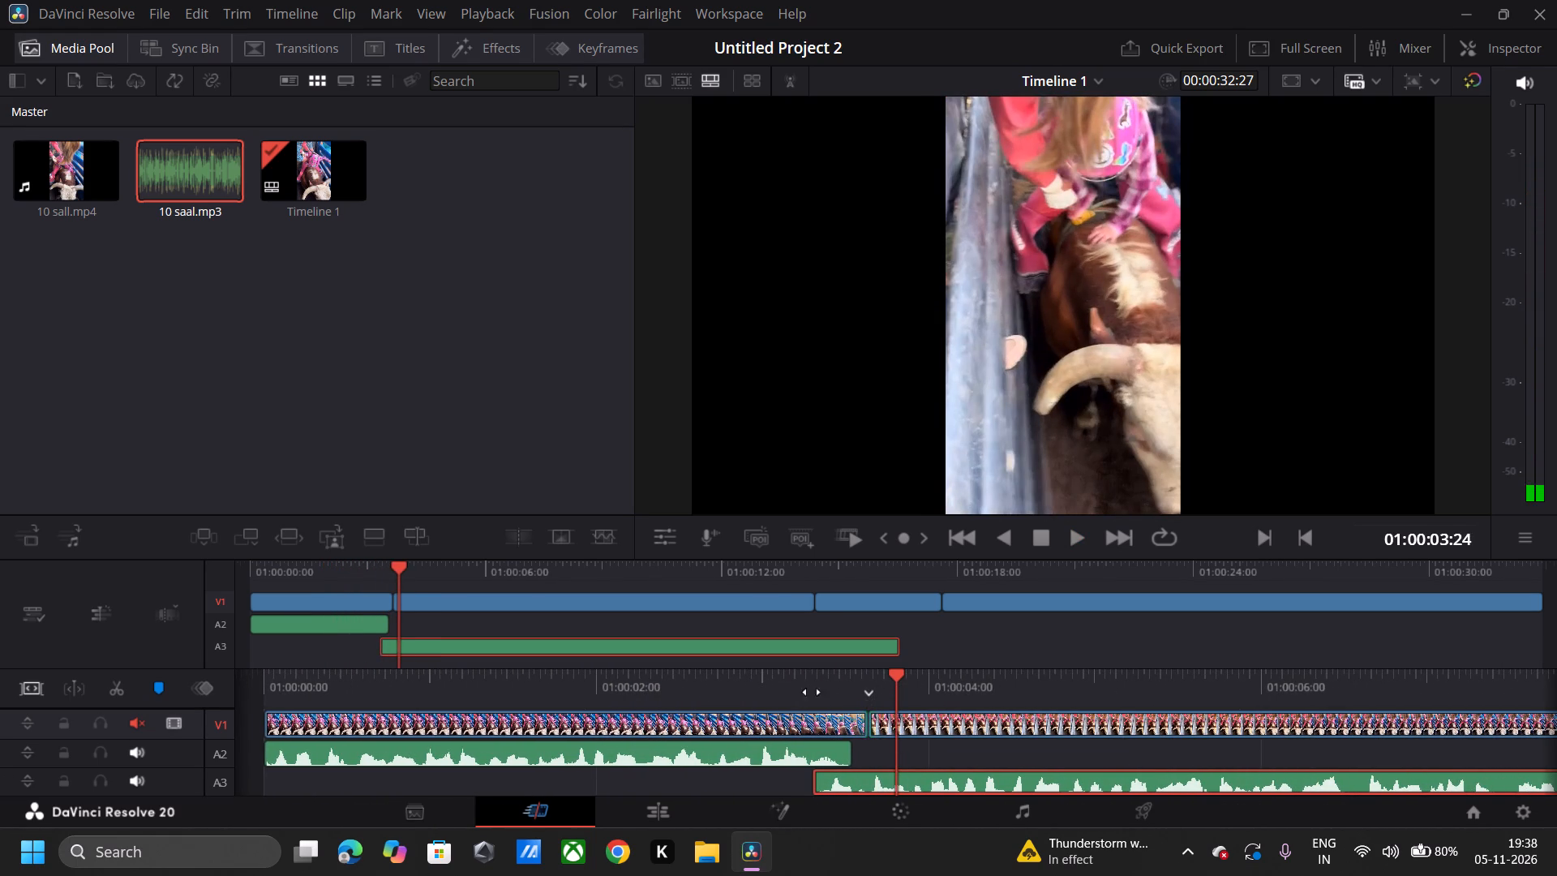
# Play on through the second video segment and split the A3 audio part at 01:00:06:14.
pyautogui.press('space')
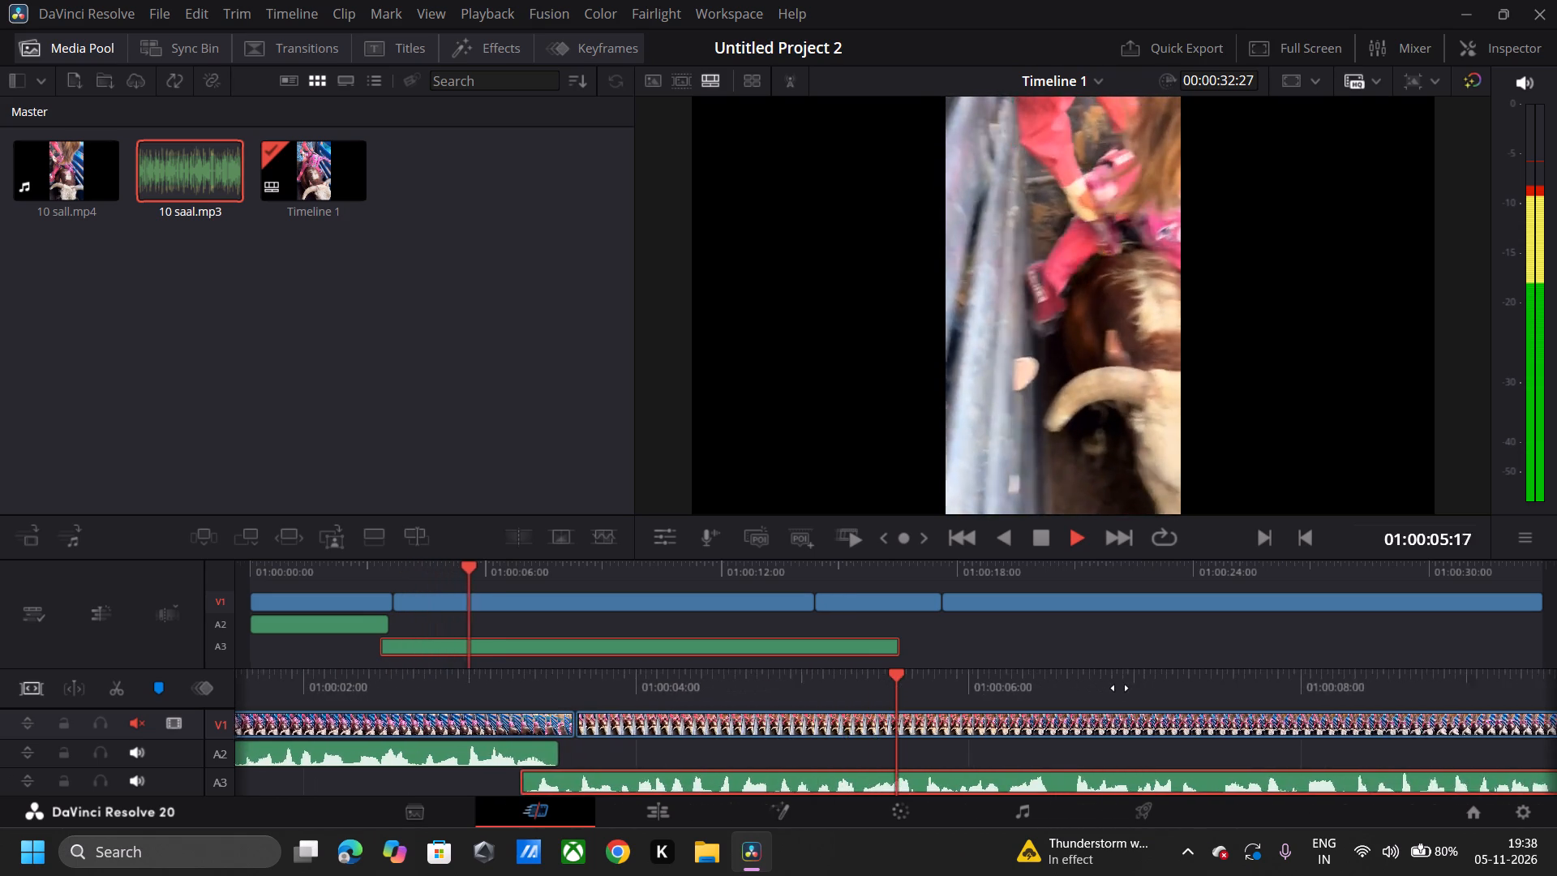
pyautogui.press('space')
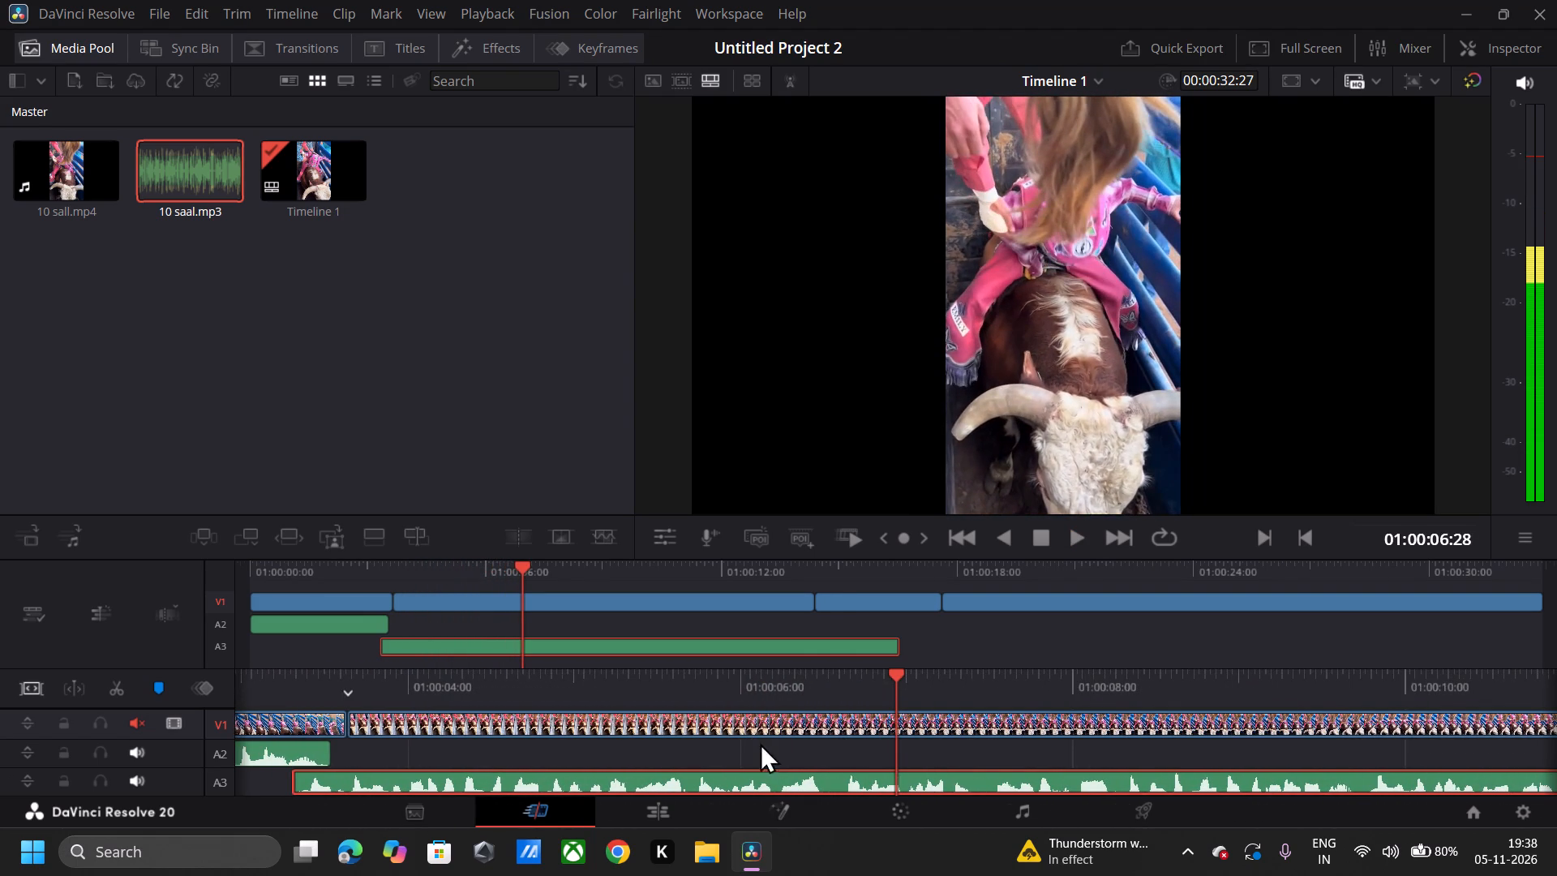
pyautogui.click(819, 685)
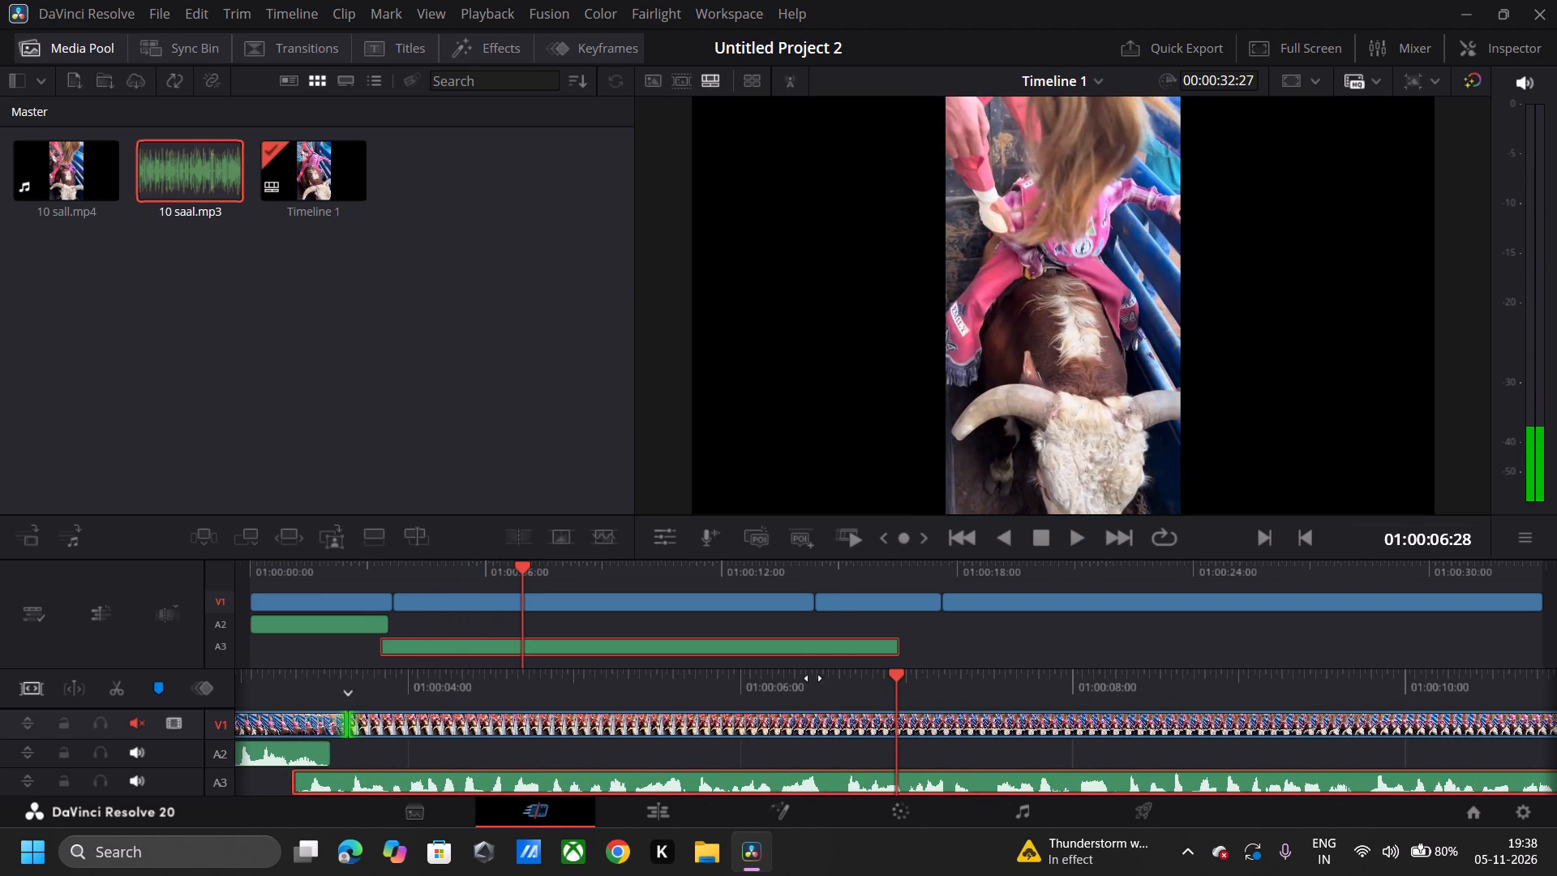
pyautogui.moveTo(815, 678); pyautogui.dragTo(888, 685)
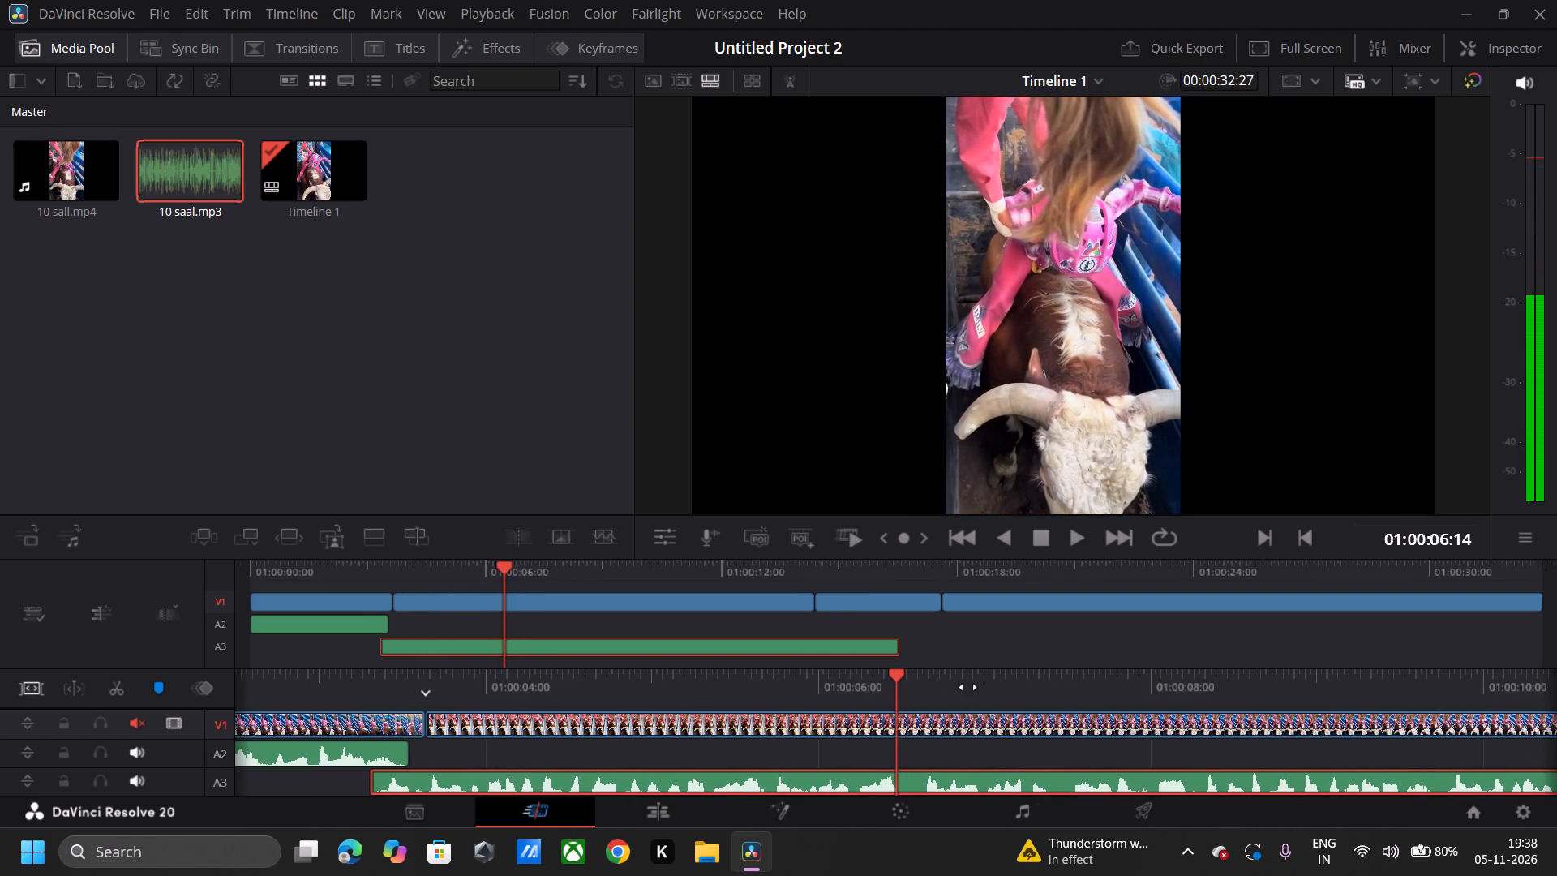
pyautogui.hotkey('ctrl', 'b')
pyautogui.click(920, 766)
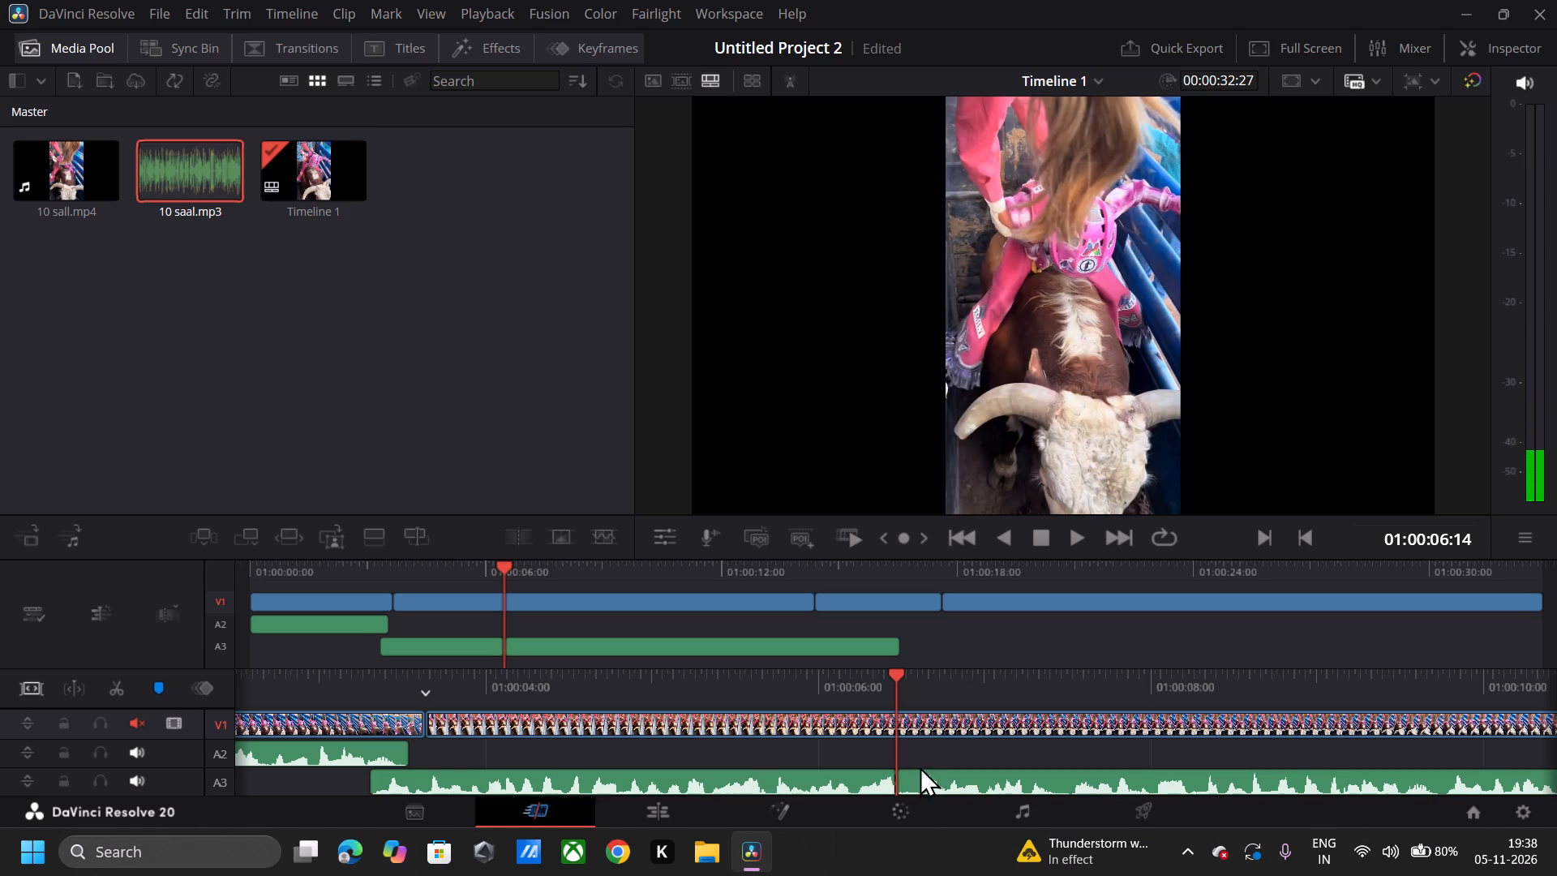
# Move the audio after the new split onto A2, starting at about 01:00:06:09 to overlap the A3 part's end, and replay it.
pyautogui.moveTo(941, 771); pyautogui.dragTo(933, 747)
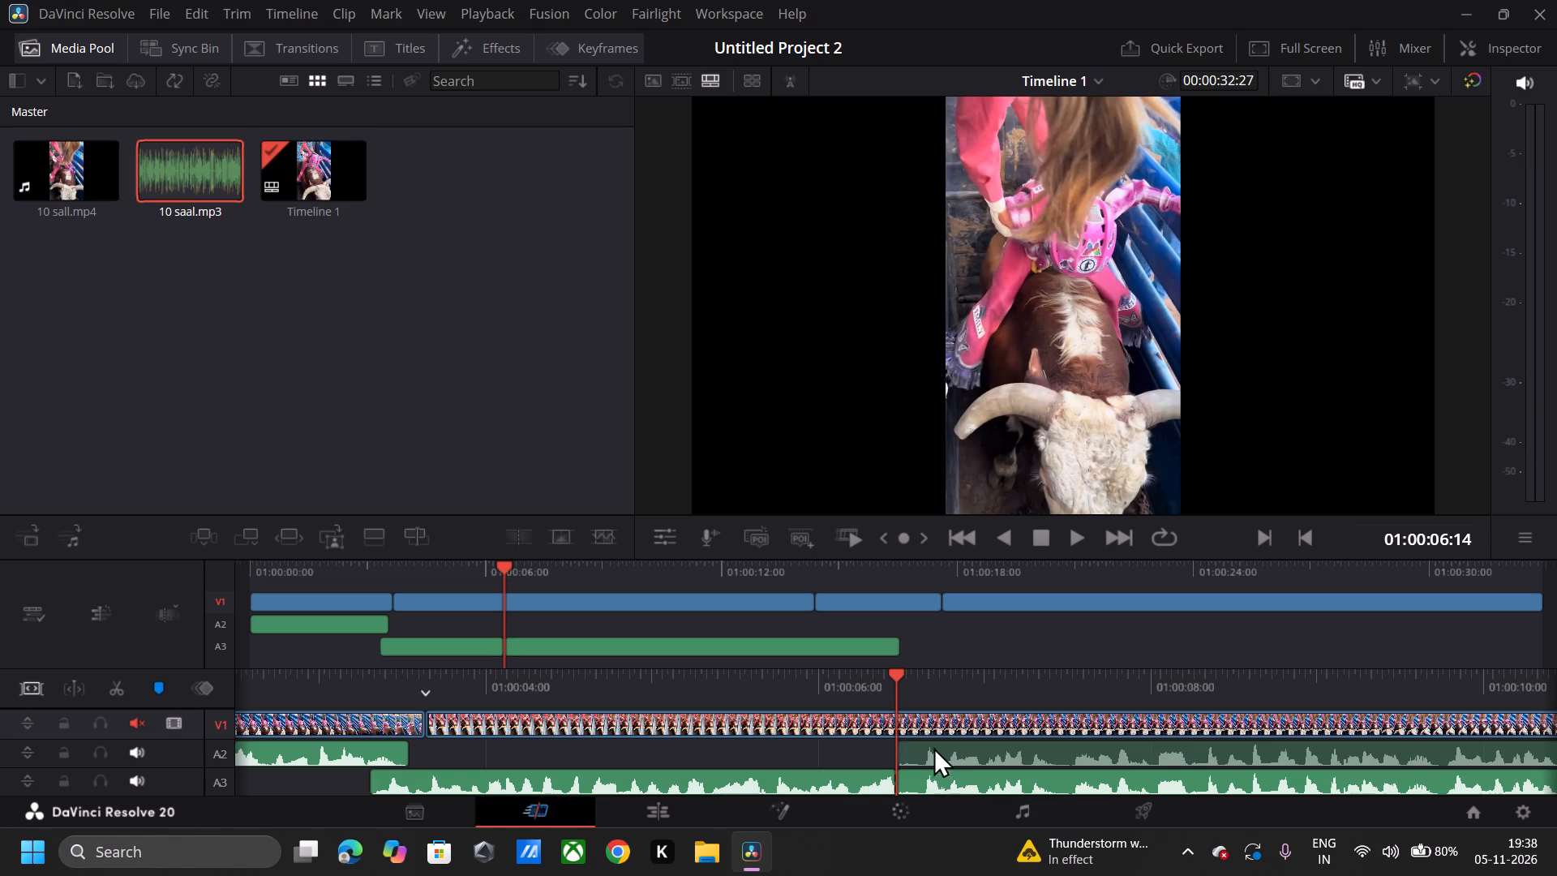
pyautogui.moveTo(933, 747); pyautogui.dragTo(912, 742)
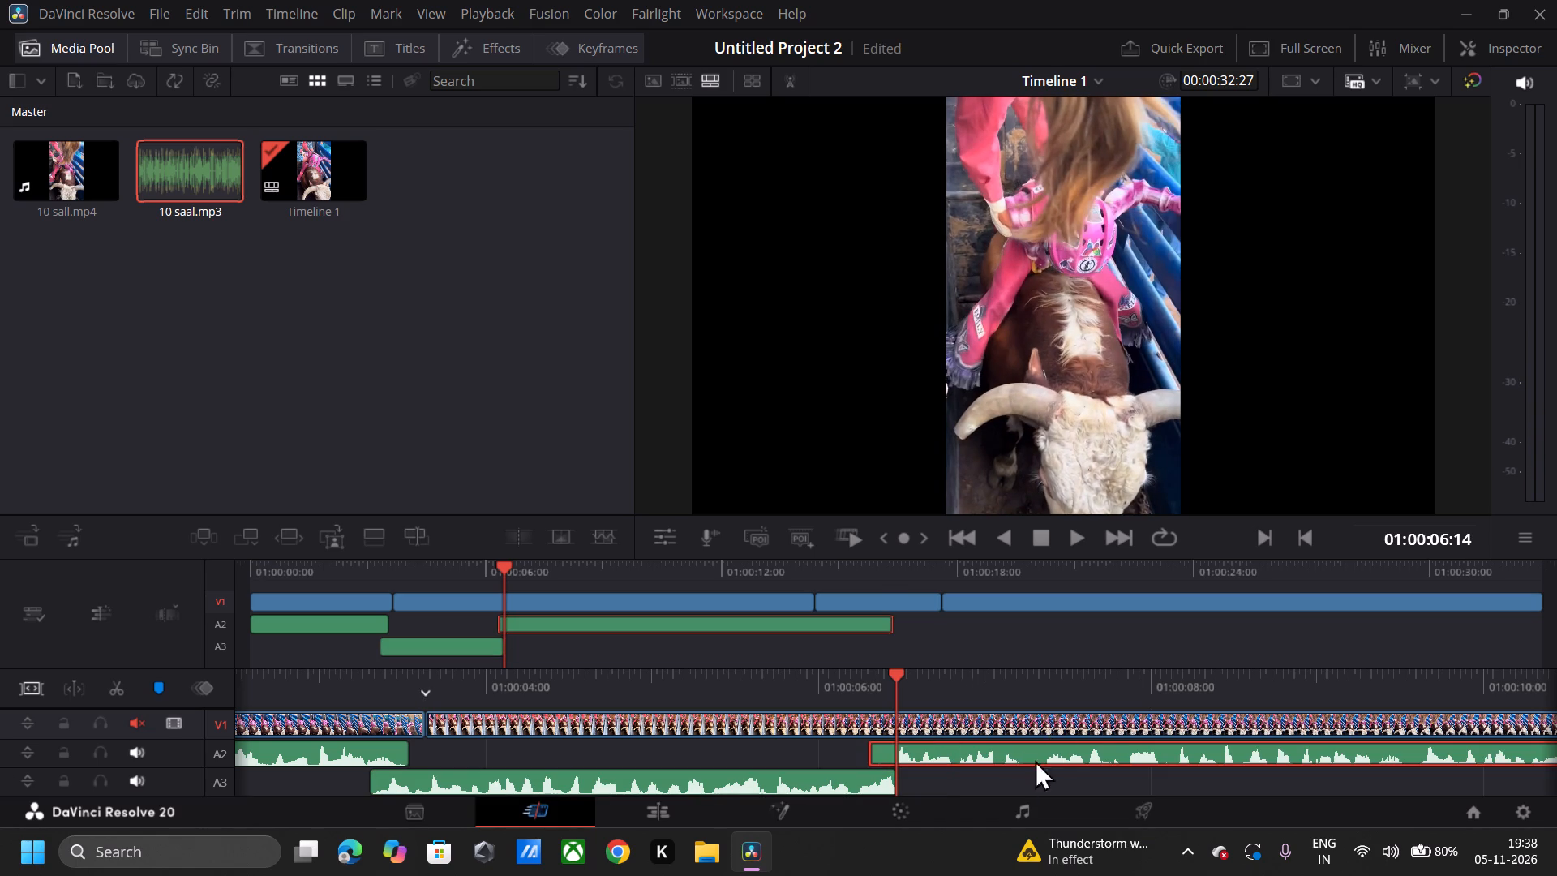
pyautogui.press('space')
pyautogui.press('space')
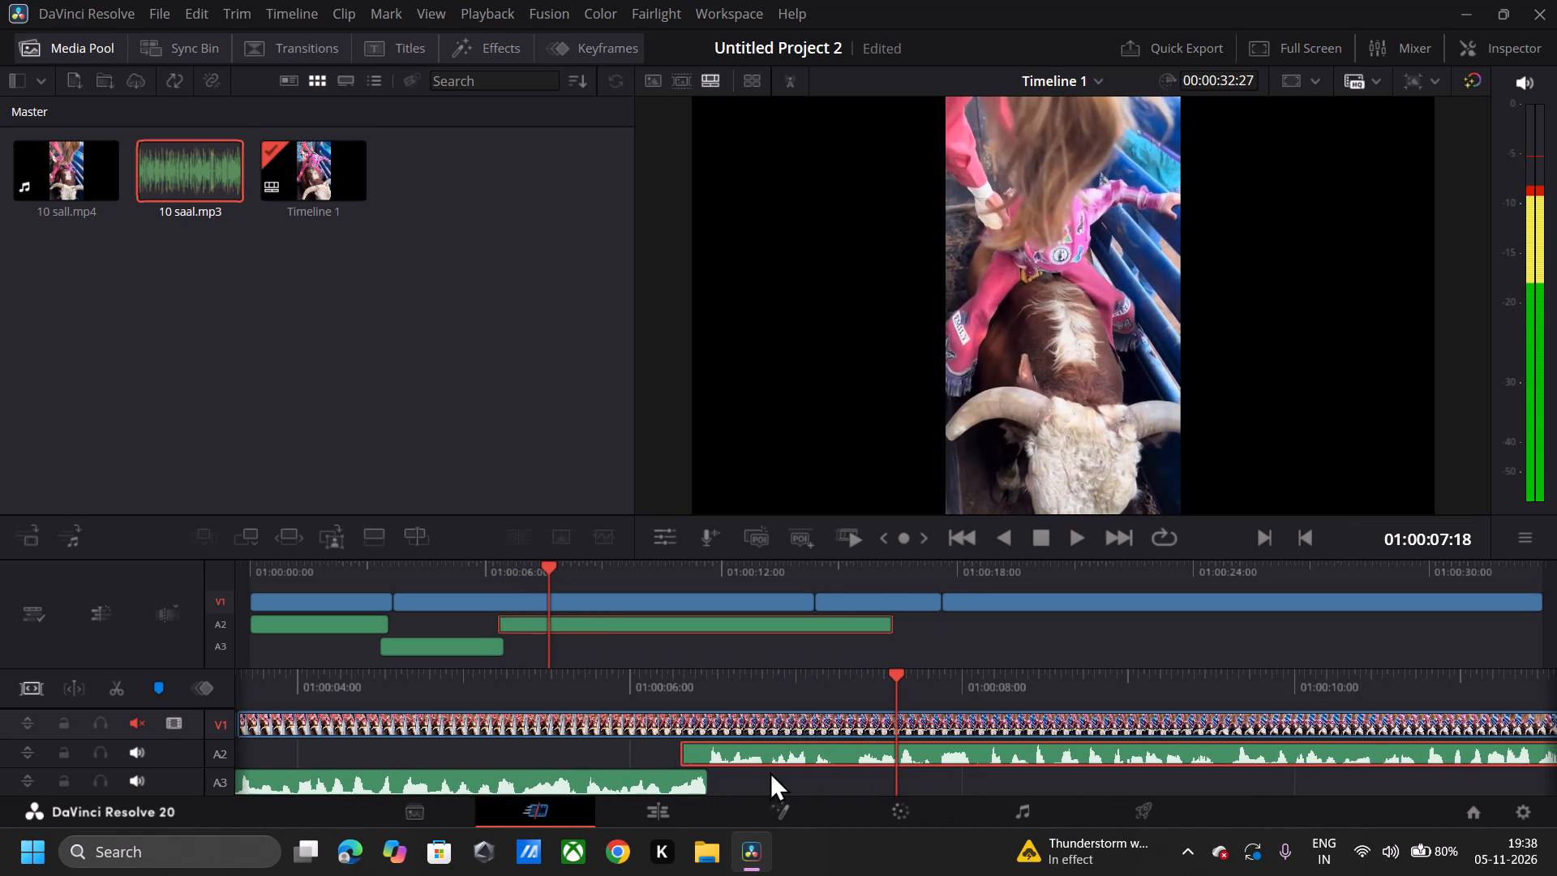
pyautogui.moveTo(785, 779); pyautogui.dragTo(809, 775)
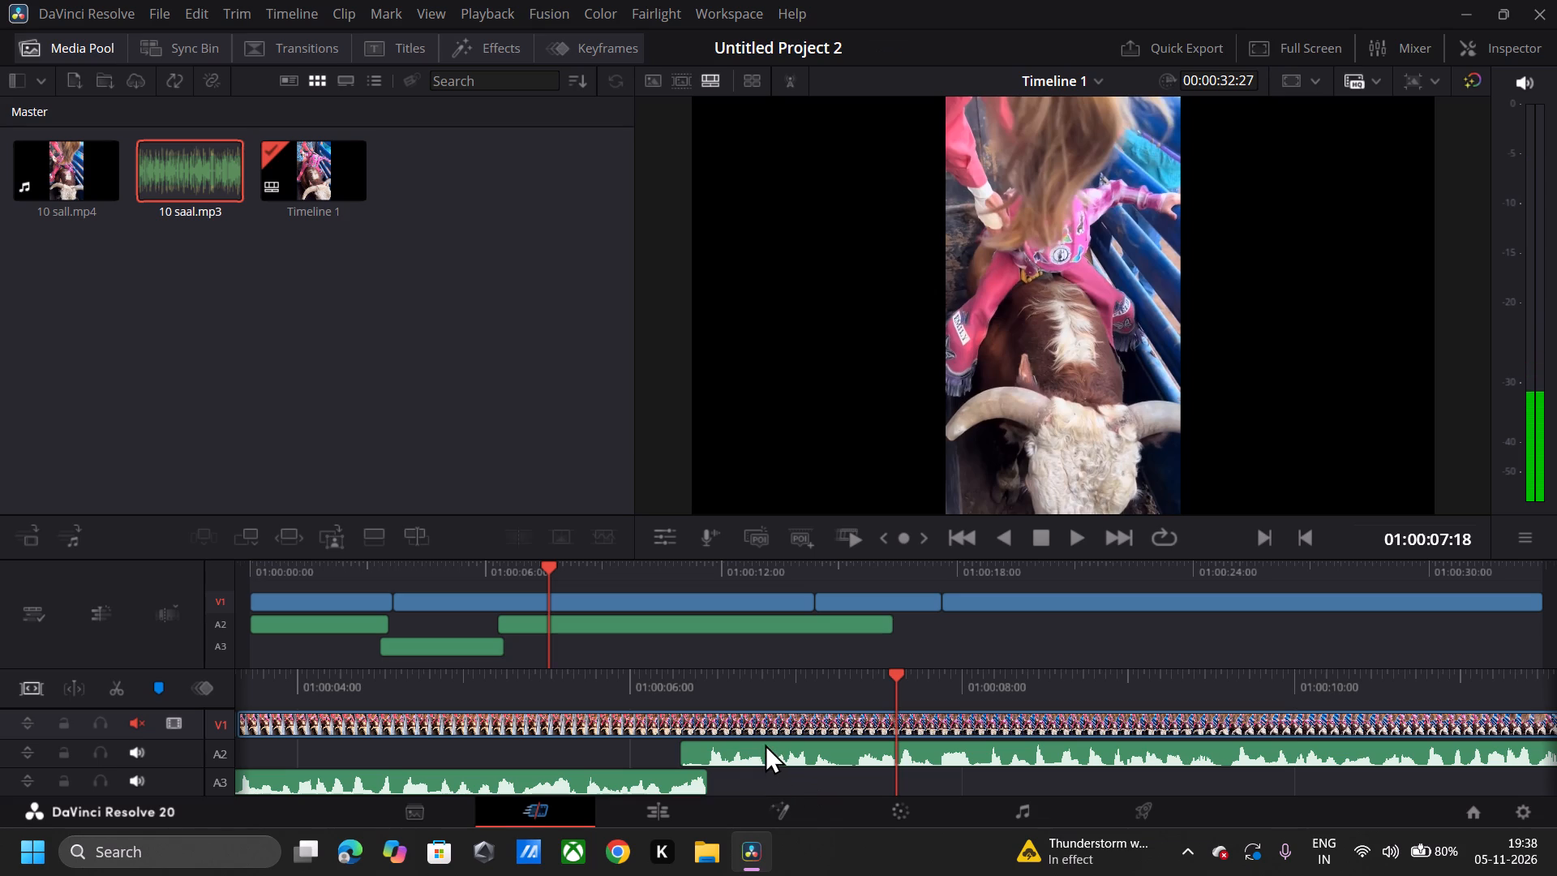
pyautogui.moveTo(786, 684); pyautogui.dragTo(974, 701)
pyautogui.press('space')
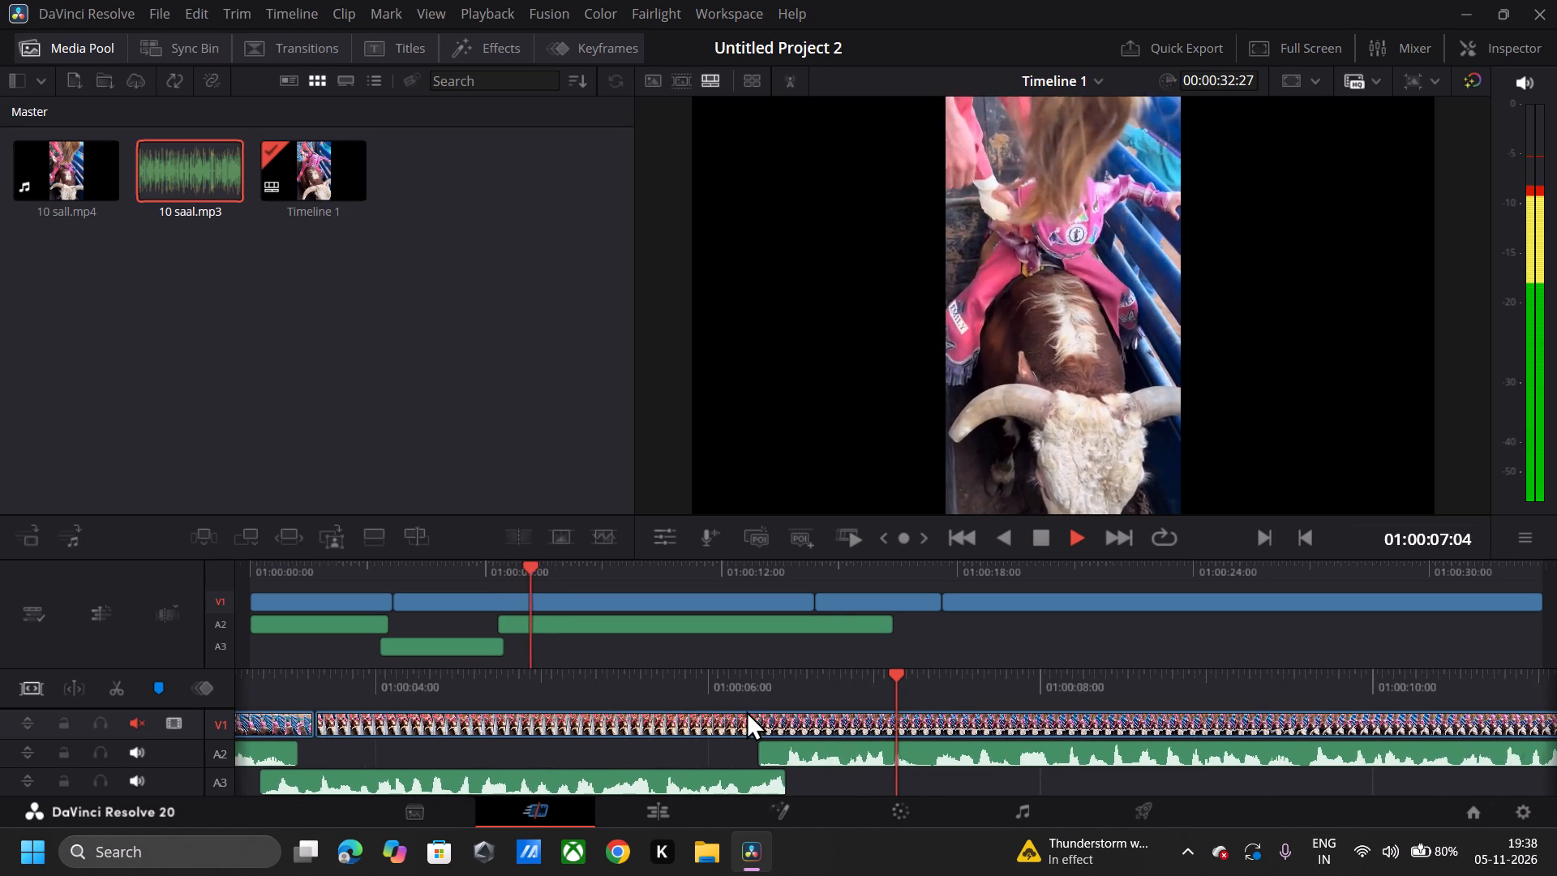
pyautogui.press('space')
# Split the A2 audio part at 01:00:07:07.
pyautogui.moveTo(813, 684); pyautogui.dragTo(838, 689)
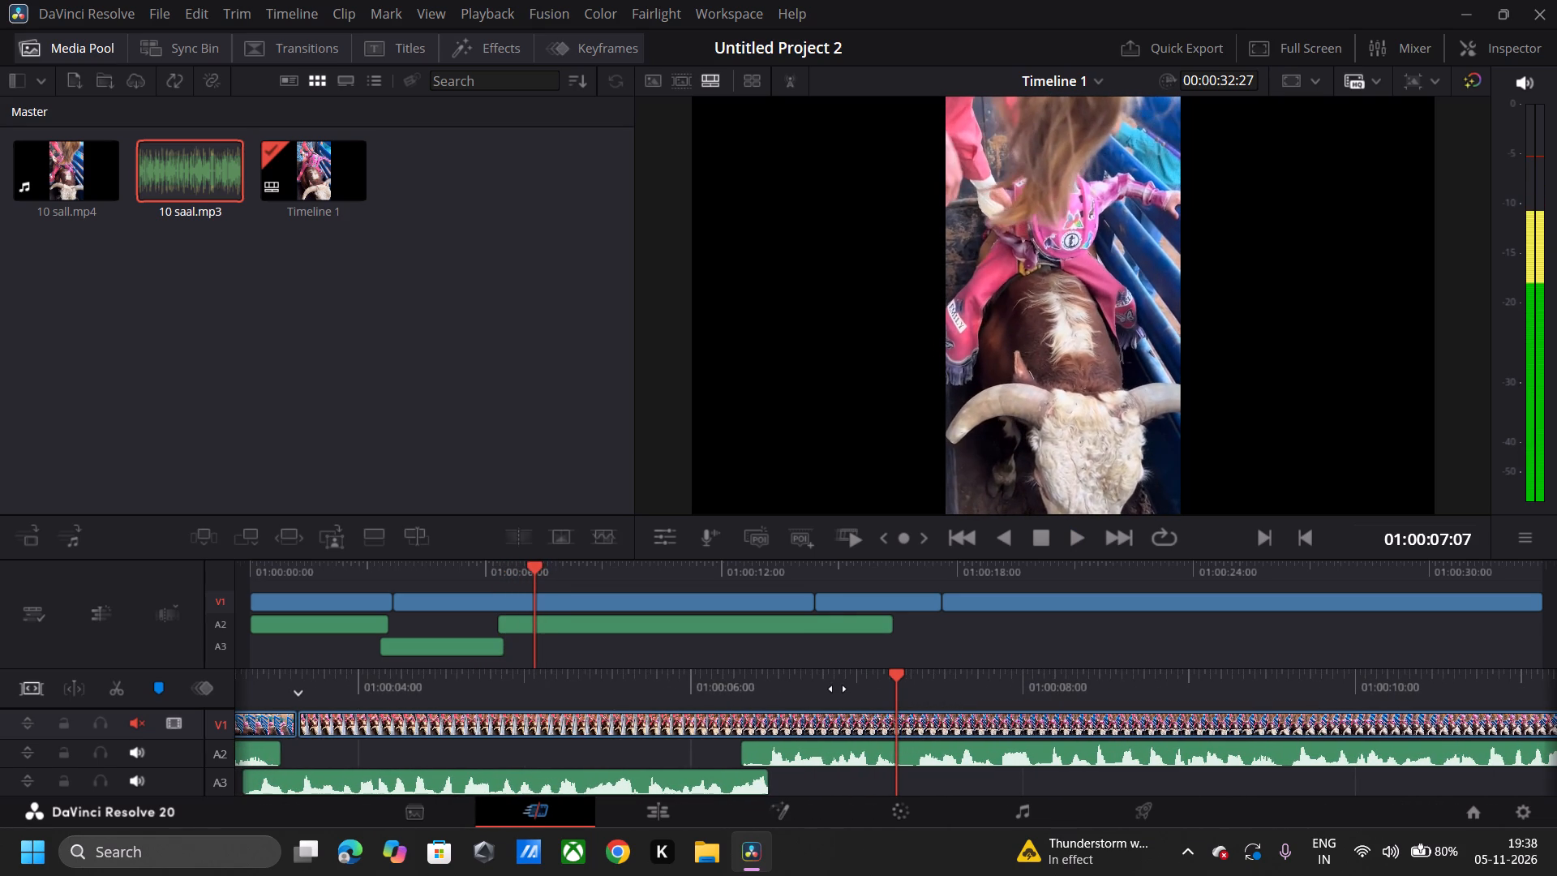
pyautogui.moveTo(838, 689); pyautogui.dragTo(839, 689)
pyautogui.click(950, 758)
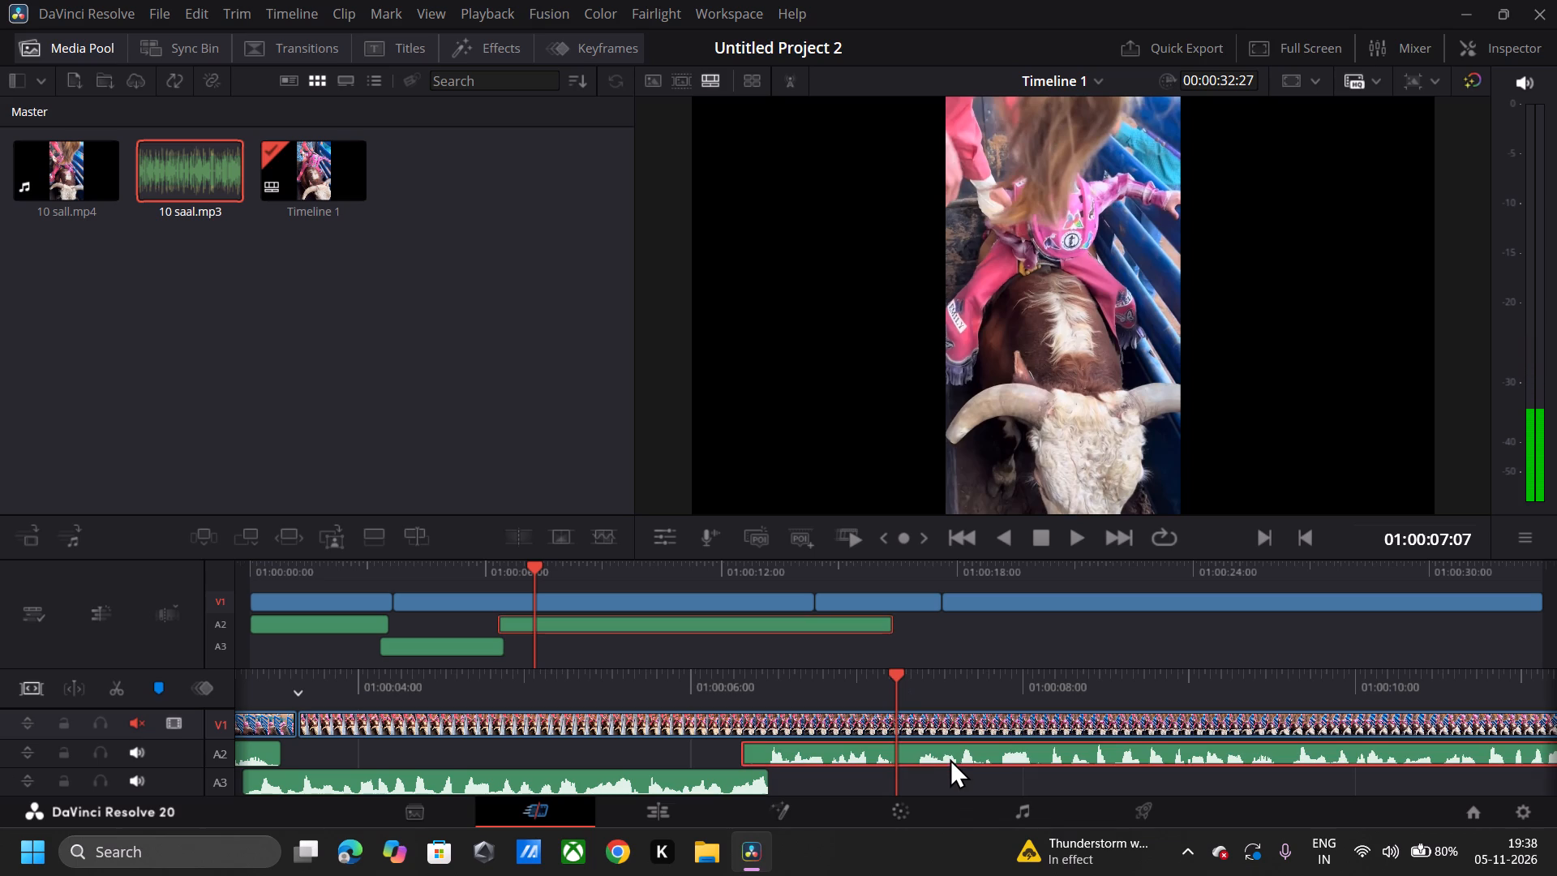
pyautogui.hotkey('ctrl', 'b')
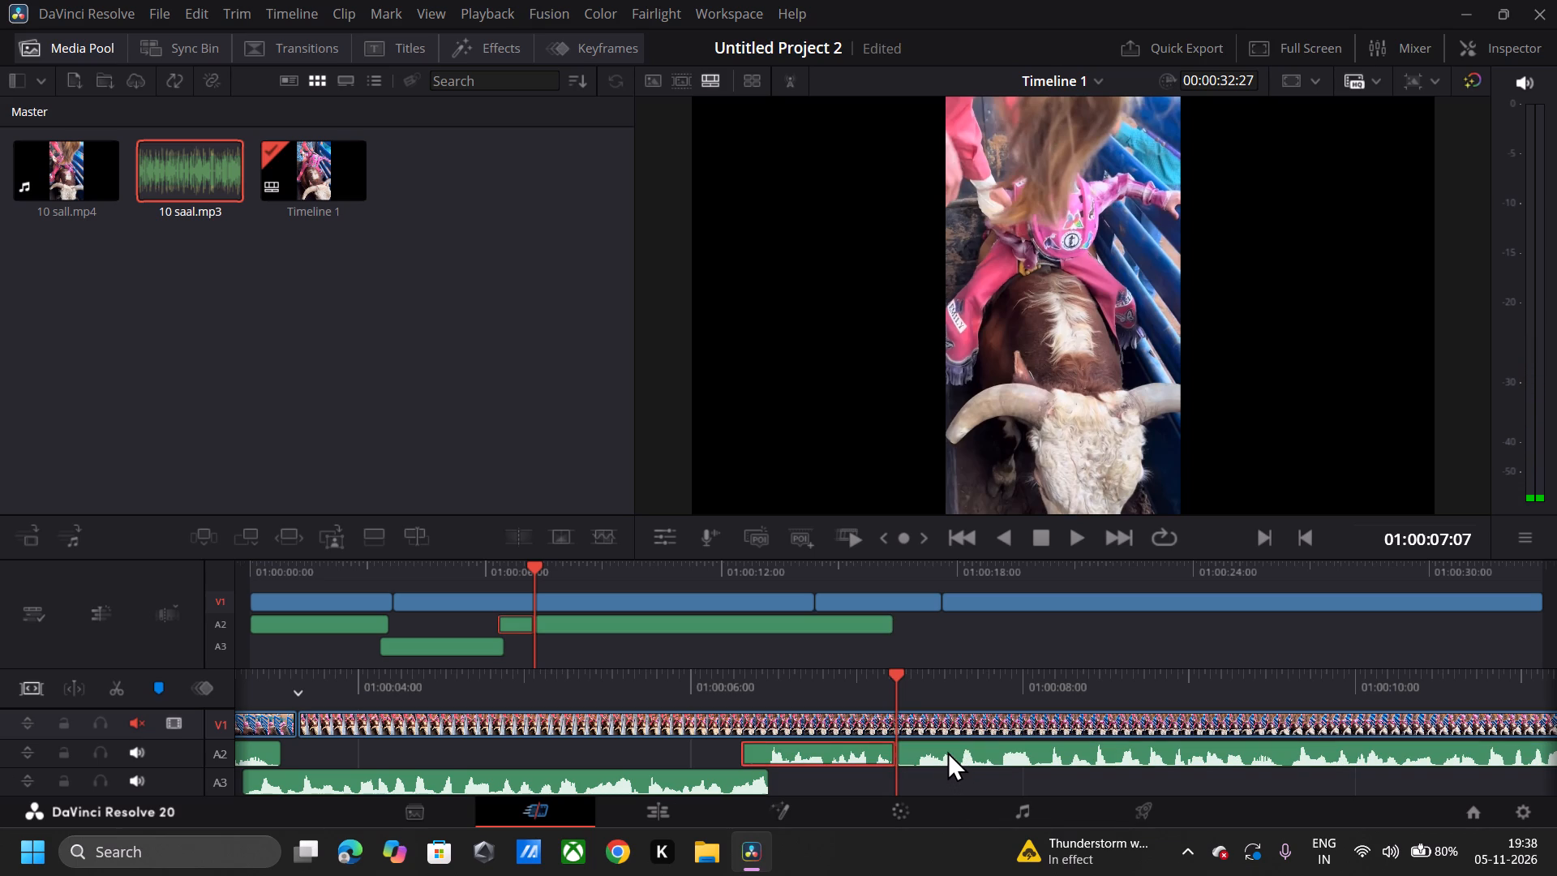
# Move the audio after the new split onto A3, starting at about 01:00:07:03 to overlap the A2 part's end, and play on.
pyautogui.click(947, 751)
pyautogui.moveTo(946, 750); pyautogui.dragTo(924, 778)
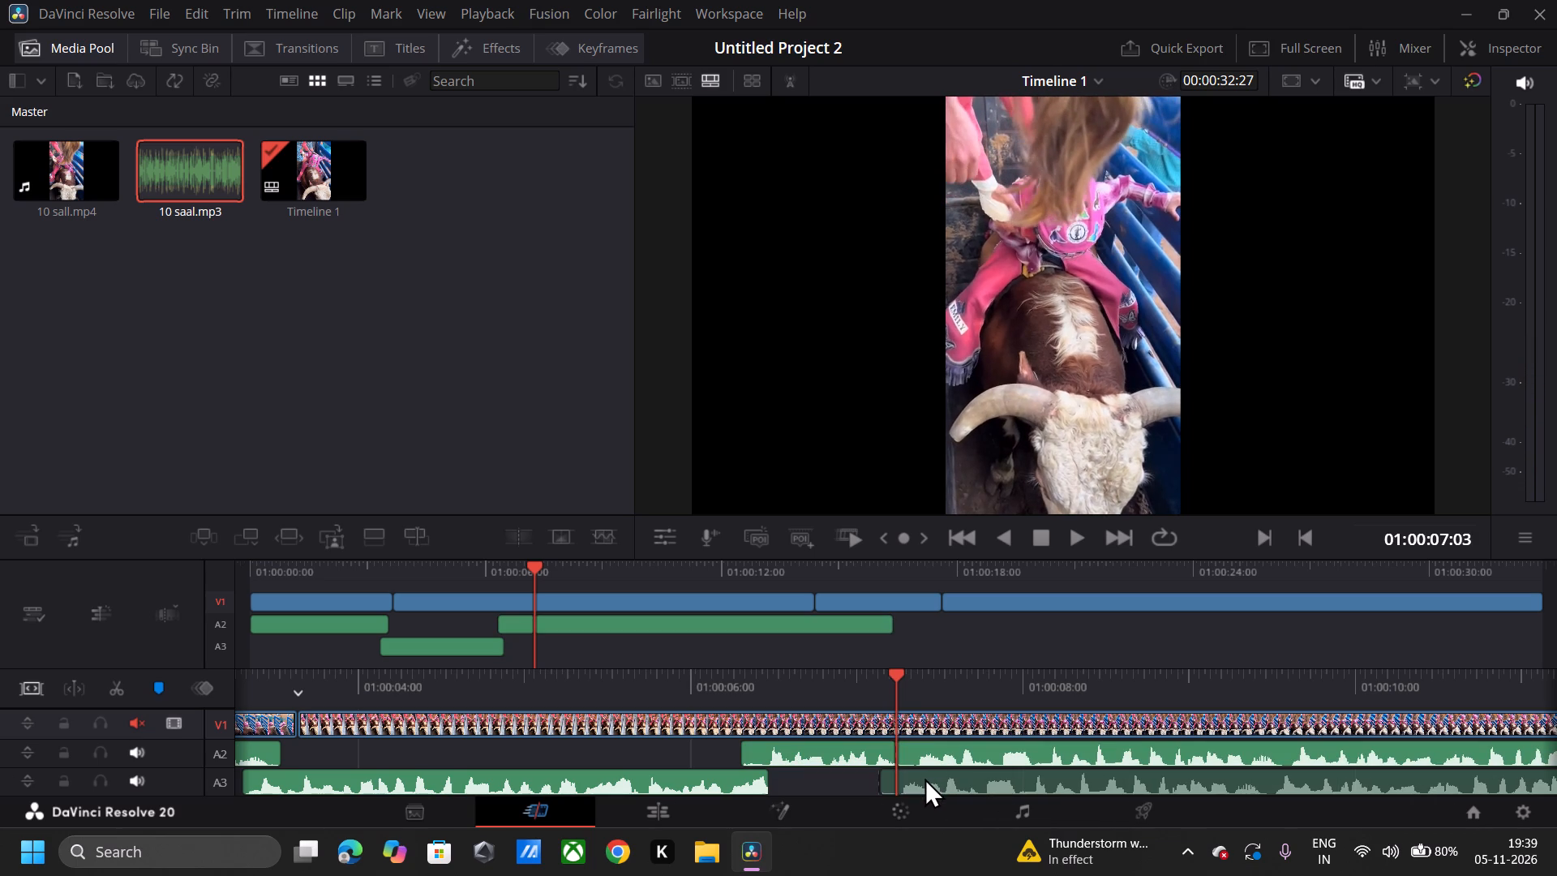
pyautogui.moveTo(924, 778); pyautogui.dragTo(920, 781)
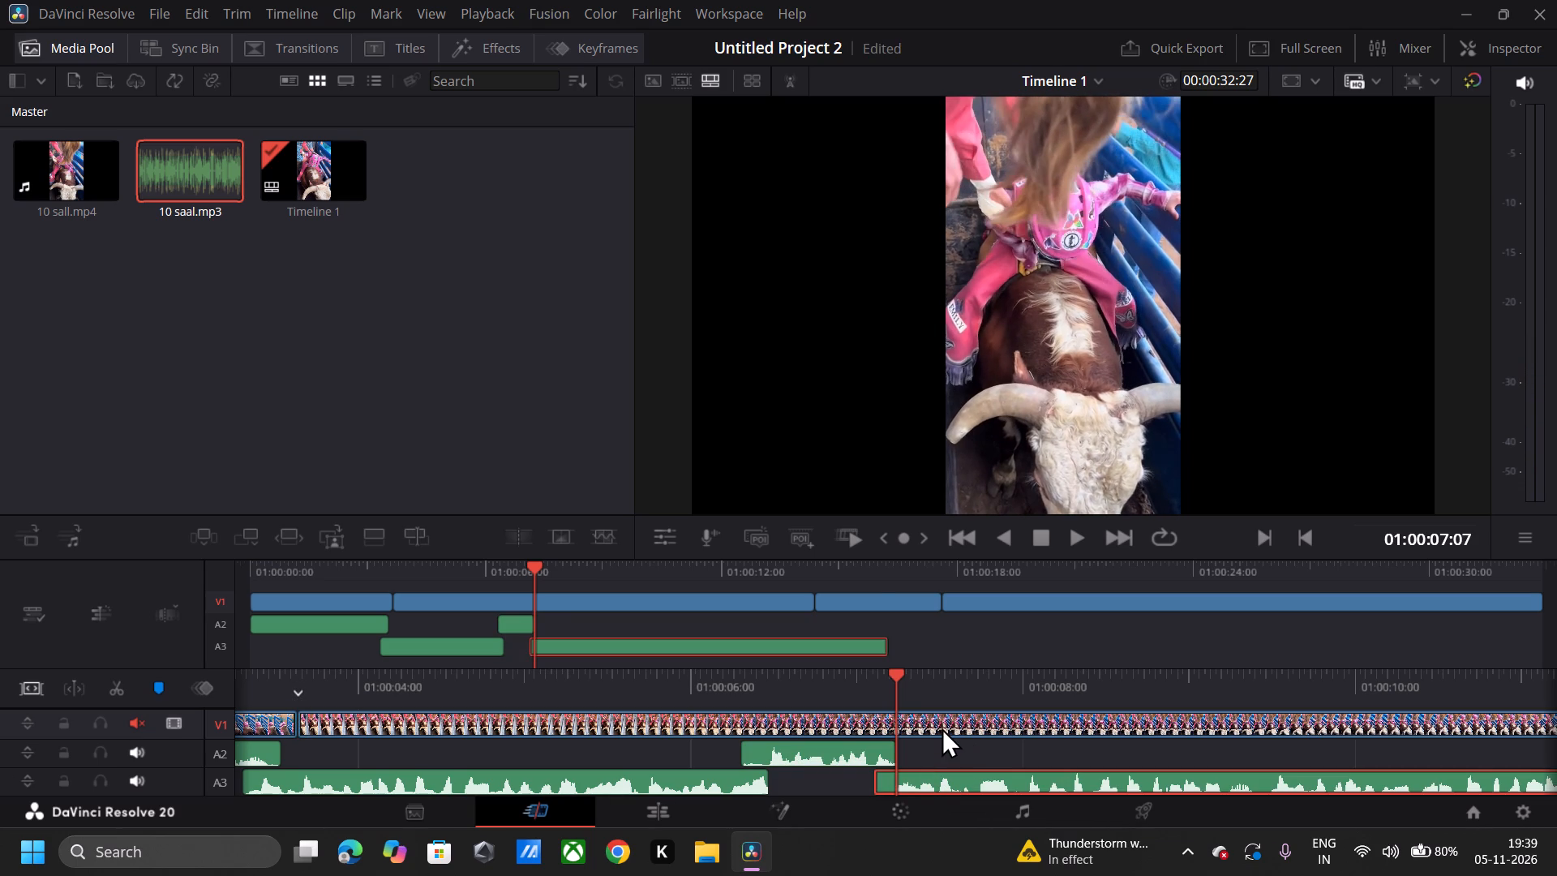
pyautogui.press('space')
pyautogui.press('space')
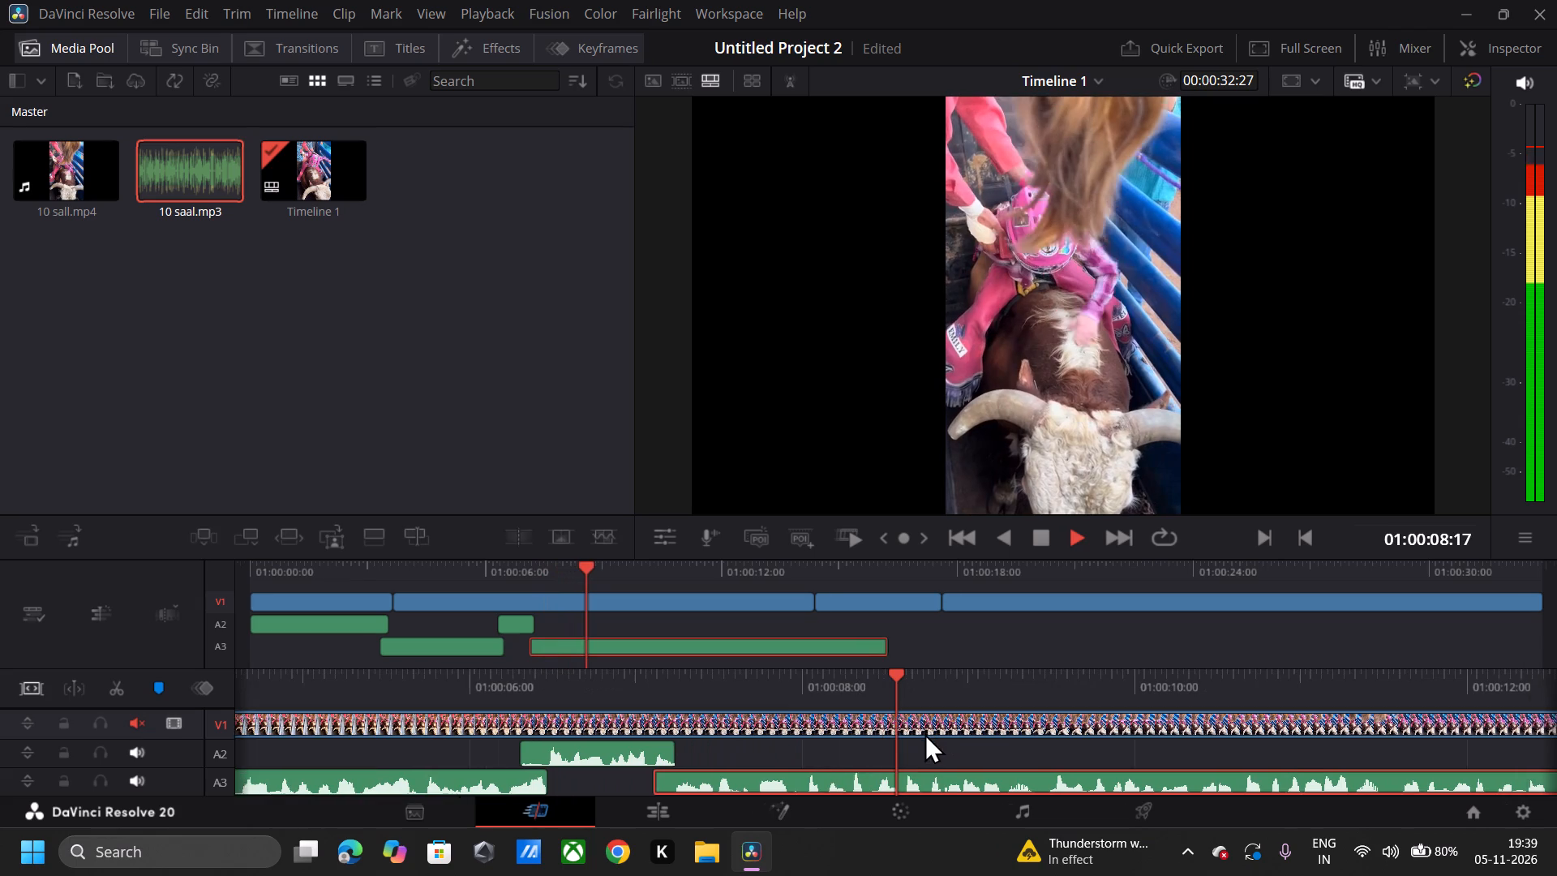
# Replay the audio from about 01:00:05:01 through the two latest overlaps between A2 and A3.
pyautogui.click(459, 747)
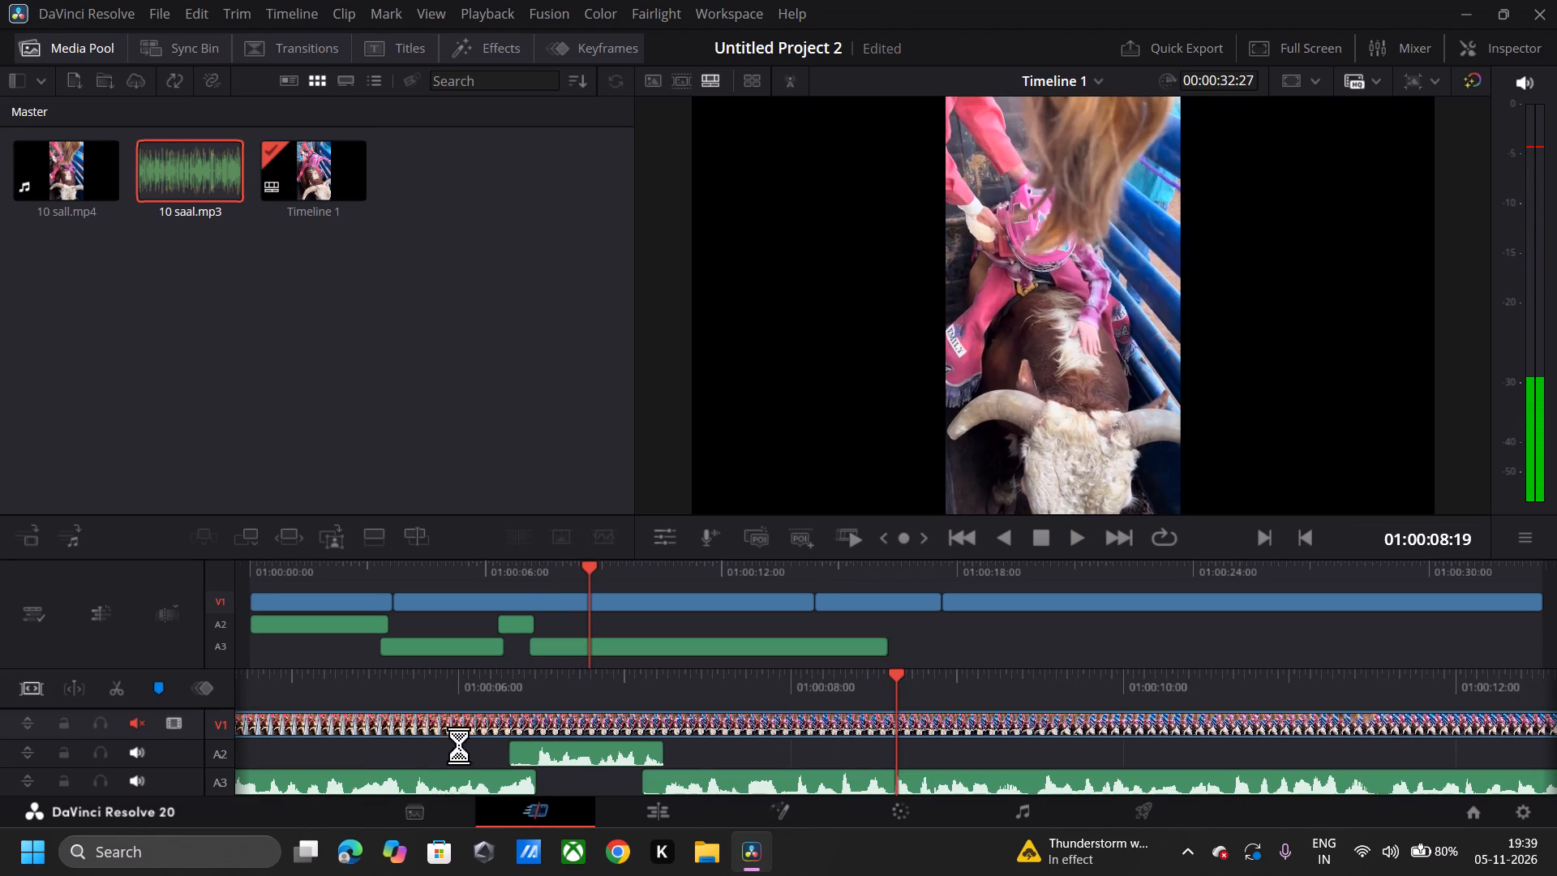
pyautogui.moveTo(464, 745); pyautogui.dragTo(490, 753)
pyautogui.moveTo(474, 679); pyautogui.dragTo(1072, 774)
pyautogui.press('space')
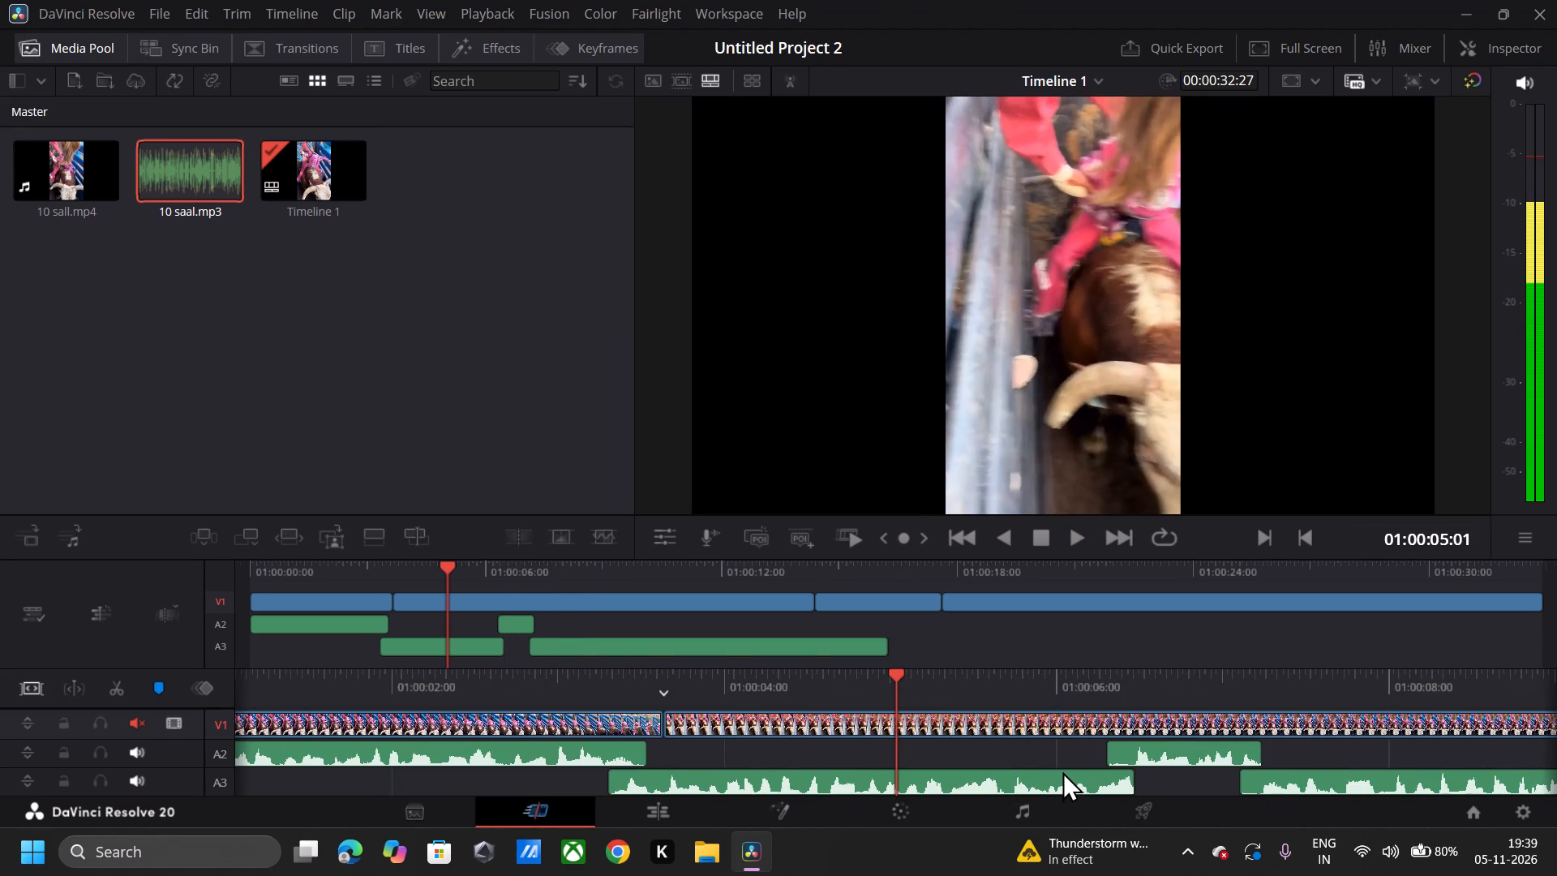
pyautogui.press('space')
pyautogui.press('space')
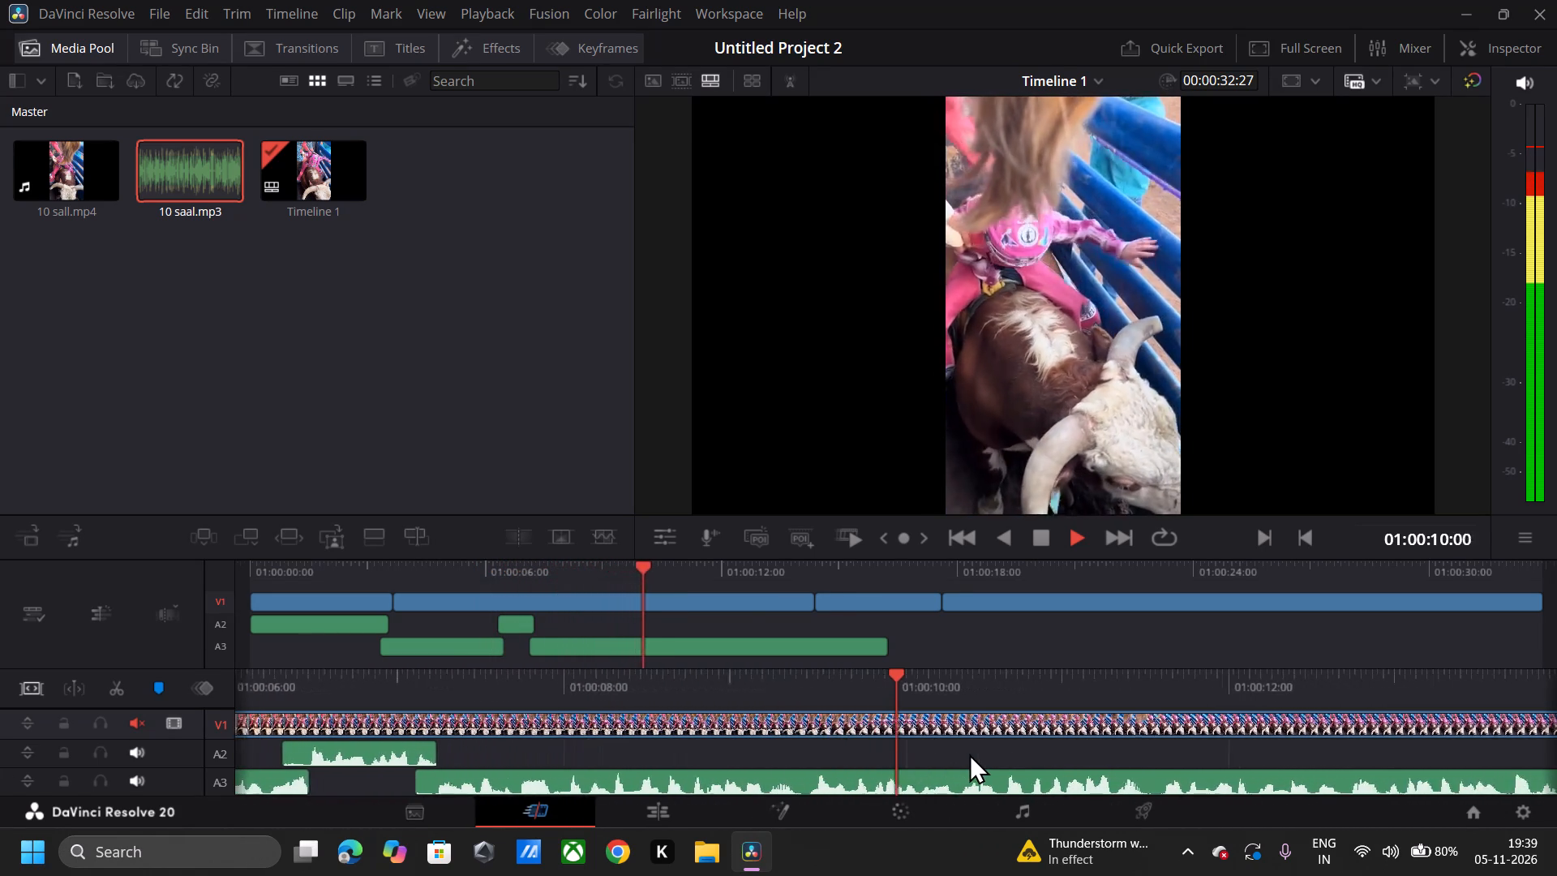
# Go back to 01:00:09:12 and split the A3 audio part there.
pyautogui.click(625, 667)
pyautogui.click(510, 674)
pyautogui.press('space')
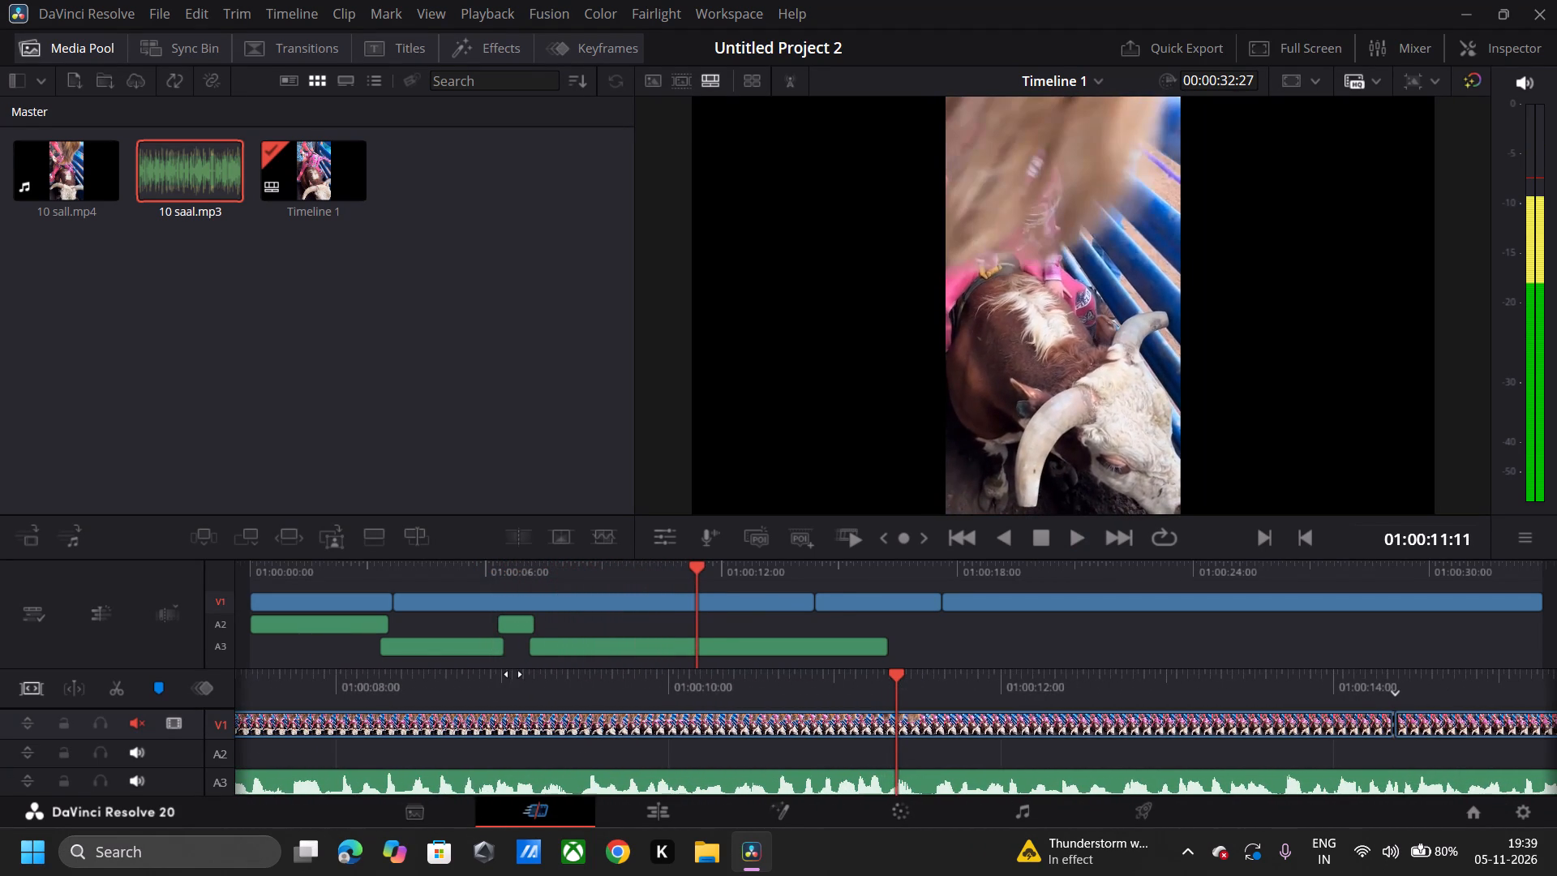
pyautogui.moveTo(516, 677); pyautogui.dragTo(862, 746)
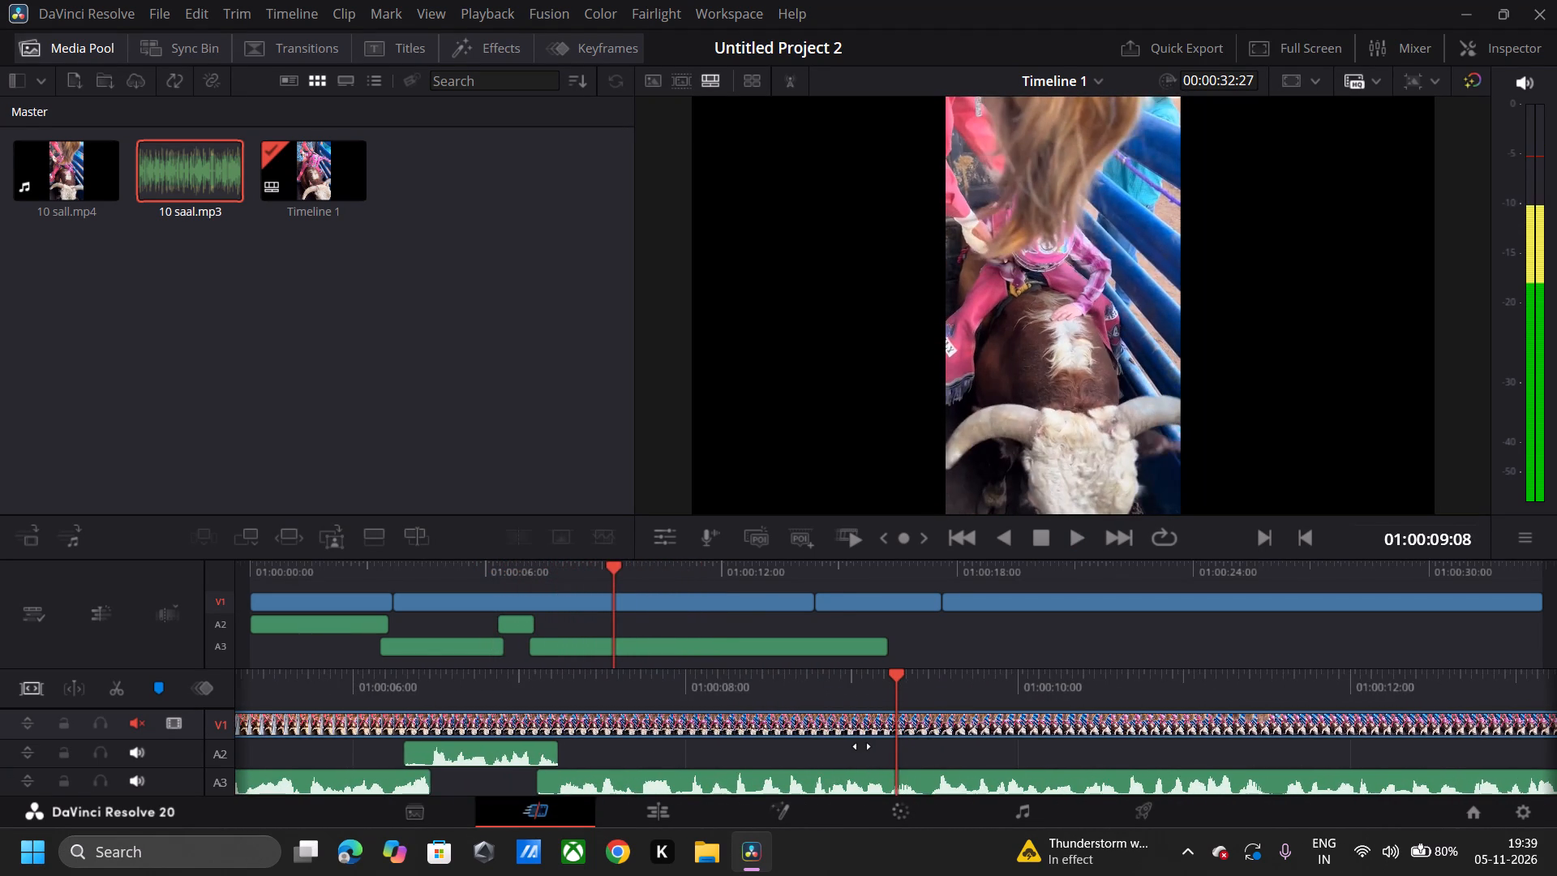
pyautogui.moveTo(862, 746); pyautogui.dragTo(839, 747)
pyautogui.click(935, 784)
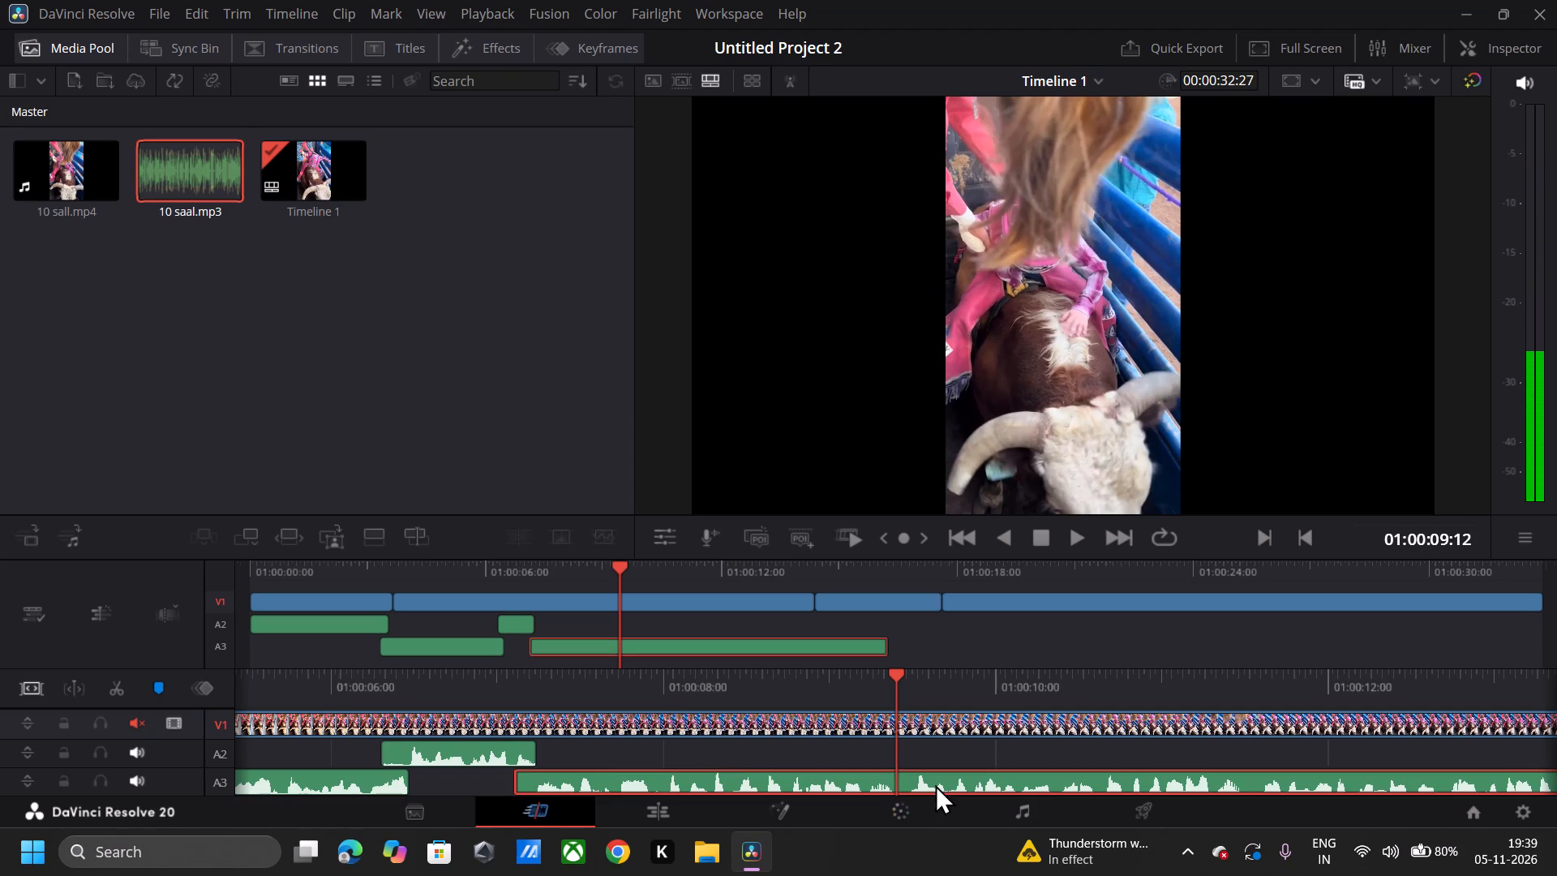
pyautogui.hotkey('ctrl', 'b')
# Move the audio after the new split onto A2, starting at about 01:00:09:07 to overlap the A3 part's end, and replay it.
pyautogui.moveTo(935, 784); pyautogui.dragTo(929, 766)
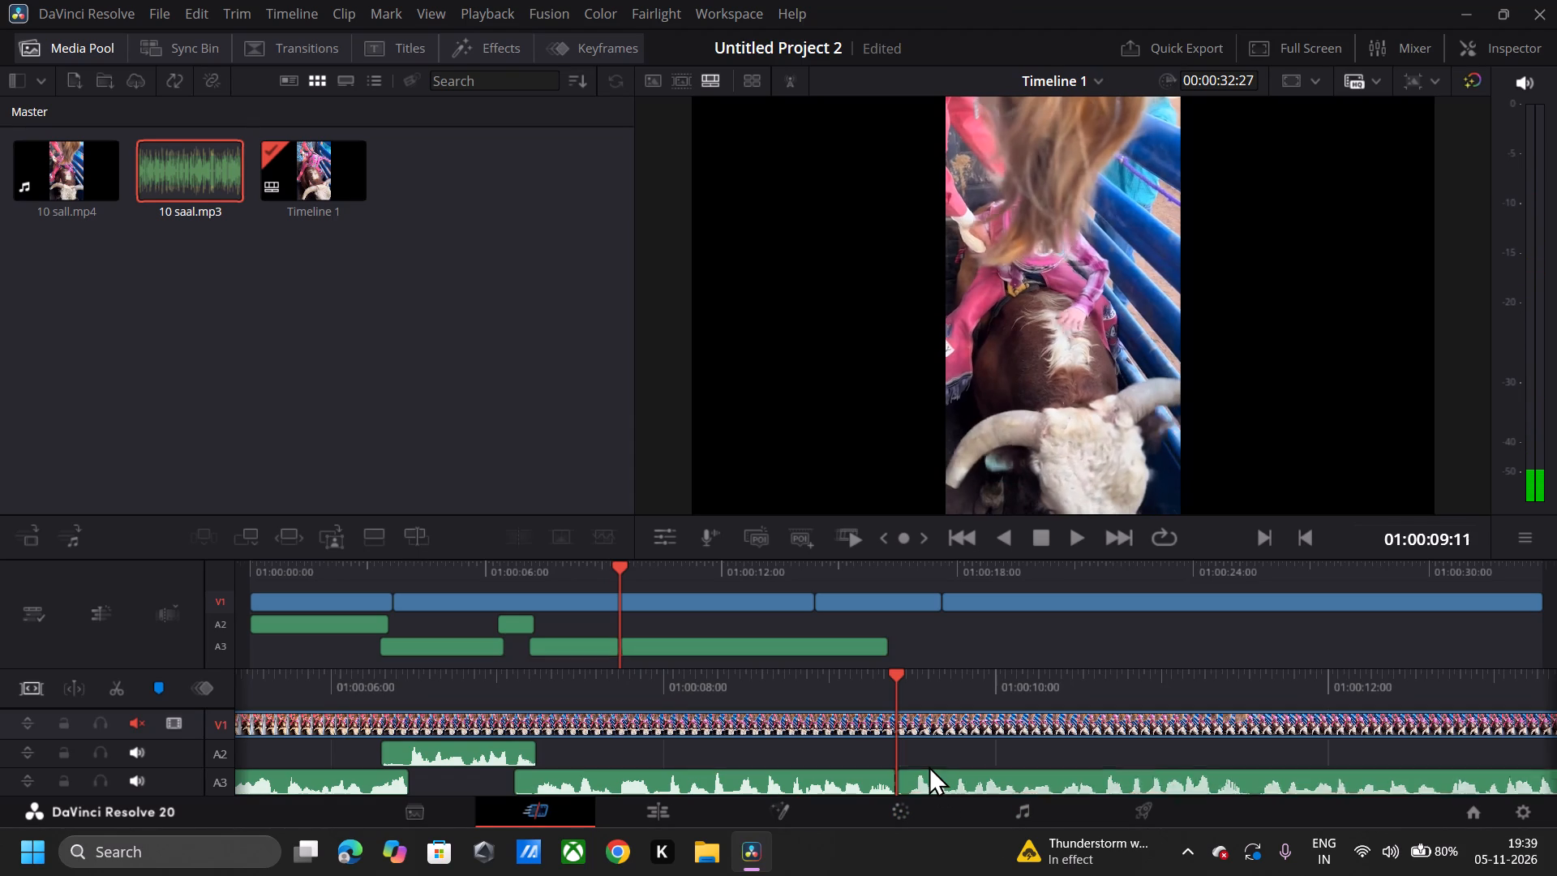
pyautogui.moveTo(929, 766); pyautogui.dragTo(905, 766)
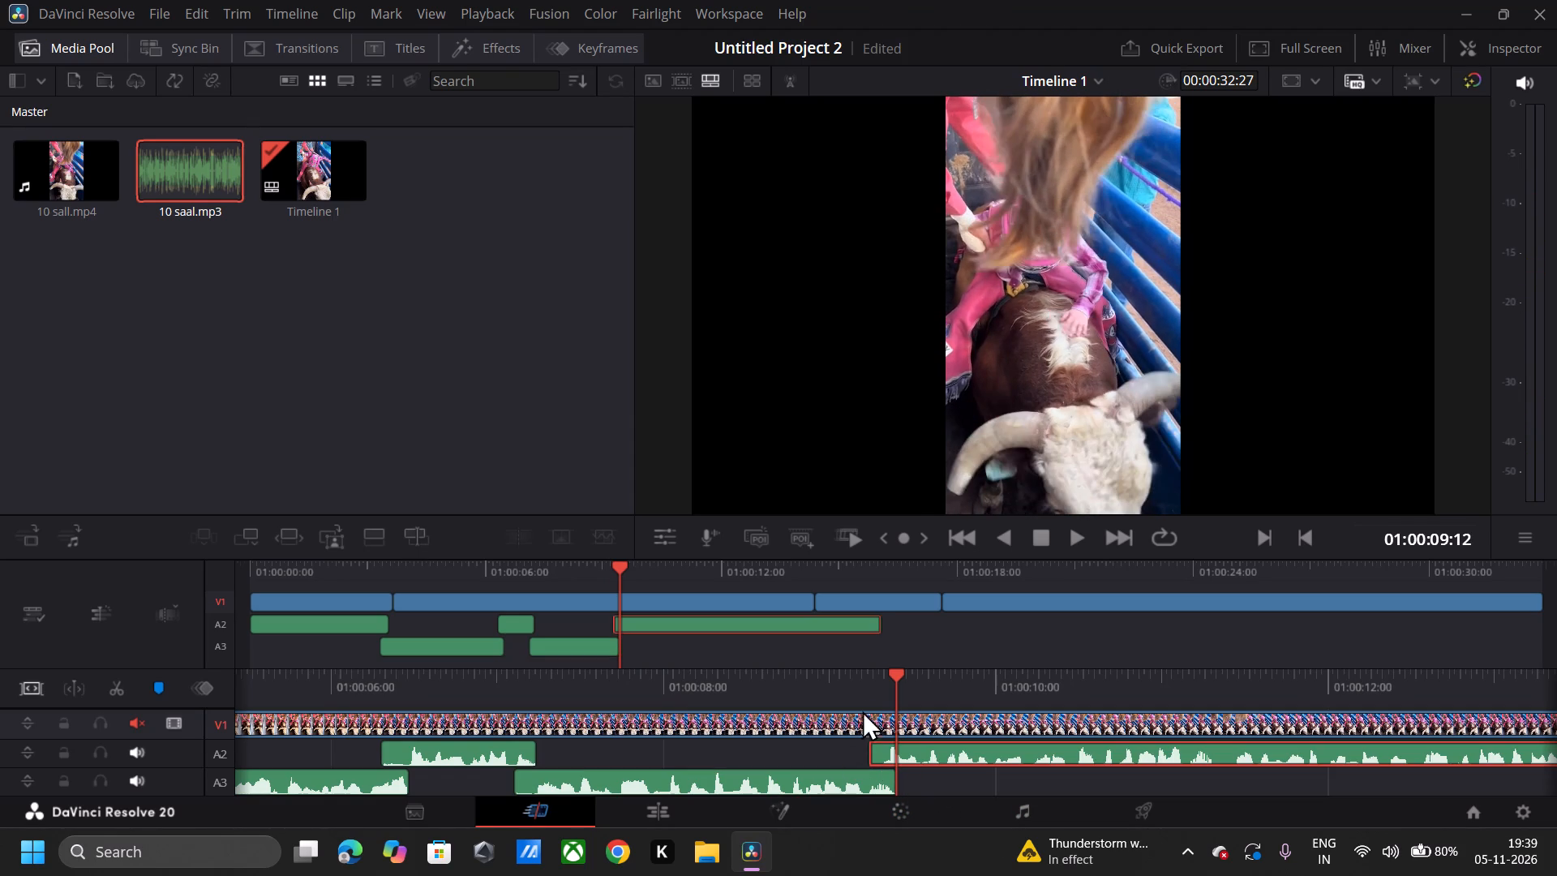
pyautogui.click(848, 680)
pyautogui.moveTo(848, 680); pyautogui.dragTo(883, 678)
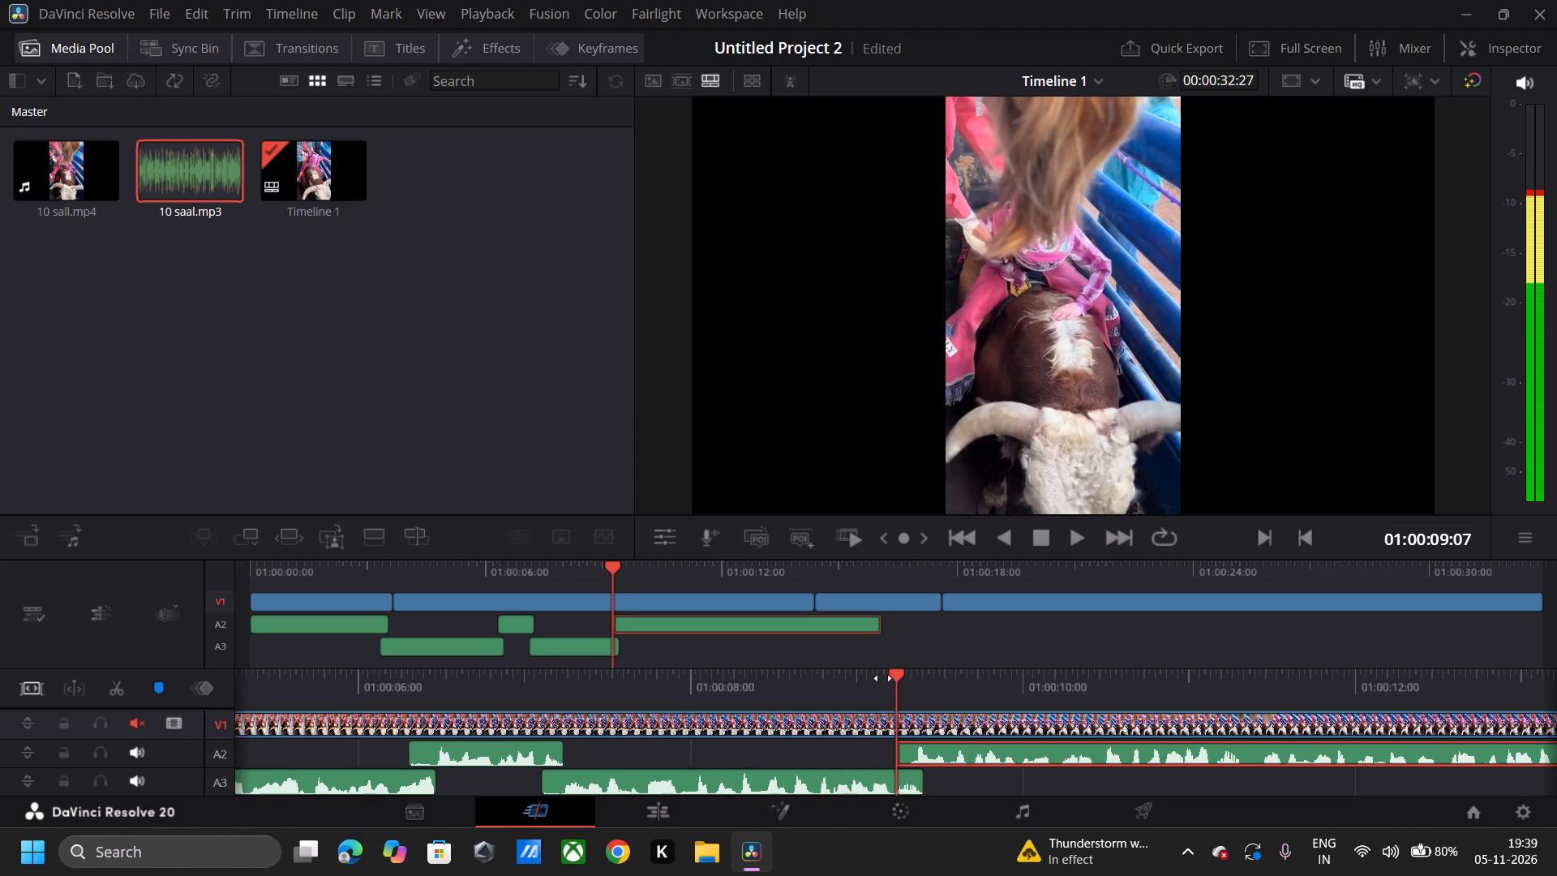
pyautogui.moveTo(883, 678); pyautogui.dragTo(916, 680)
pyautogui.press('space')
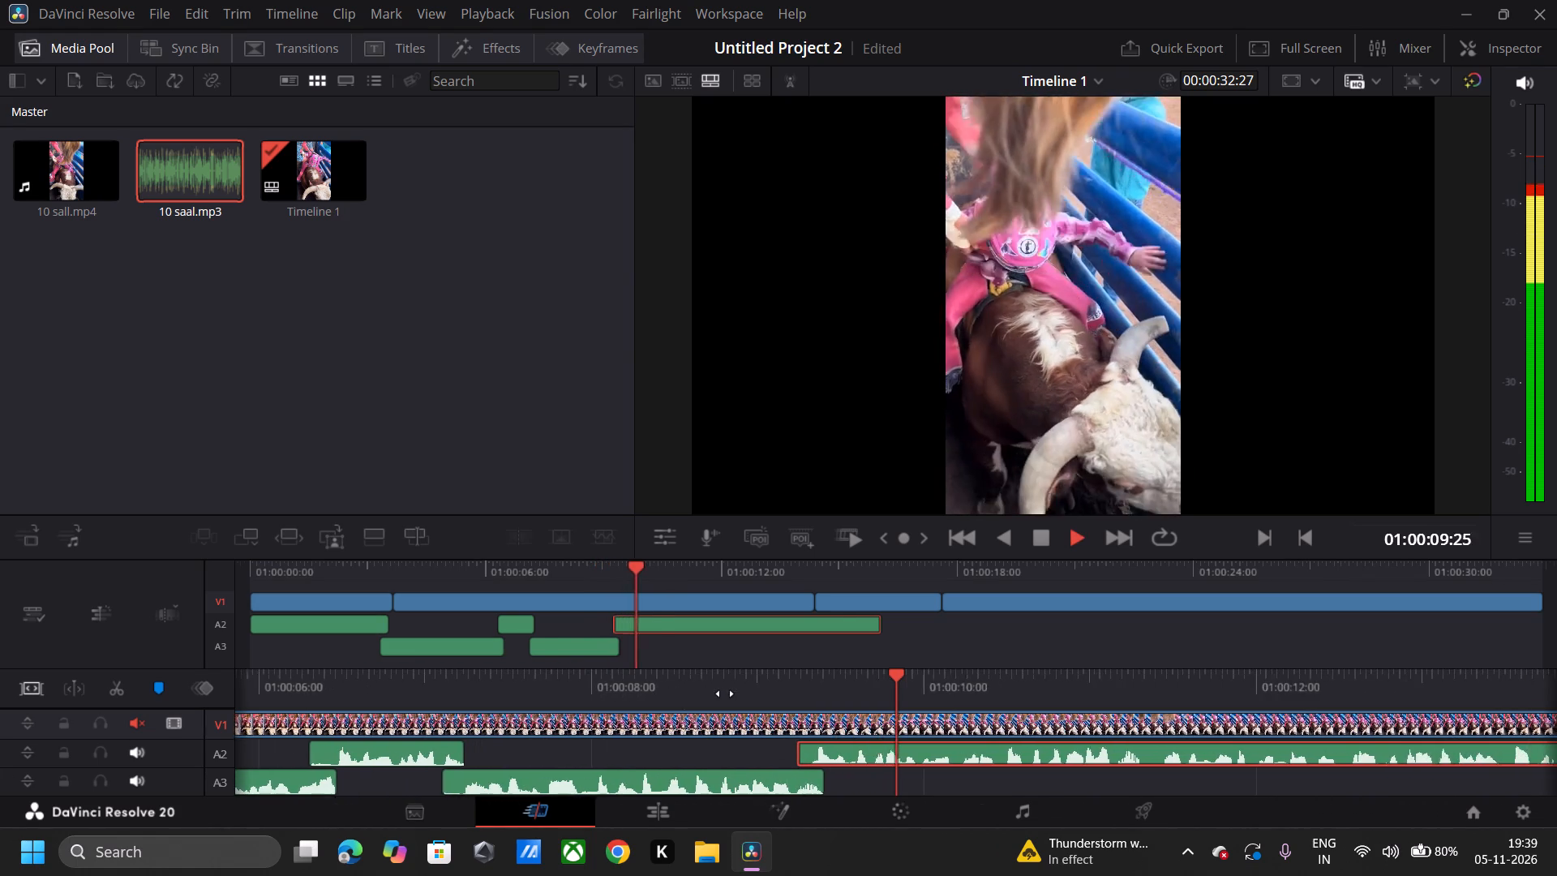
pyautogui.press('space')
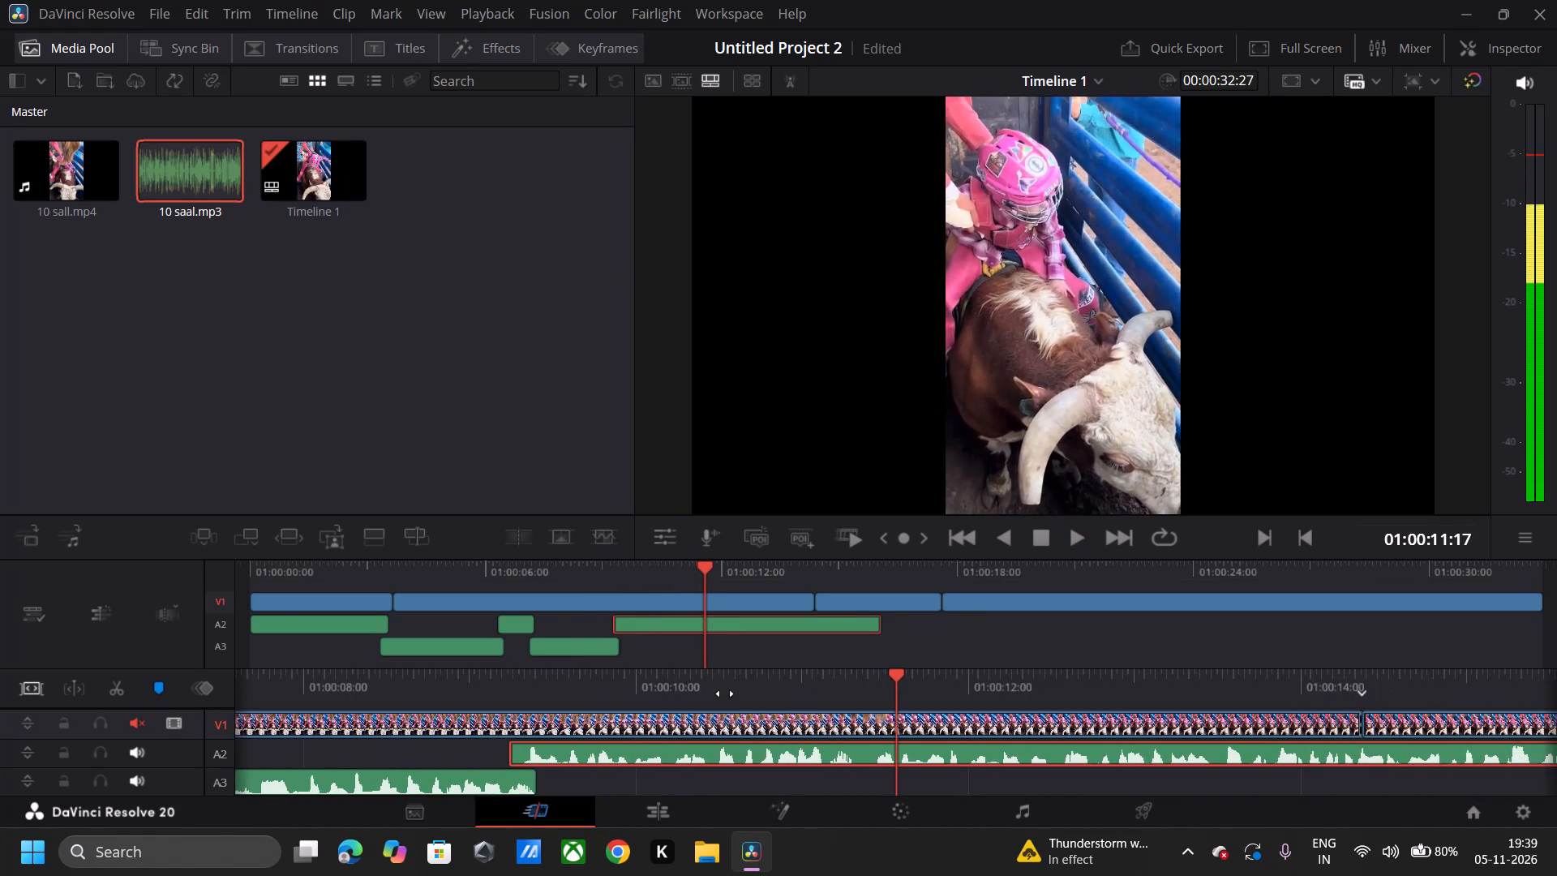
# Split the A2 audio part at 01:00:11:09 and move the remainder onto A3, starting at about 01:00:11:05 so the parts overlap.
pyautogui.moveTo(839, 683); pyautogui.dragTo(882, 685)
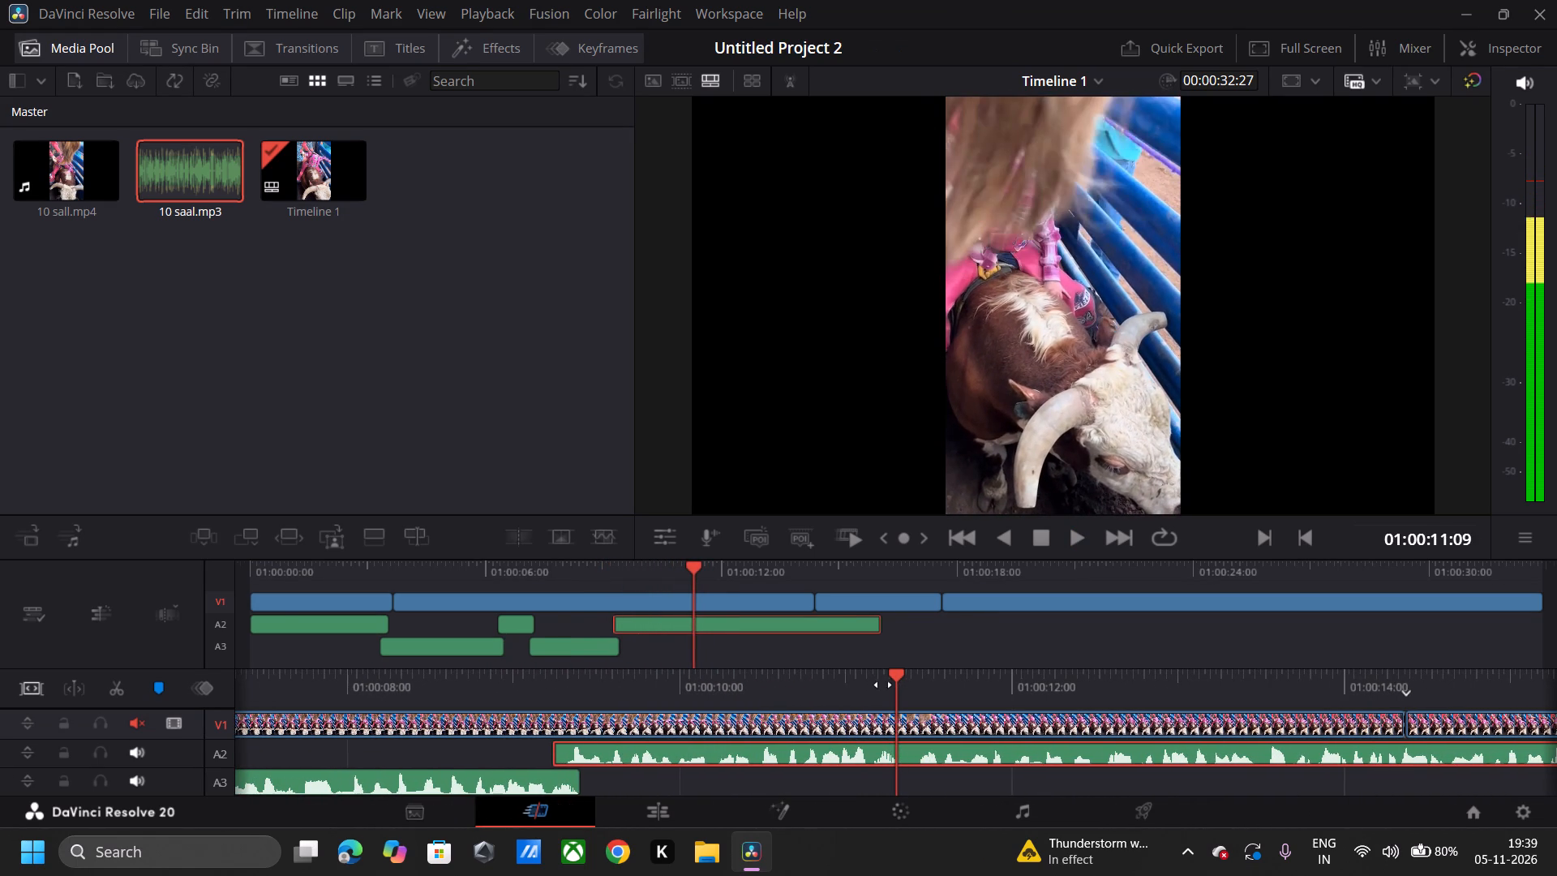
pyautogui.hotkey('ctrl', 'b')
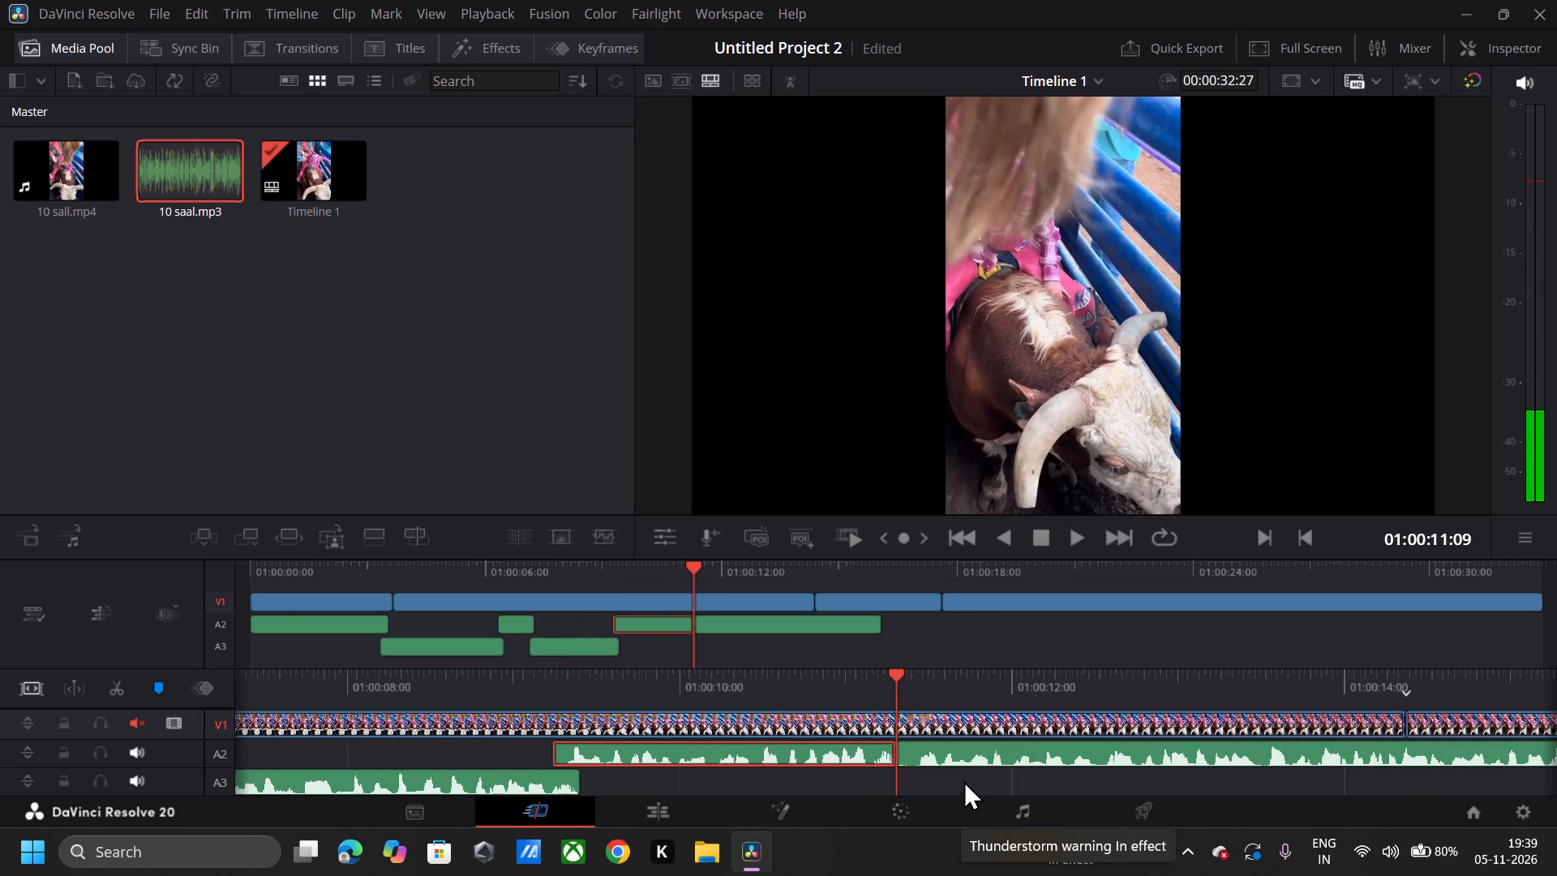
pyautogui.moveTo(954, 752); pyautogui.dragTo(927, 777)
pyautogui.press('space')
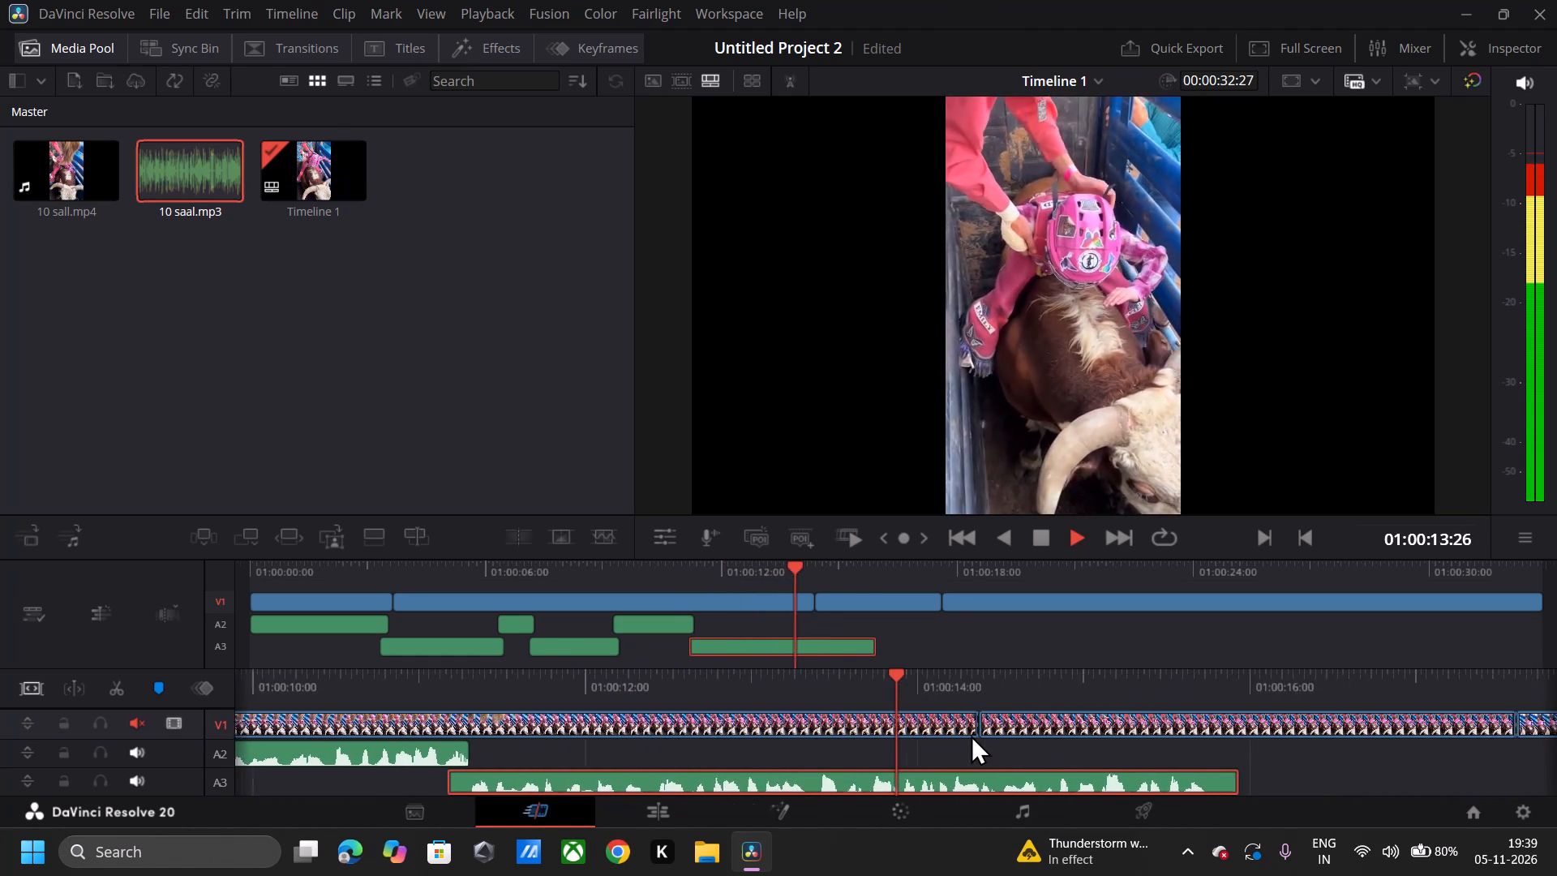
pyautogui.press('space')
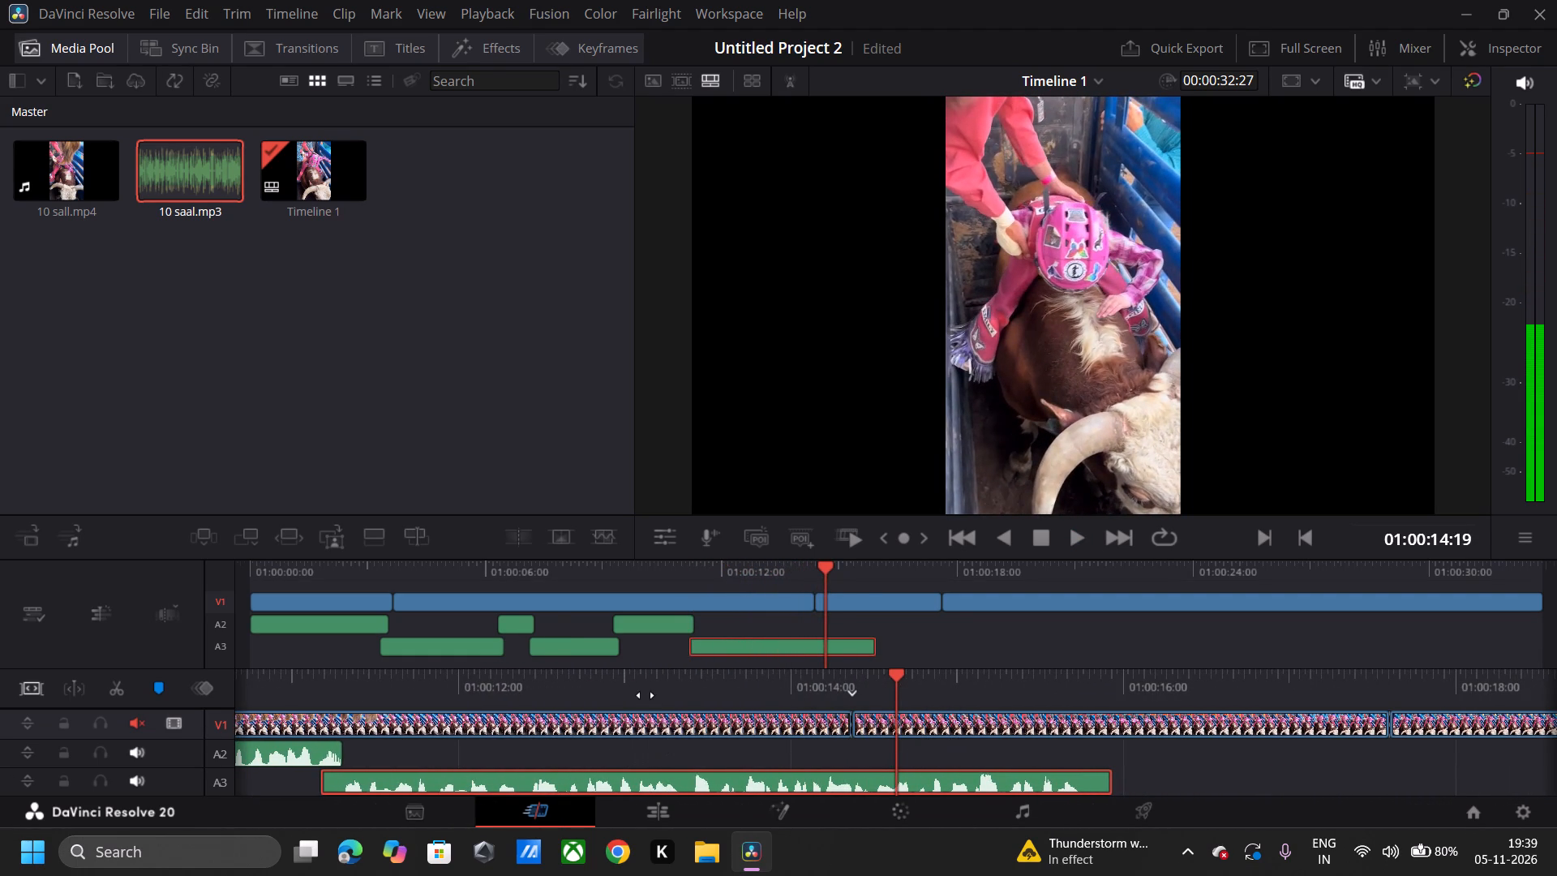
# Locate the next cut point in the audio and split the A3 part at 01:00:13:09.
pyautogui.scroll(-5, 697, 701)
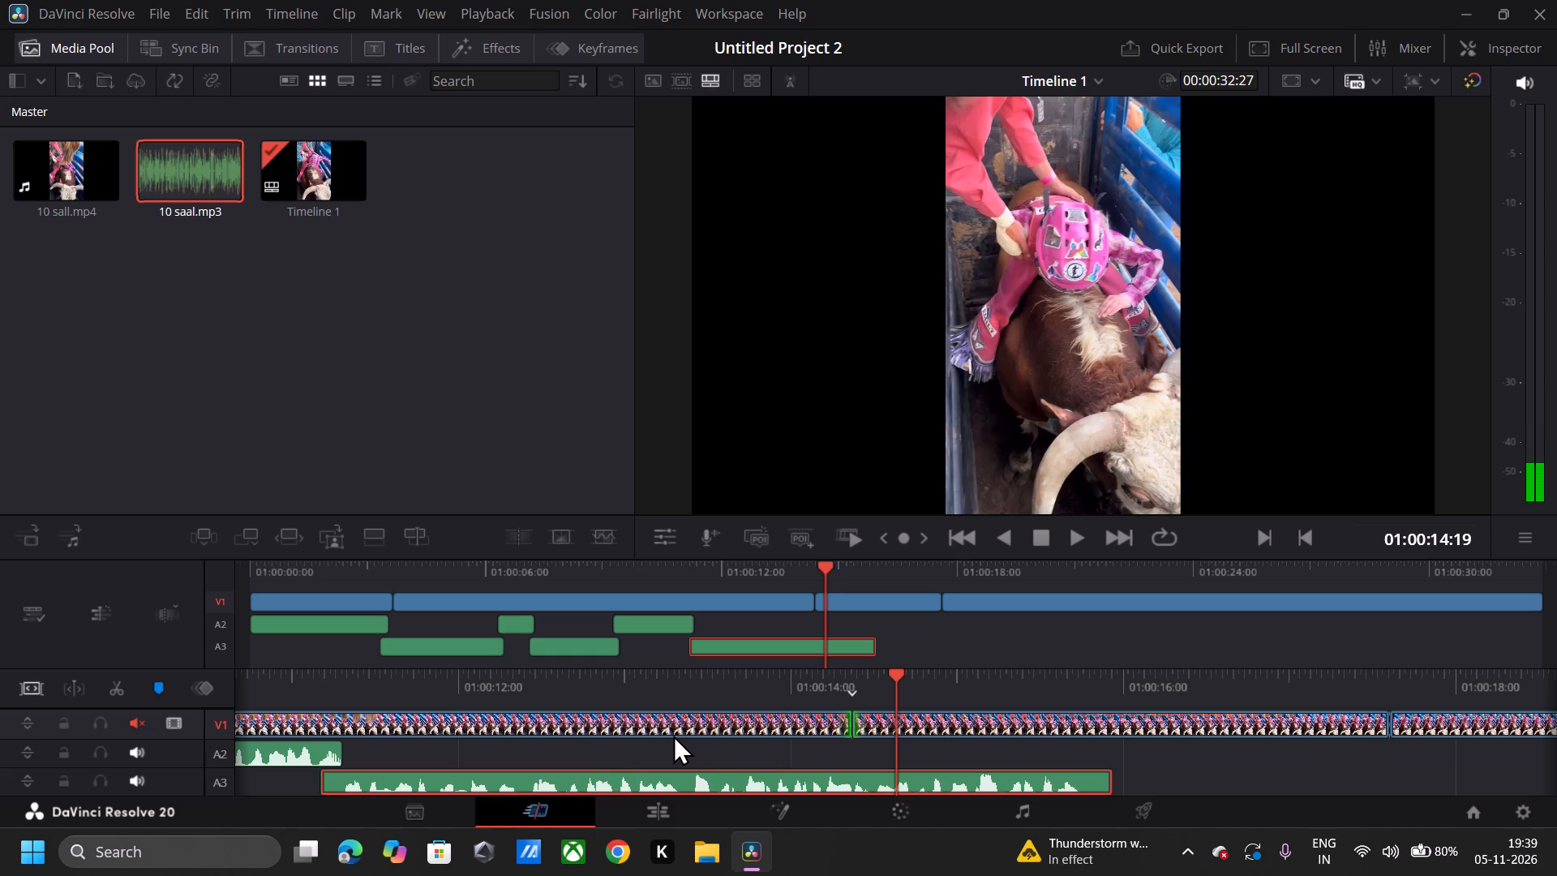
pyautogui.scroll(-1, 673, 735)
pyautogui.scroll(4, 673, 736)
pyautogui.scroll(-3, 673, 736)
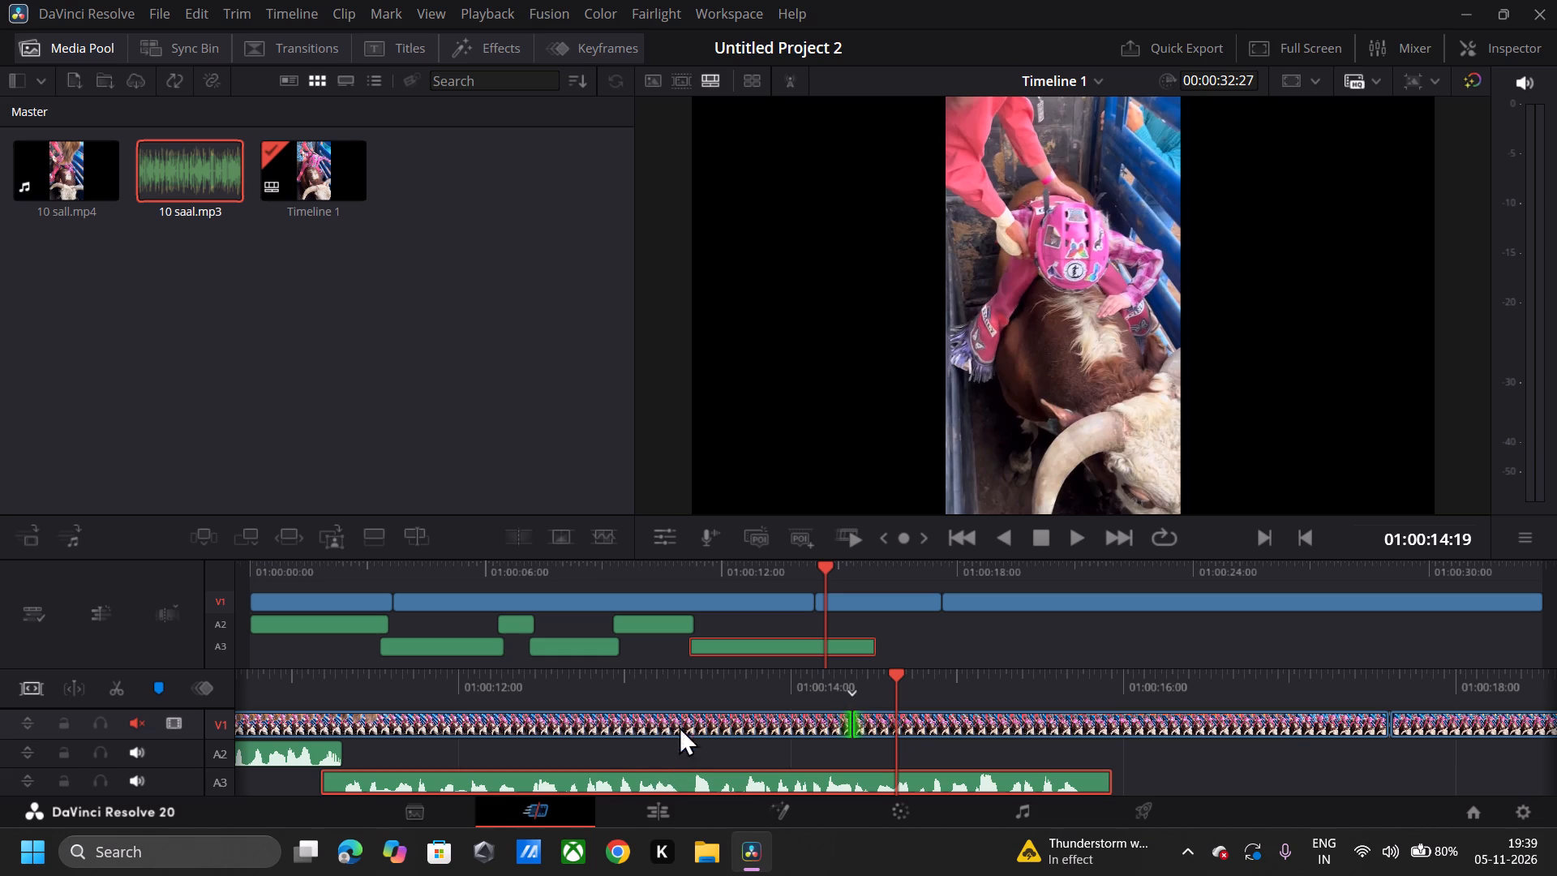
pyautogui.moveTo(671, 676); pyautogui.dragTo(907, 720)
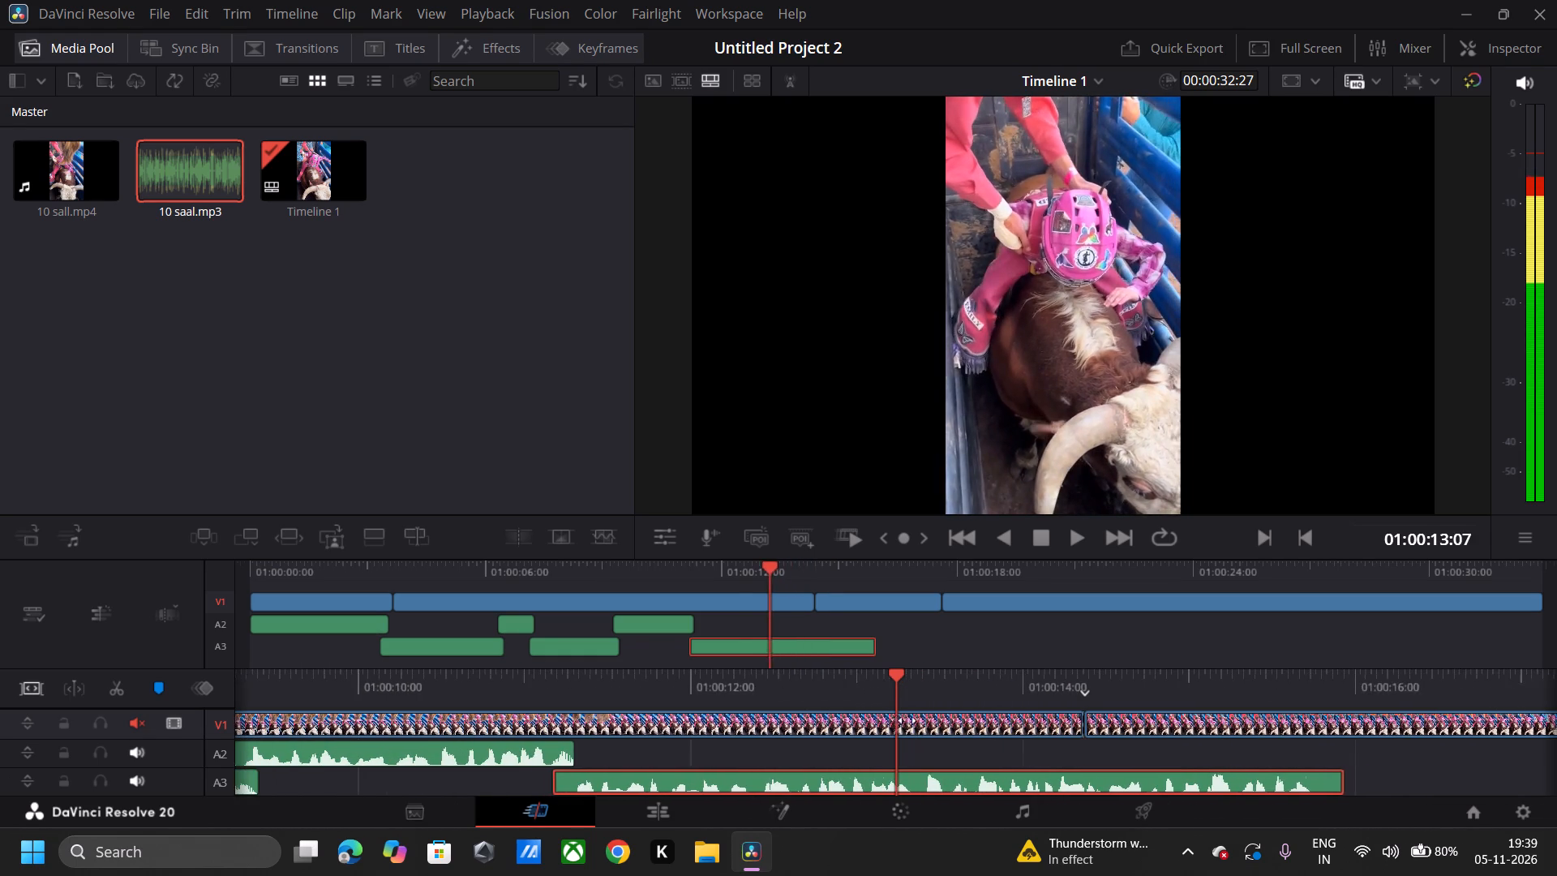
pyautogui.moveTo(907, 720); pyautogui.dragTo(961, 731)
pyautogui.press('space')
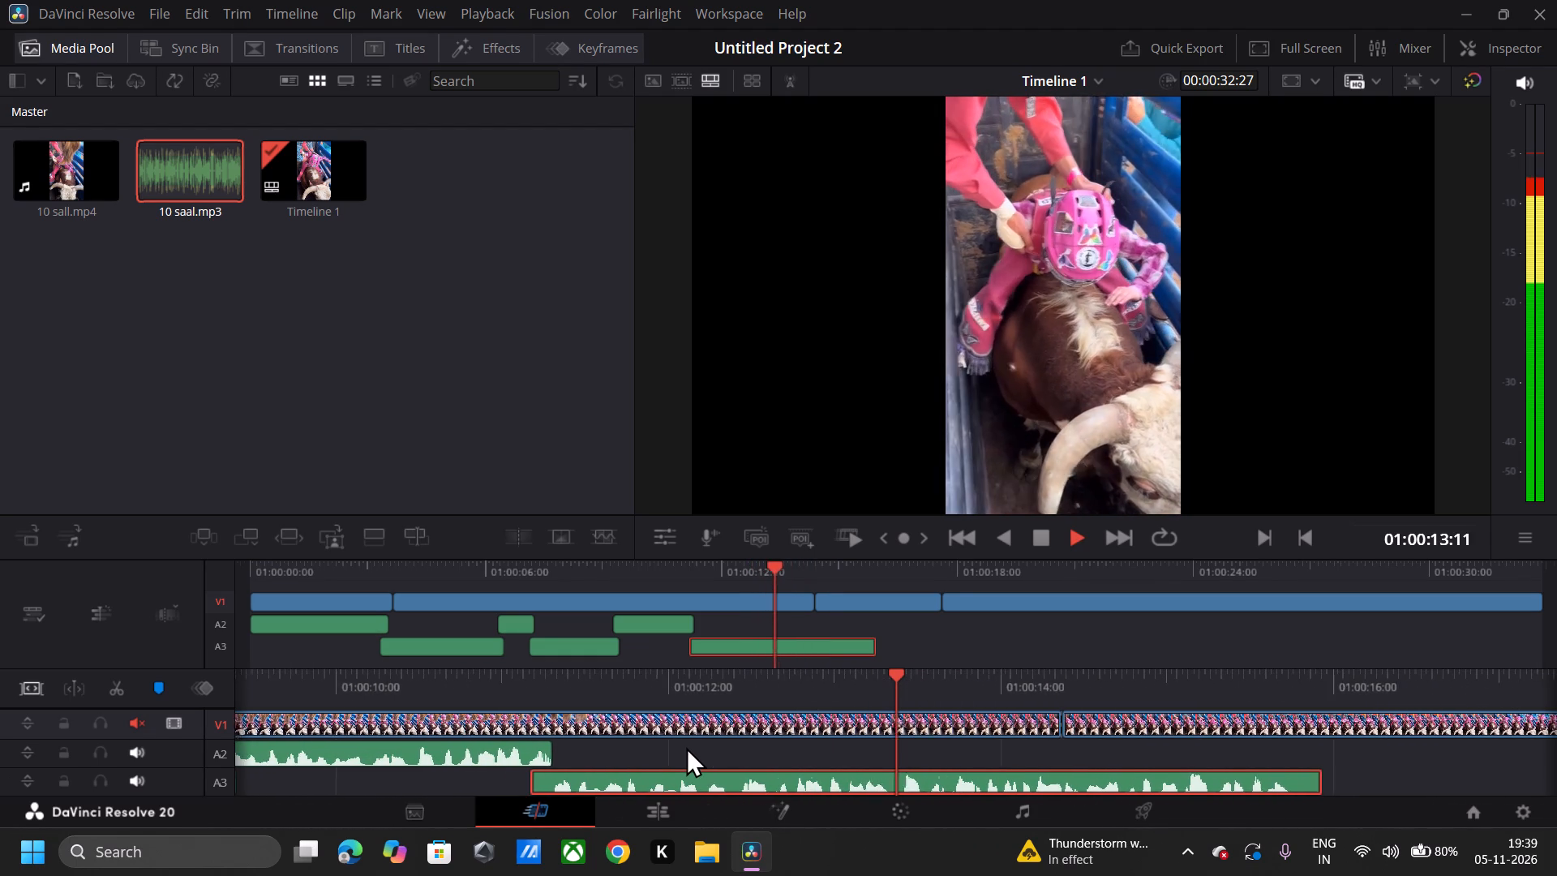
pyautogui.press('space')
pyautogui.moveTo(866, 682); pyautogui.dragTo(903, 685)
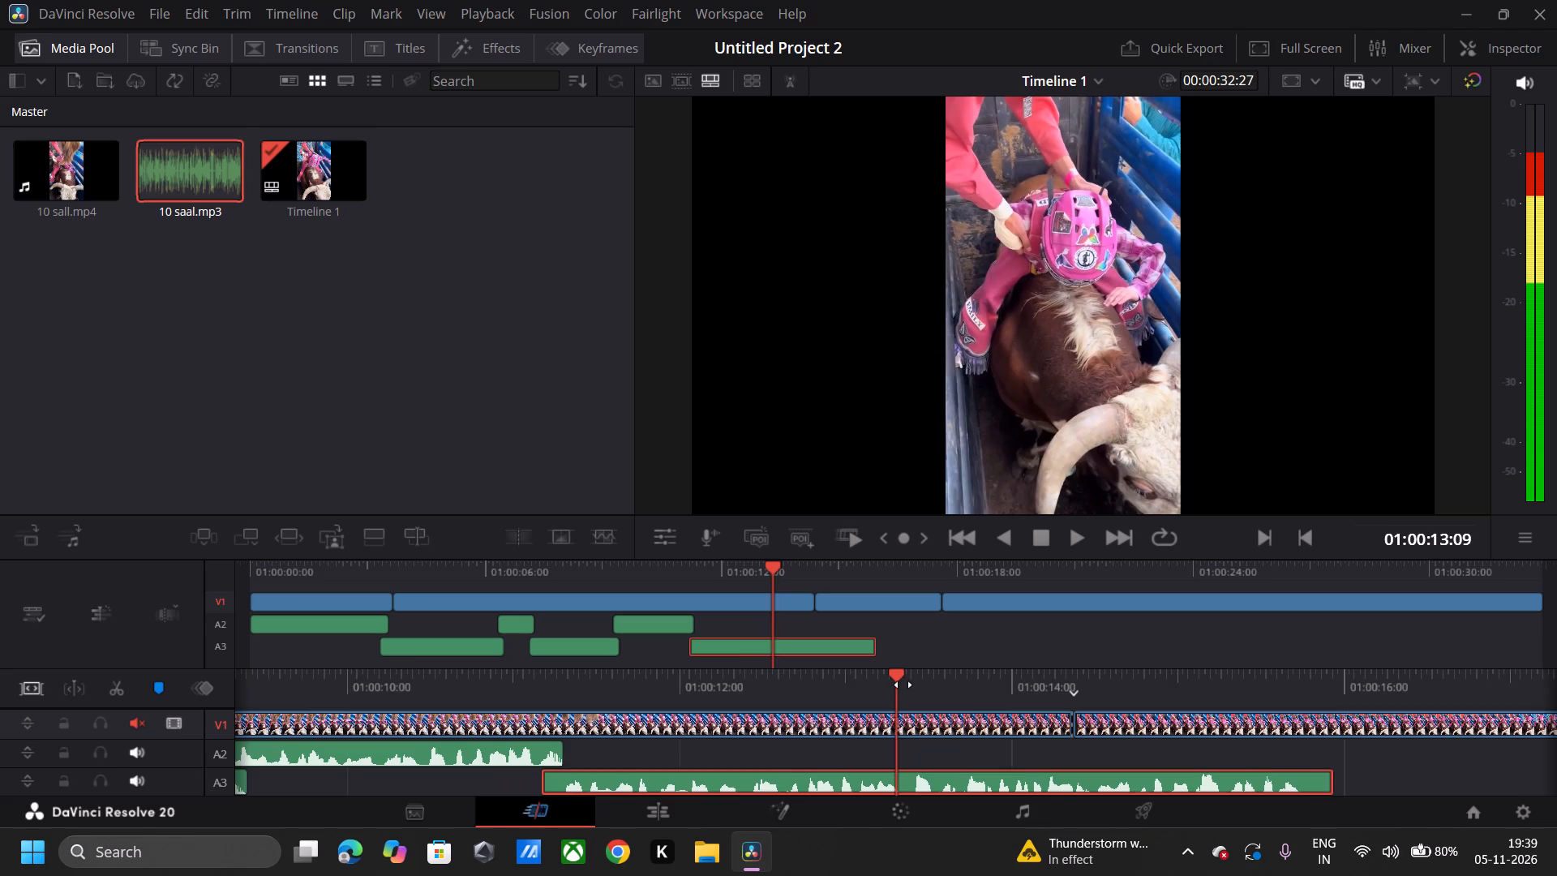
pyautogui.moveTo(903, 685); pyautogui.dragTo(901, 689)
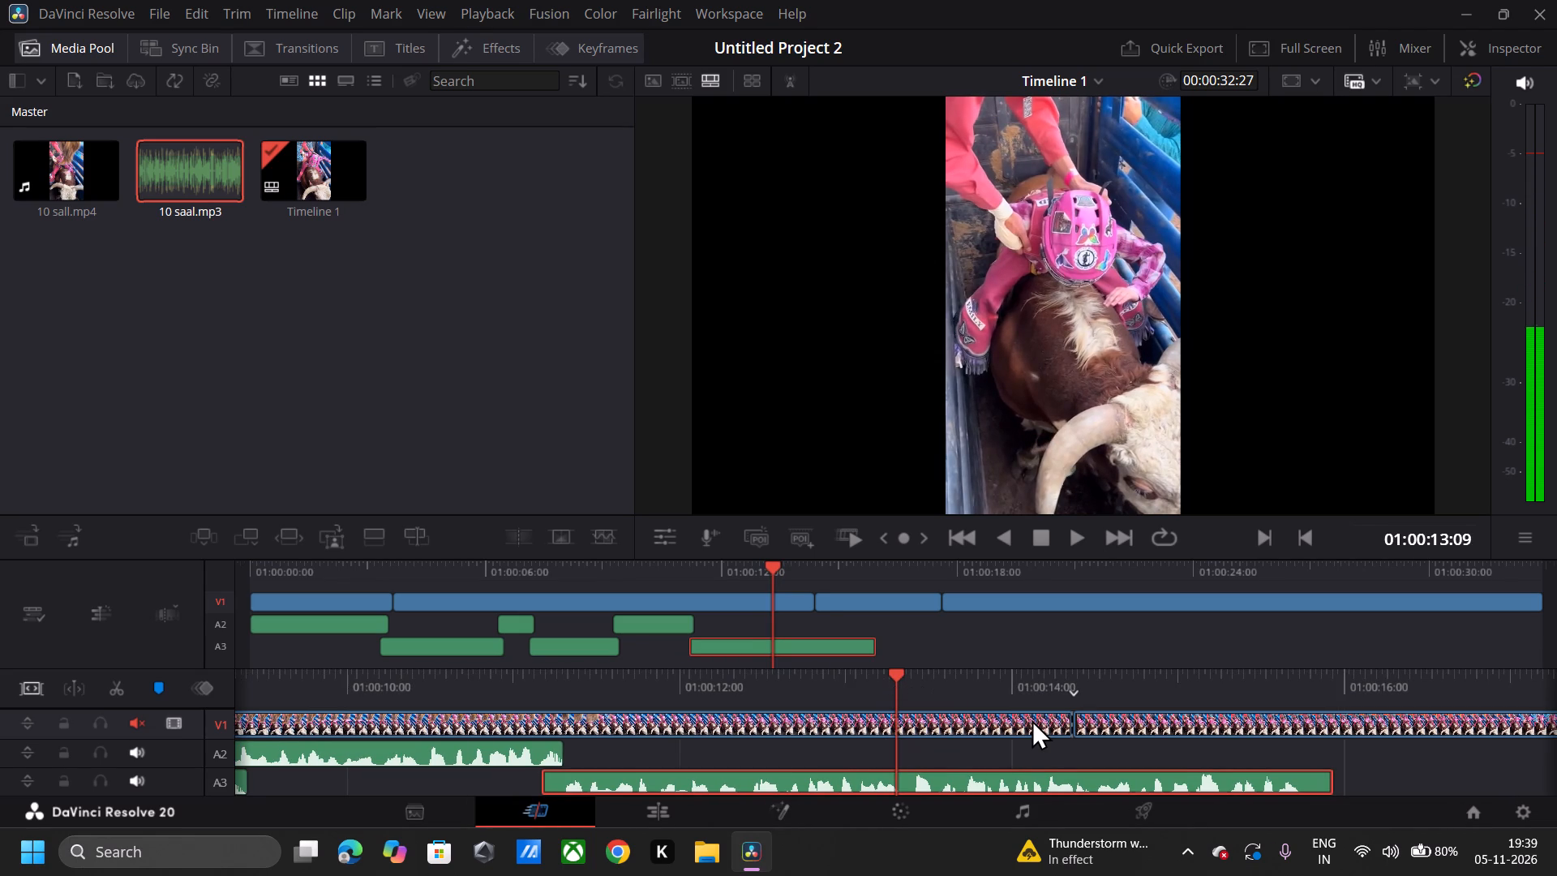
pyautogui.hotkey('ctrl', 'b')
# Move the last audio part onto A2, starting at about 01:00:13:05 to overlap the A3 part's end, and replay the transition.
pyautogui.moveTo(991, 784); pyautogui.dragTo(983, 759)
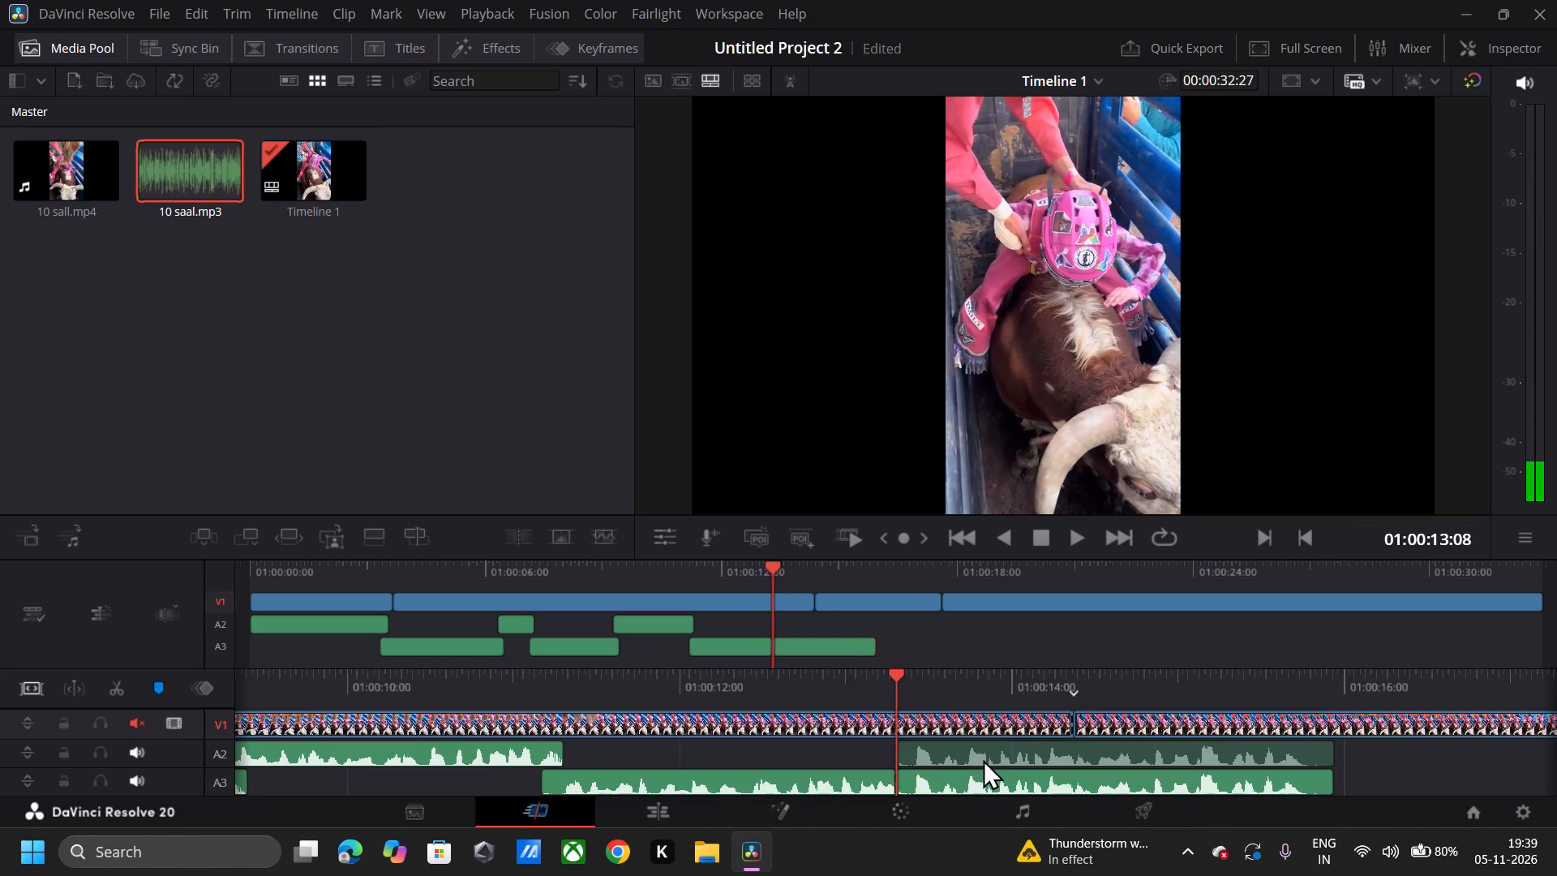
pyautogui.moveTo(983, 759); pyautogui.dragTo(965, 764)
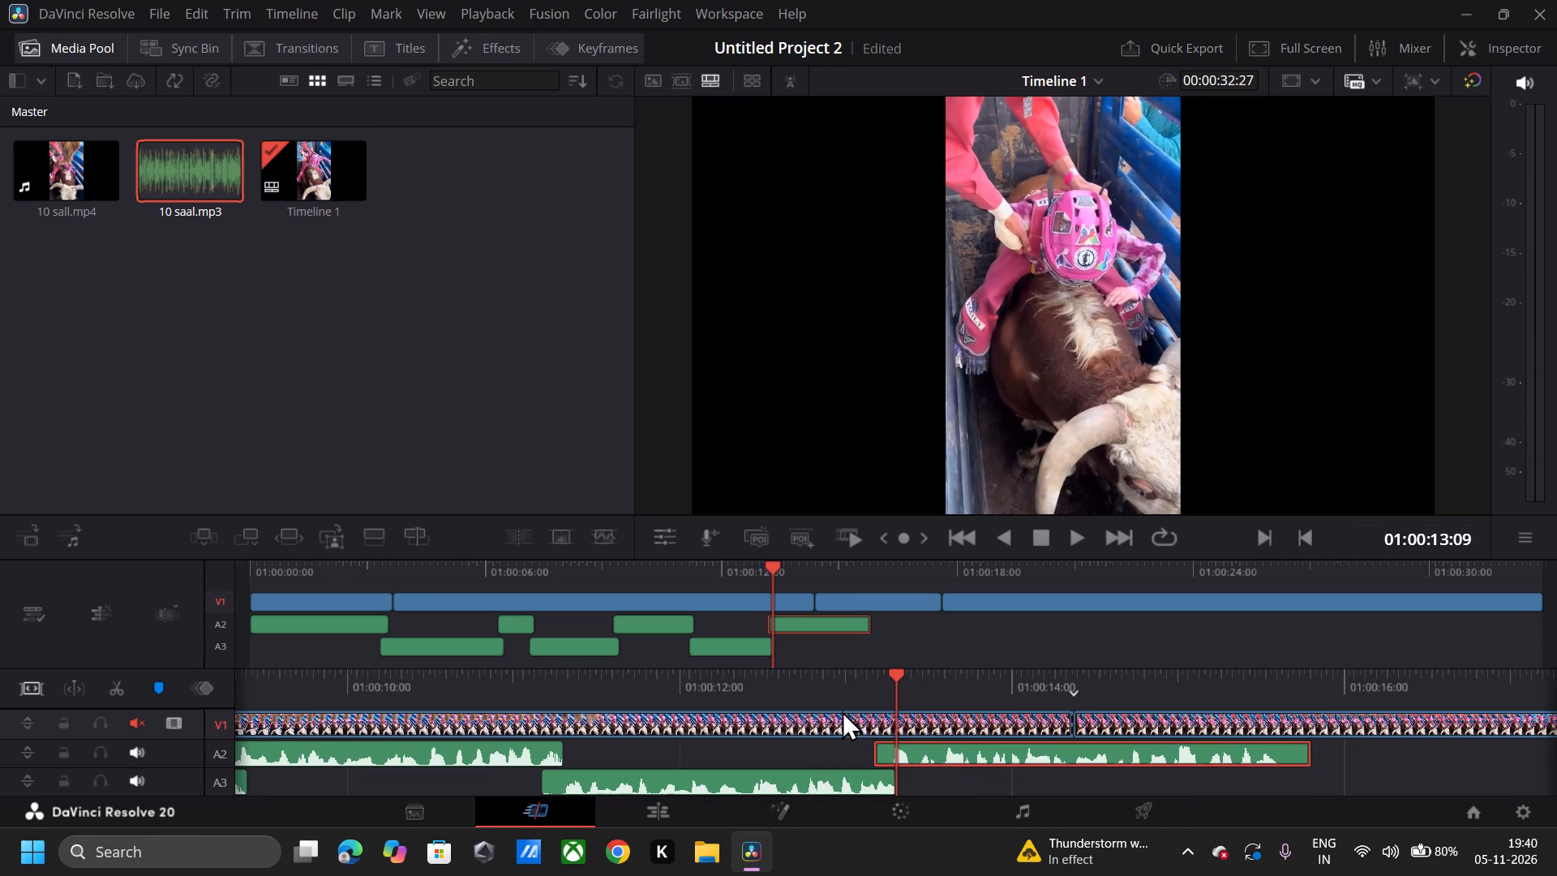
pyautogui.click(849, 680)
pyautogui.click(840, 693)
pyautogui.moveTo(840, 693); pyautogui.dragTo(890, 698)
pyautogui.press('space')
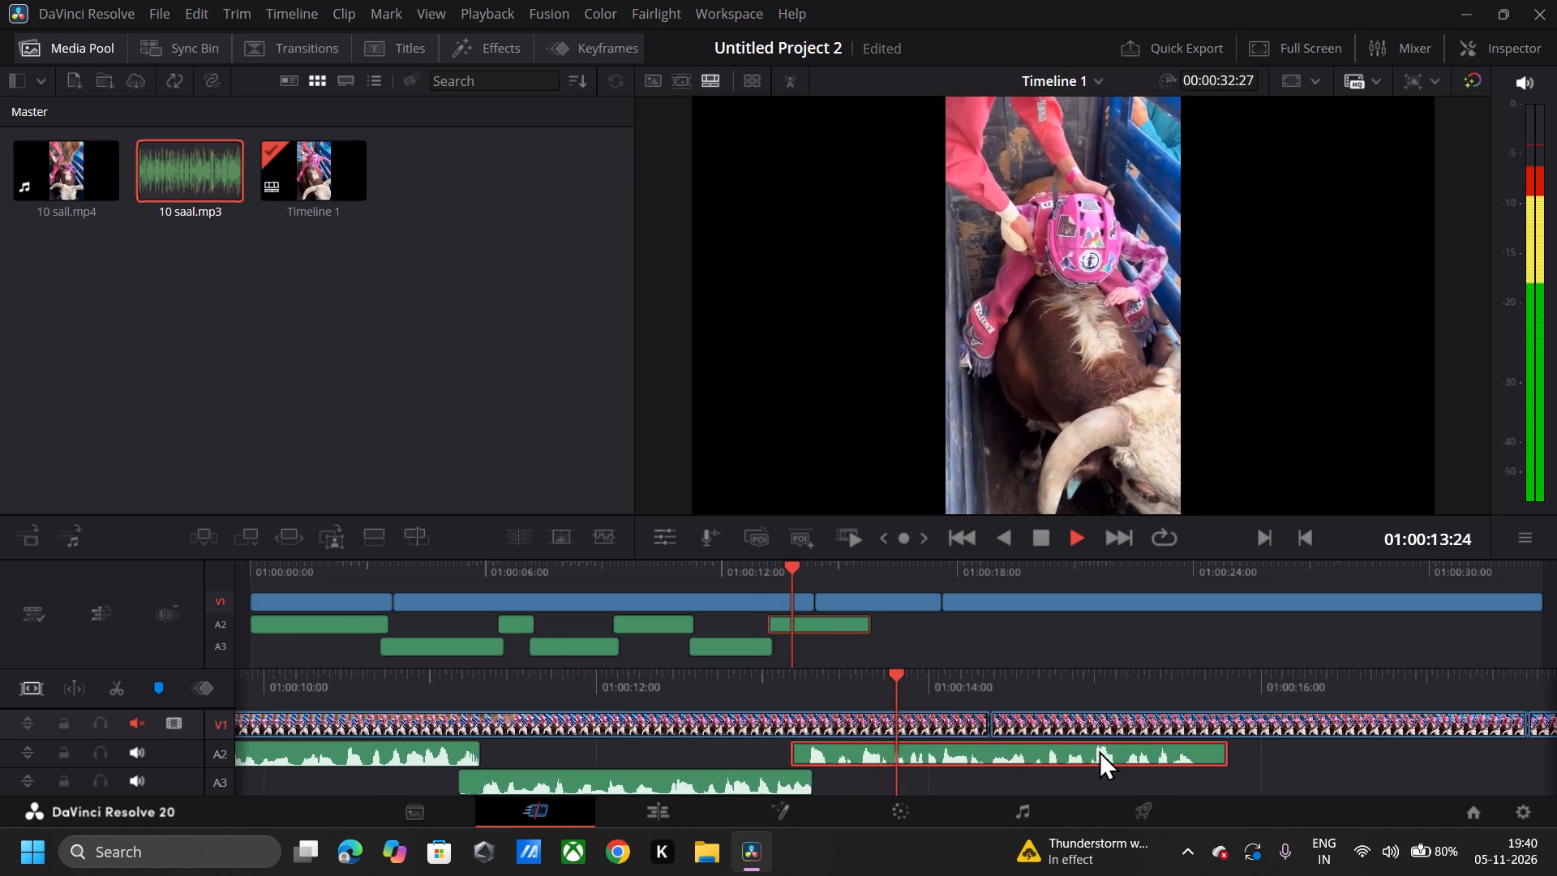
# Trim the end of the last audio part on A2 back to 01:00:15:20.
pyautogui.press('space')
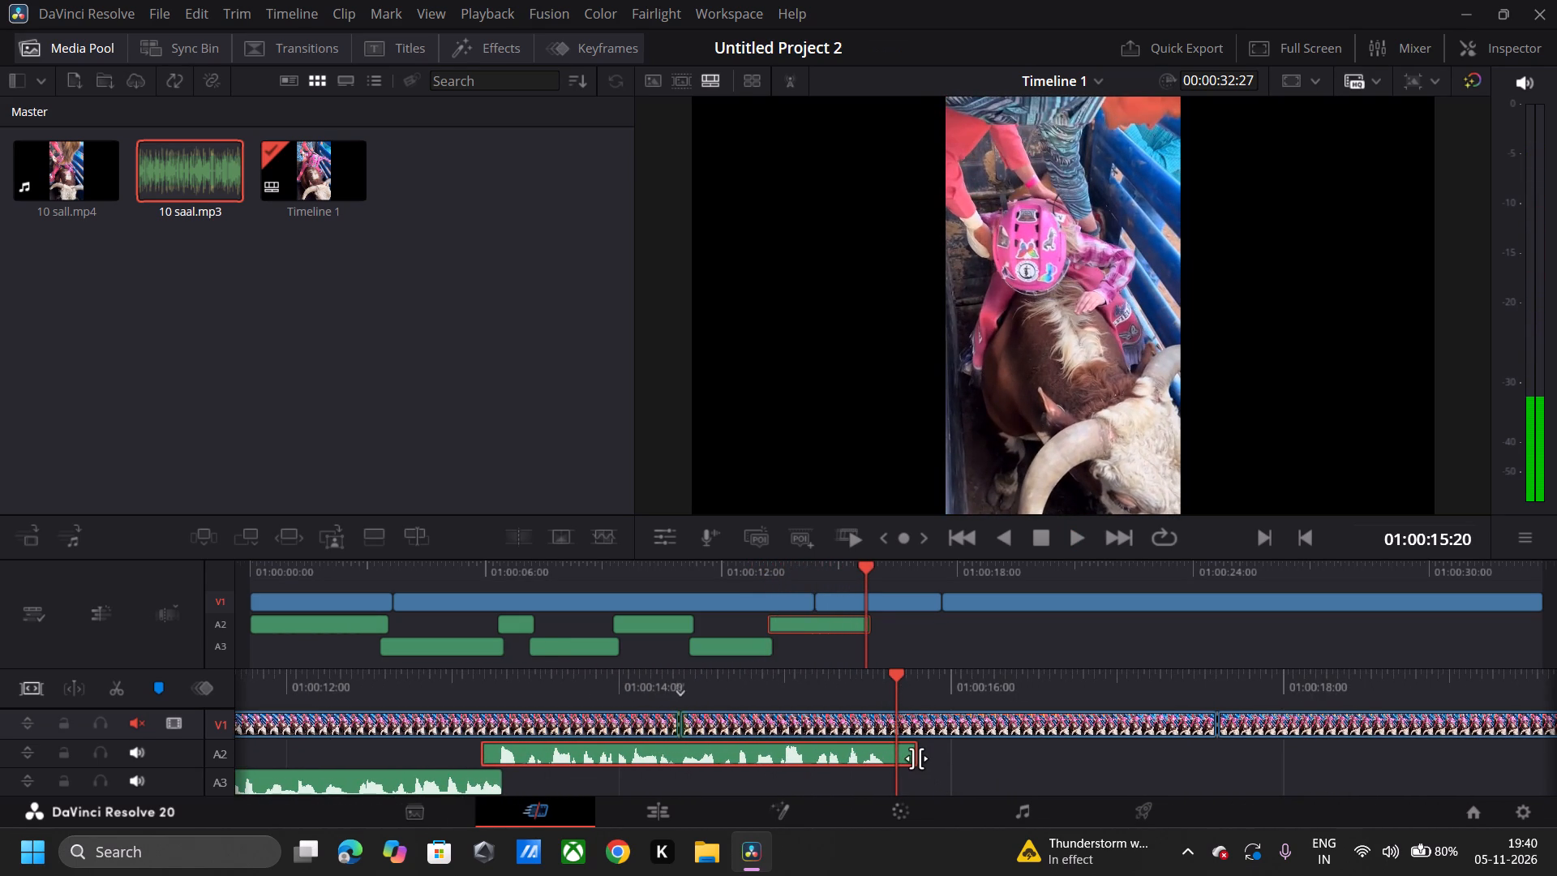
pyautogui.moveTo(916, 758); pyautogui.dragTo(896, 774)
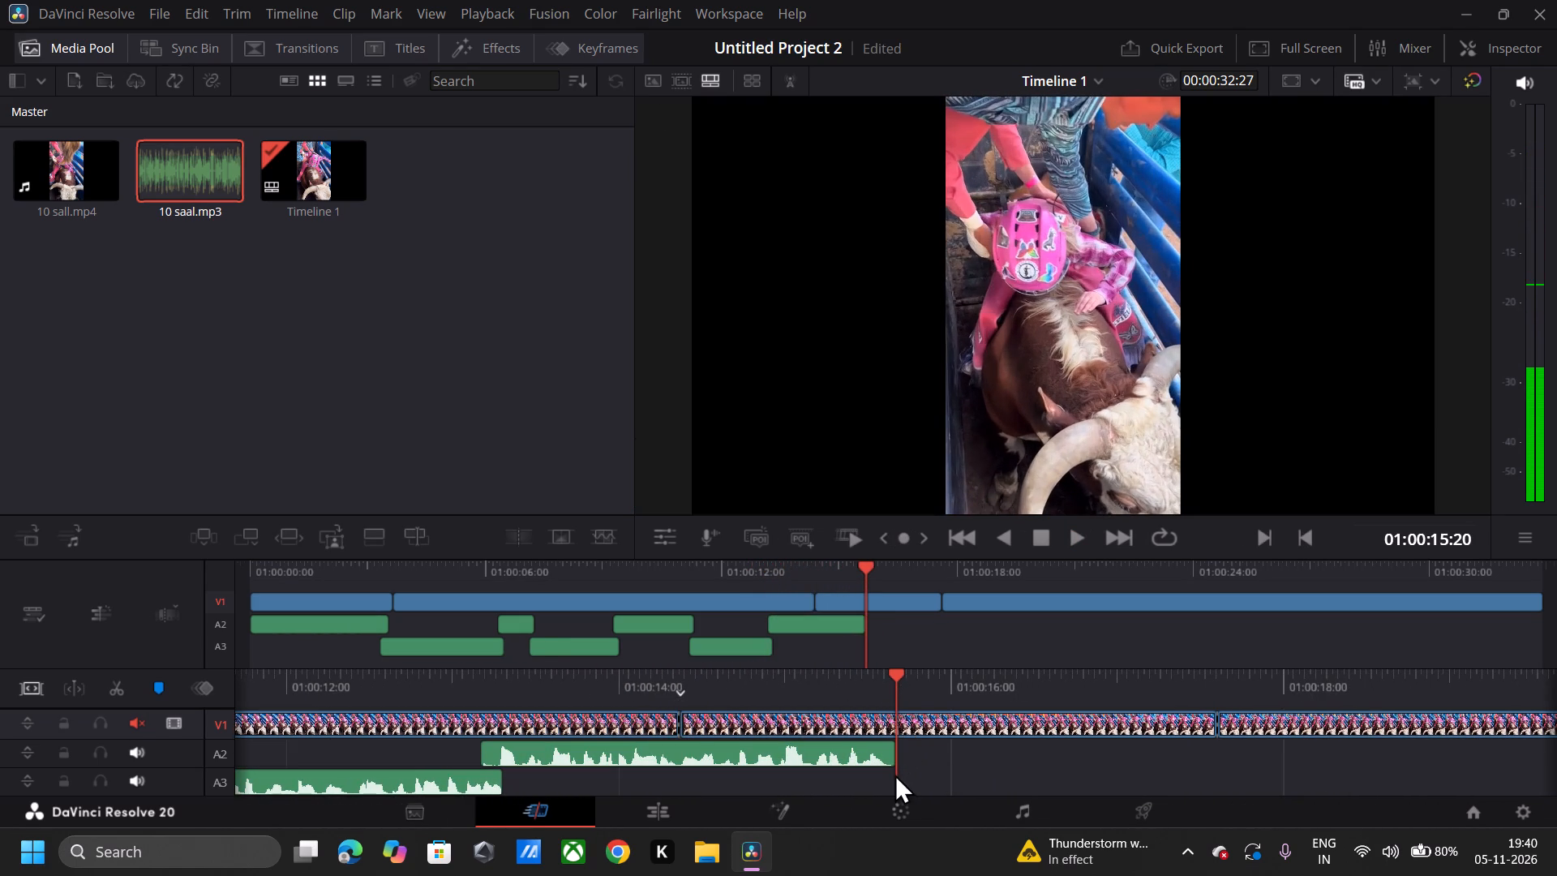
pyautogui.click(916, 771)
pyautogui.click(779, 792)
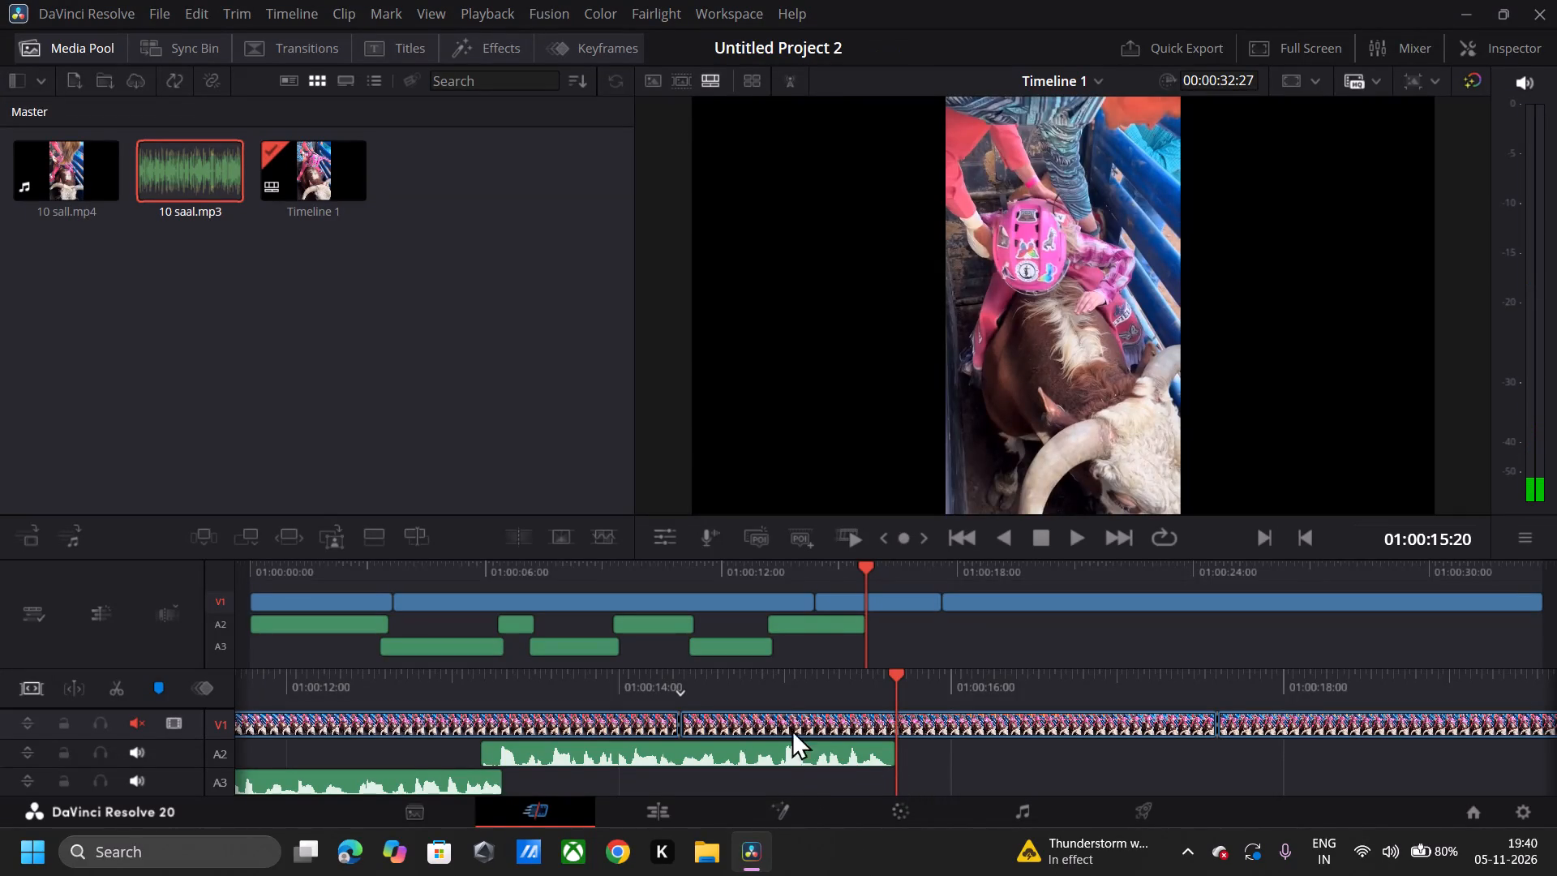
# Return to the timeline start and replay the opening seconds repeatedly to check the rearranged audio against the video.
pyautogui.moveTo(755, 687); pyautogui.dragTo(1556, 521)
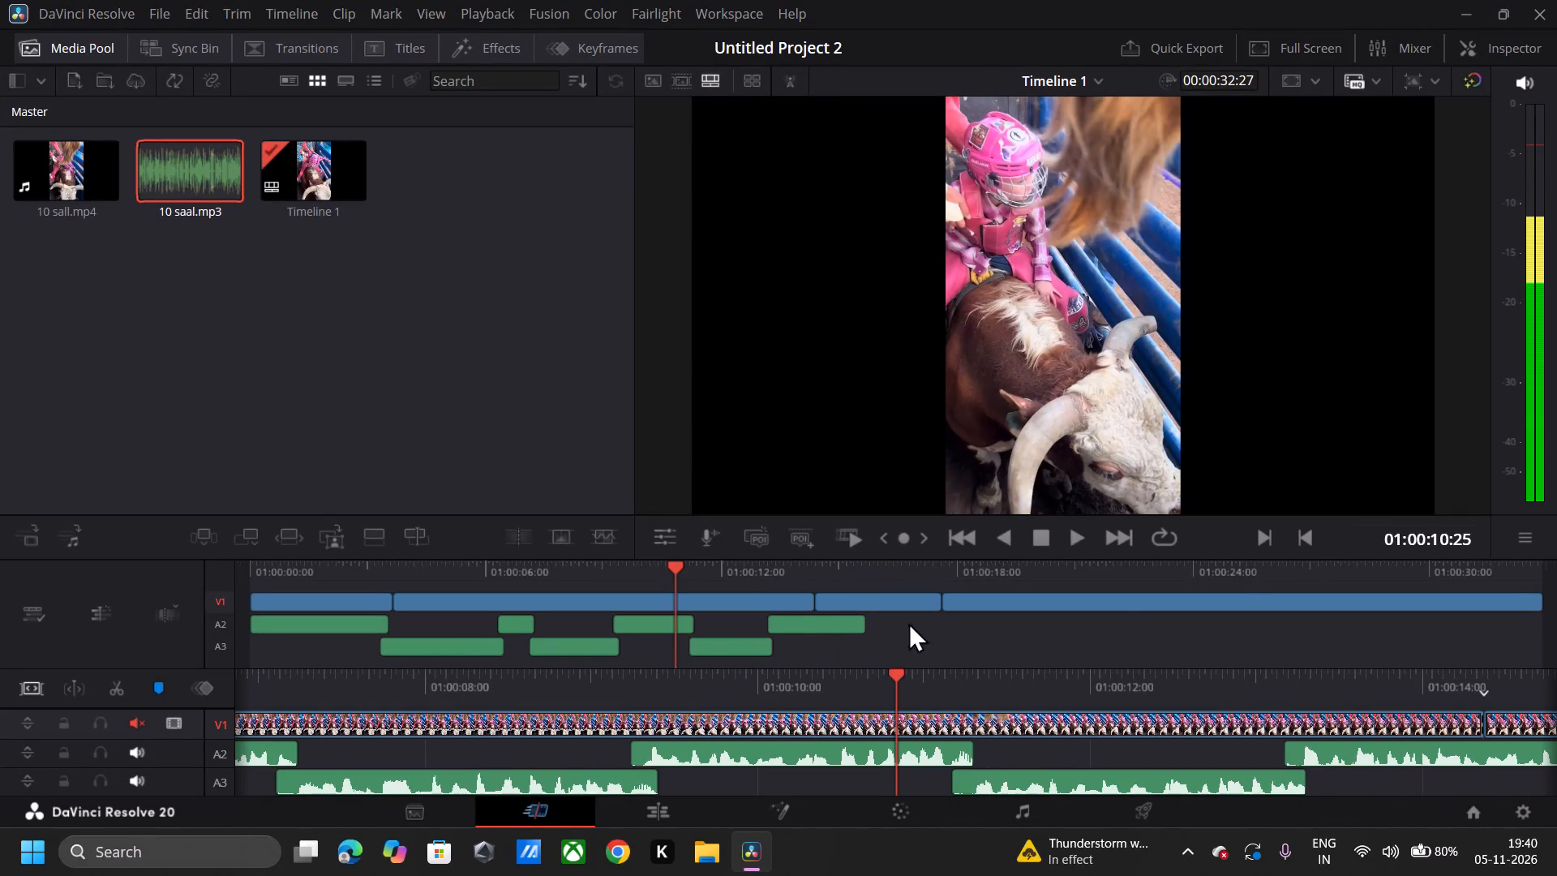
pyautogui.moveTo(580, 702); pyautogui.dragTo(1556, 676)
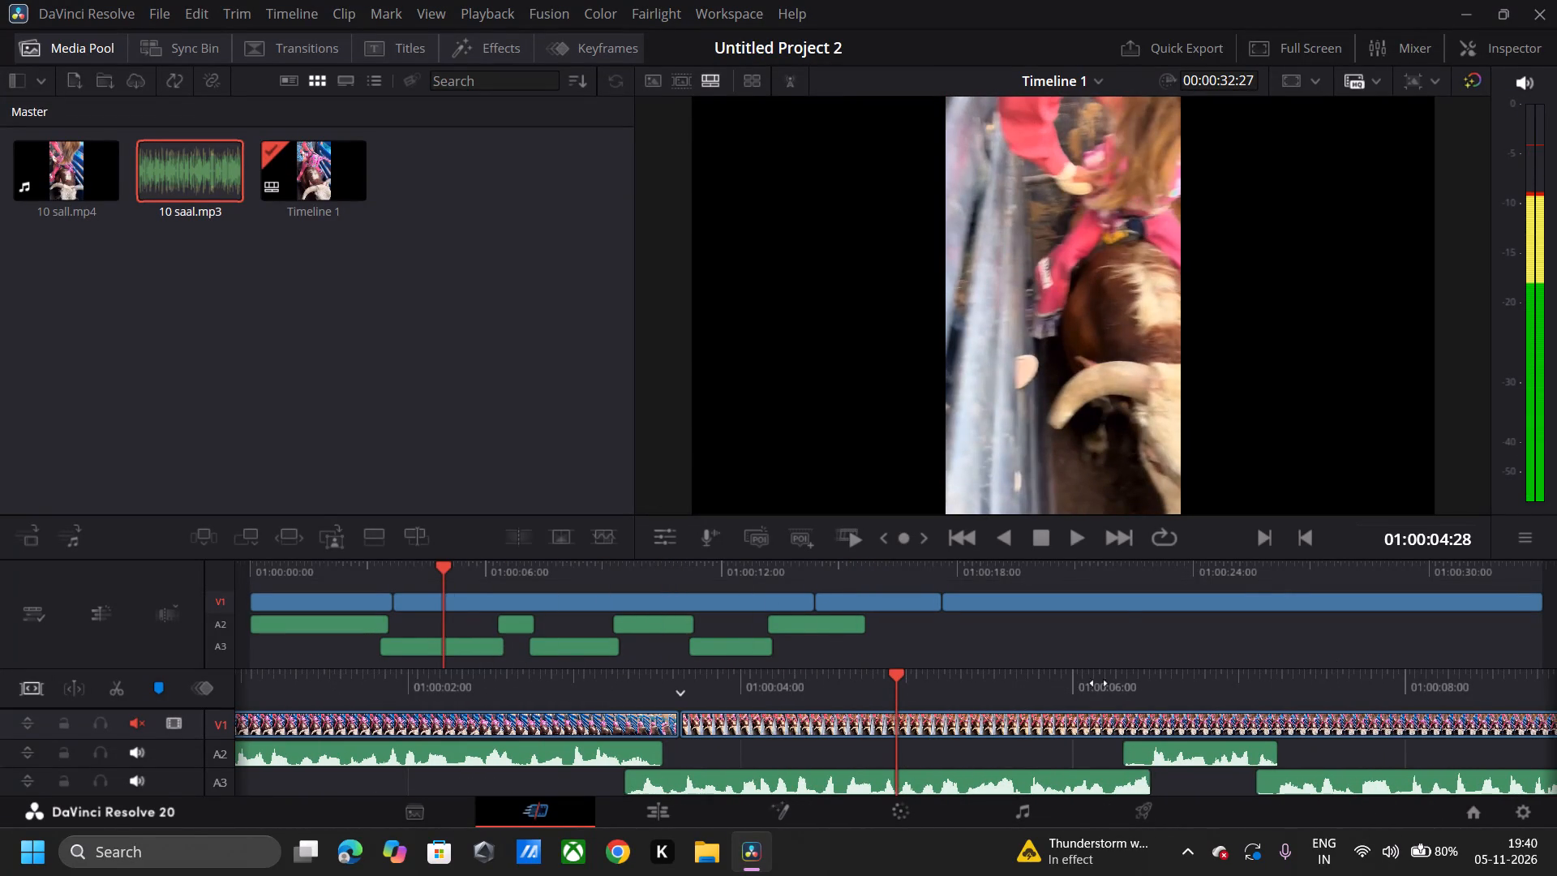
pyautogui.moveTo(375, 689); pyautogui.dragTo(1219, 688)
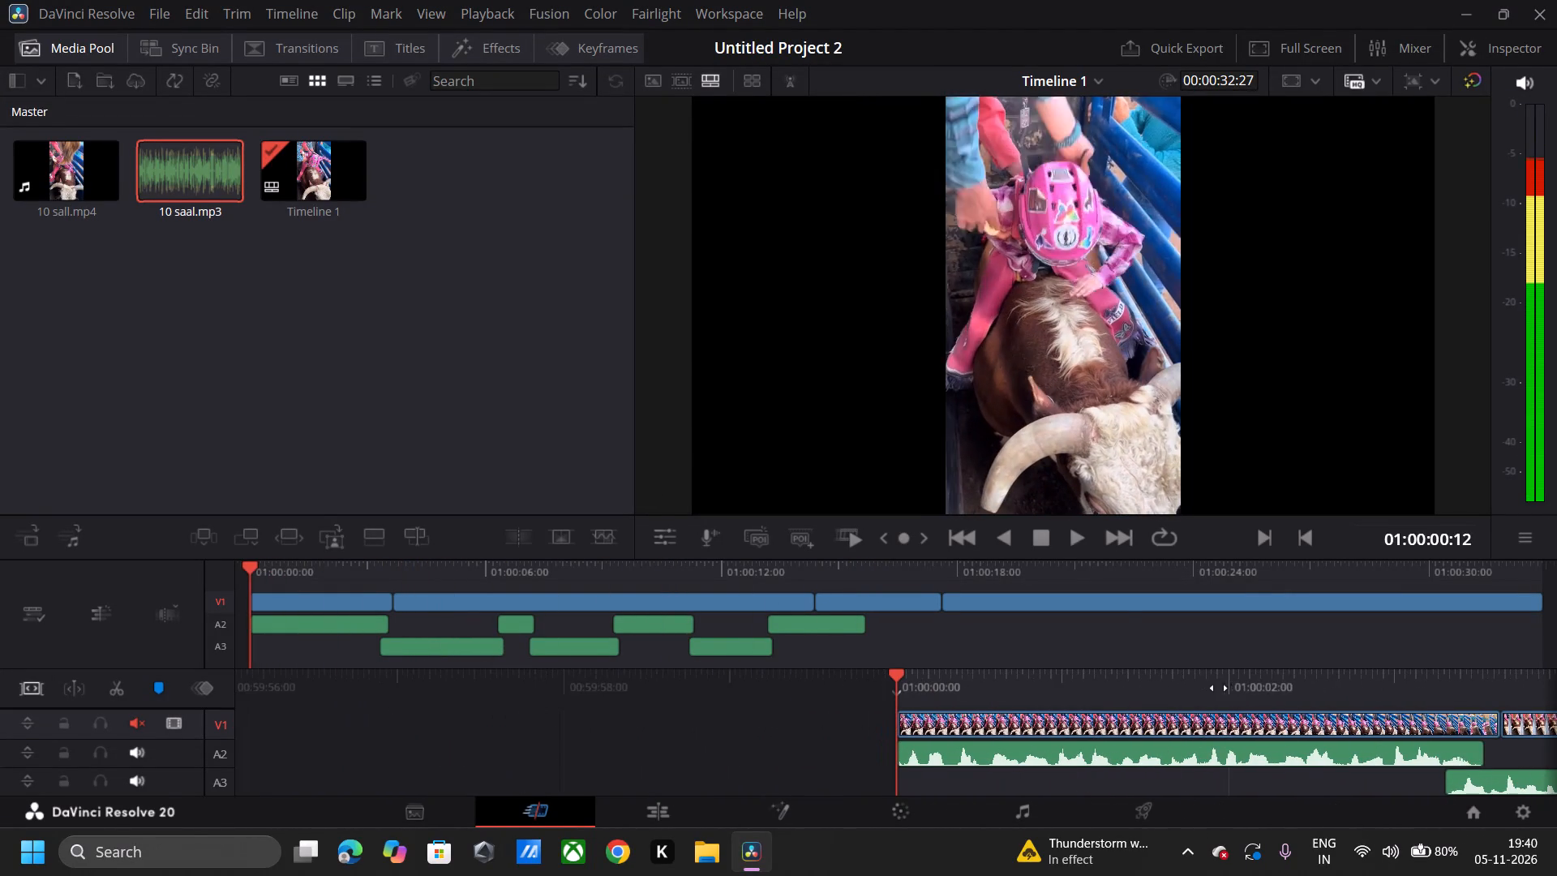
pyautogui.moveTo(1219, 688); pyautogui.dragTo(1375, 683)
pyautogui.press('space')
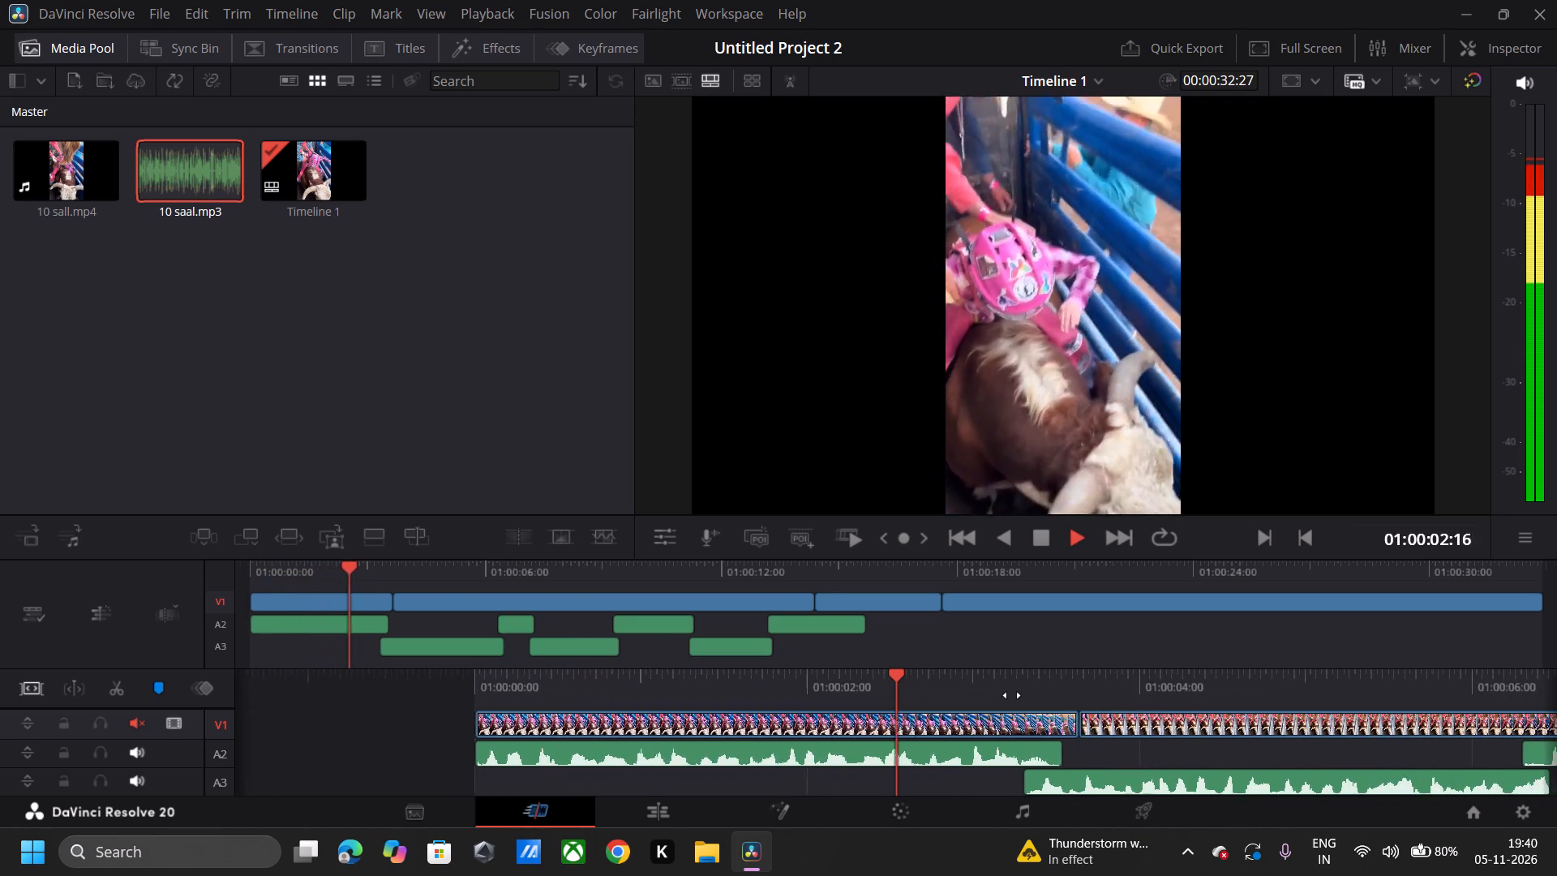
pyautogui.press('space')
pyautogui.press('space')
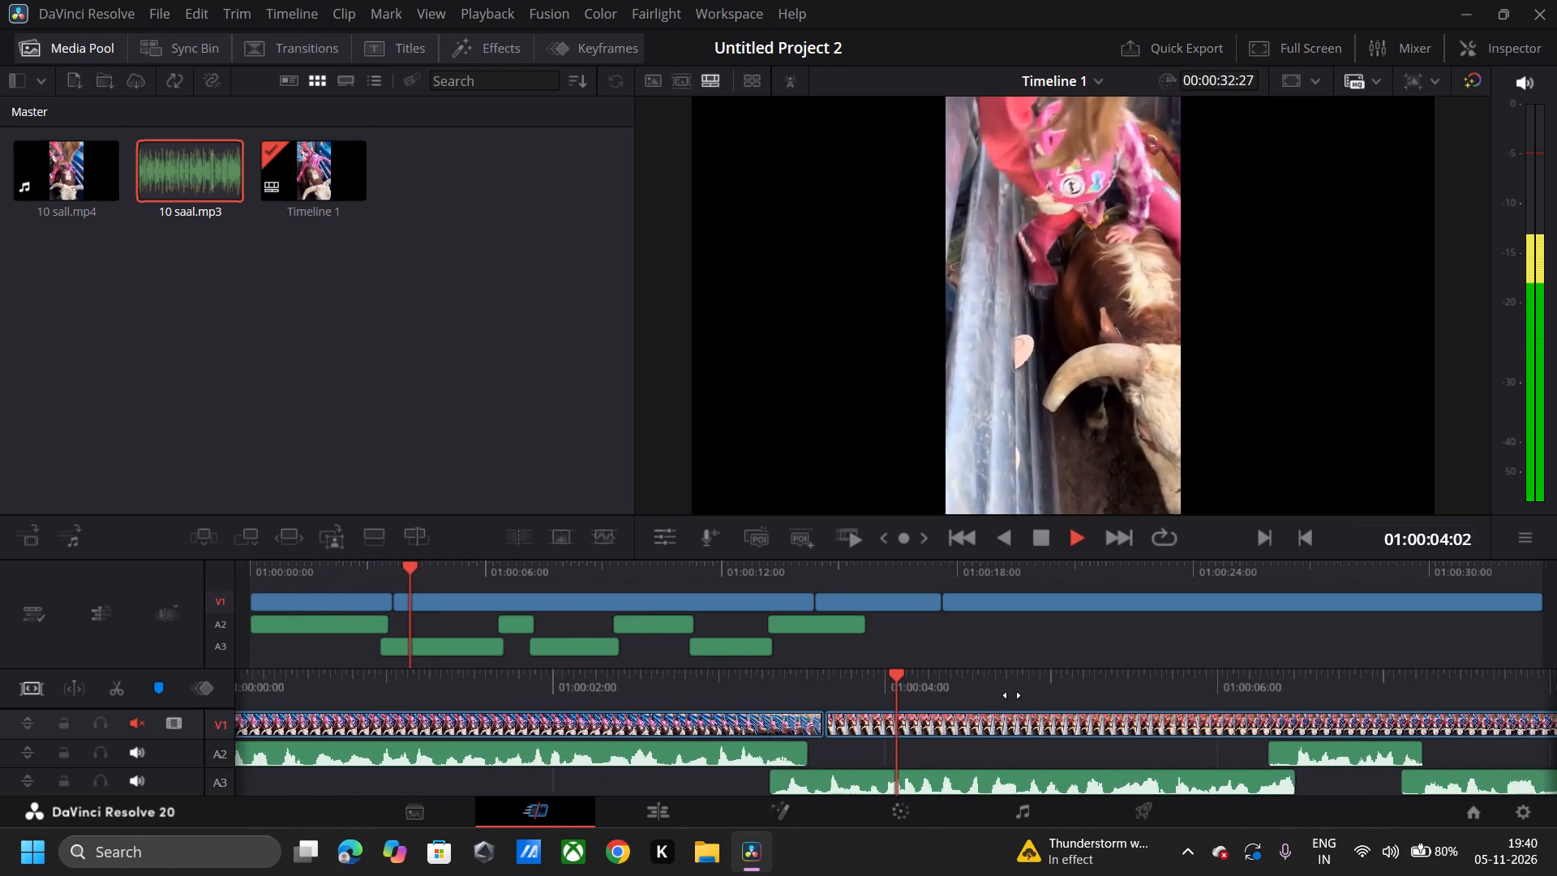
pyautogui.press('space')
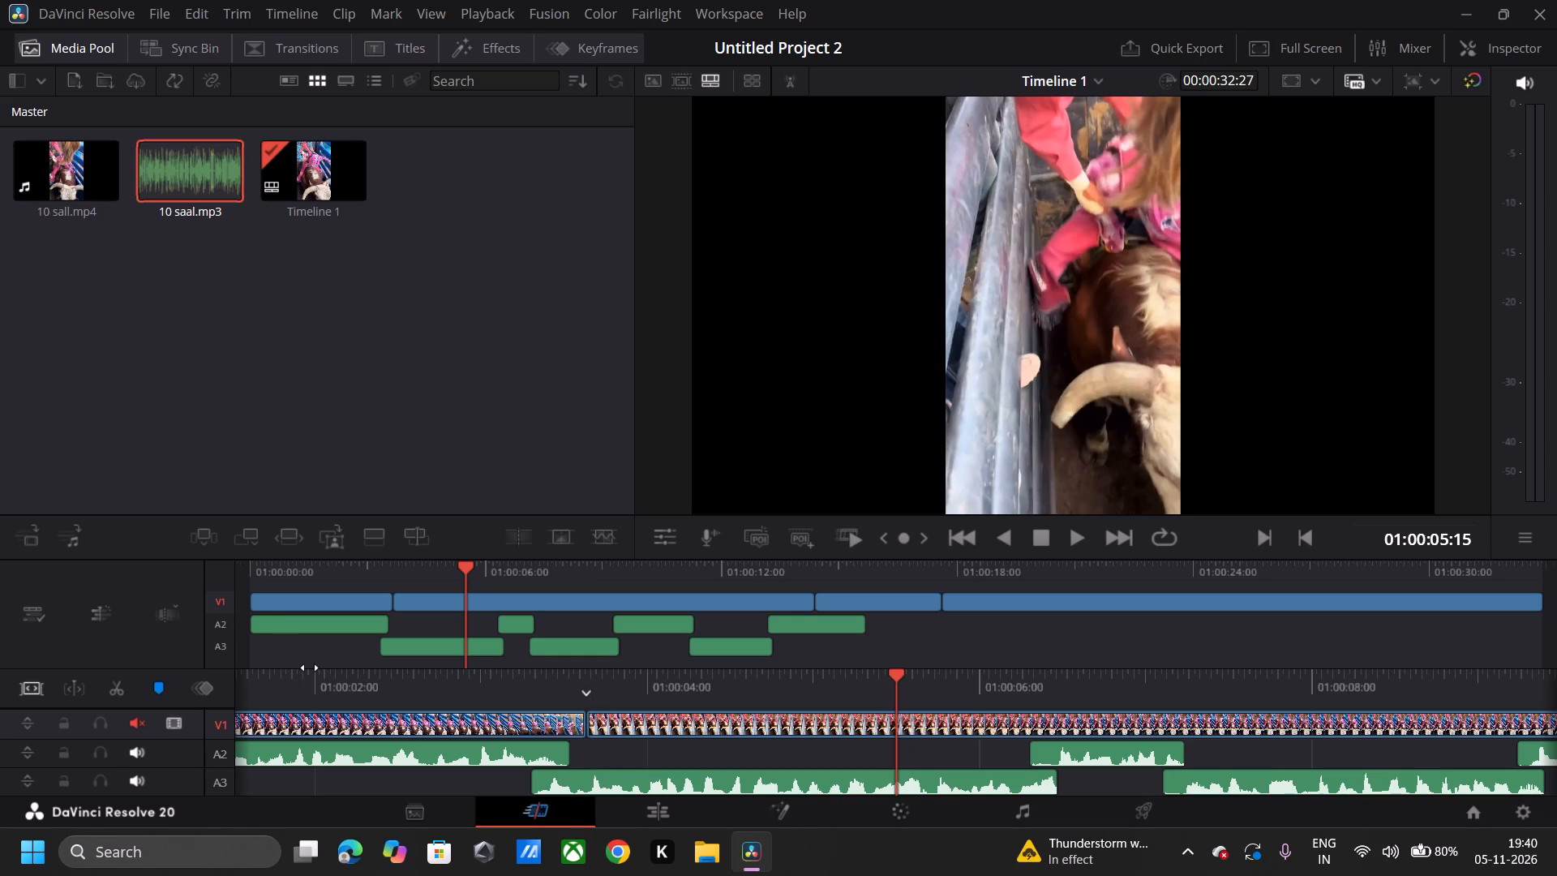
pyautogui.moveTo(310, 669); pyautogui.dragTo(1556, 698)
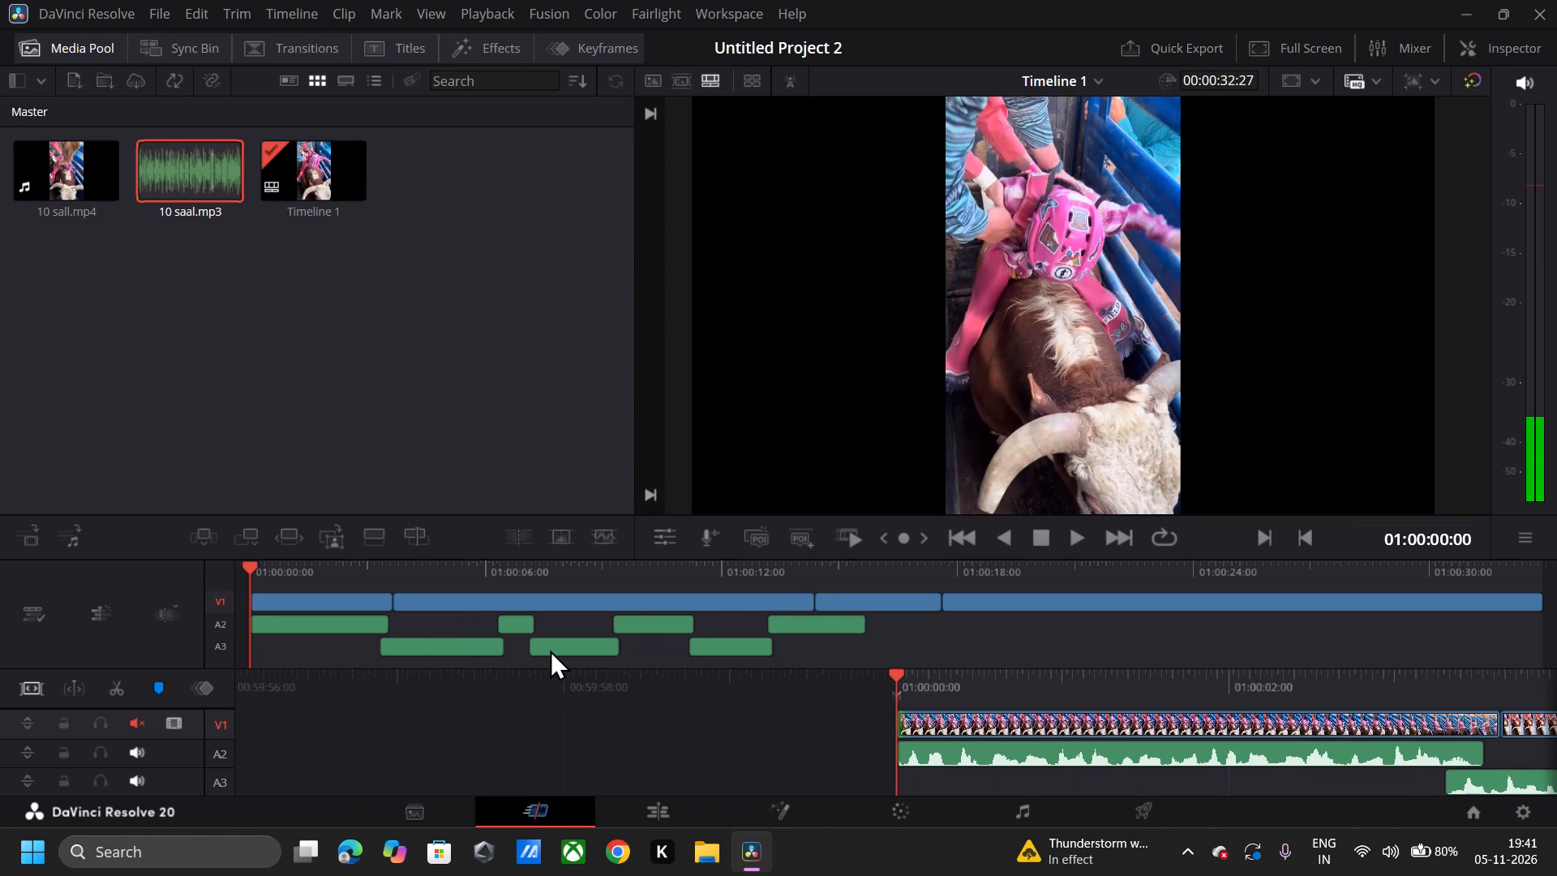
pyautogui.press('space')
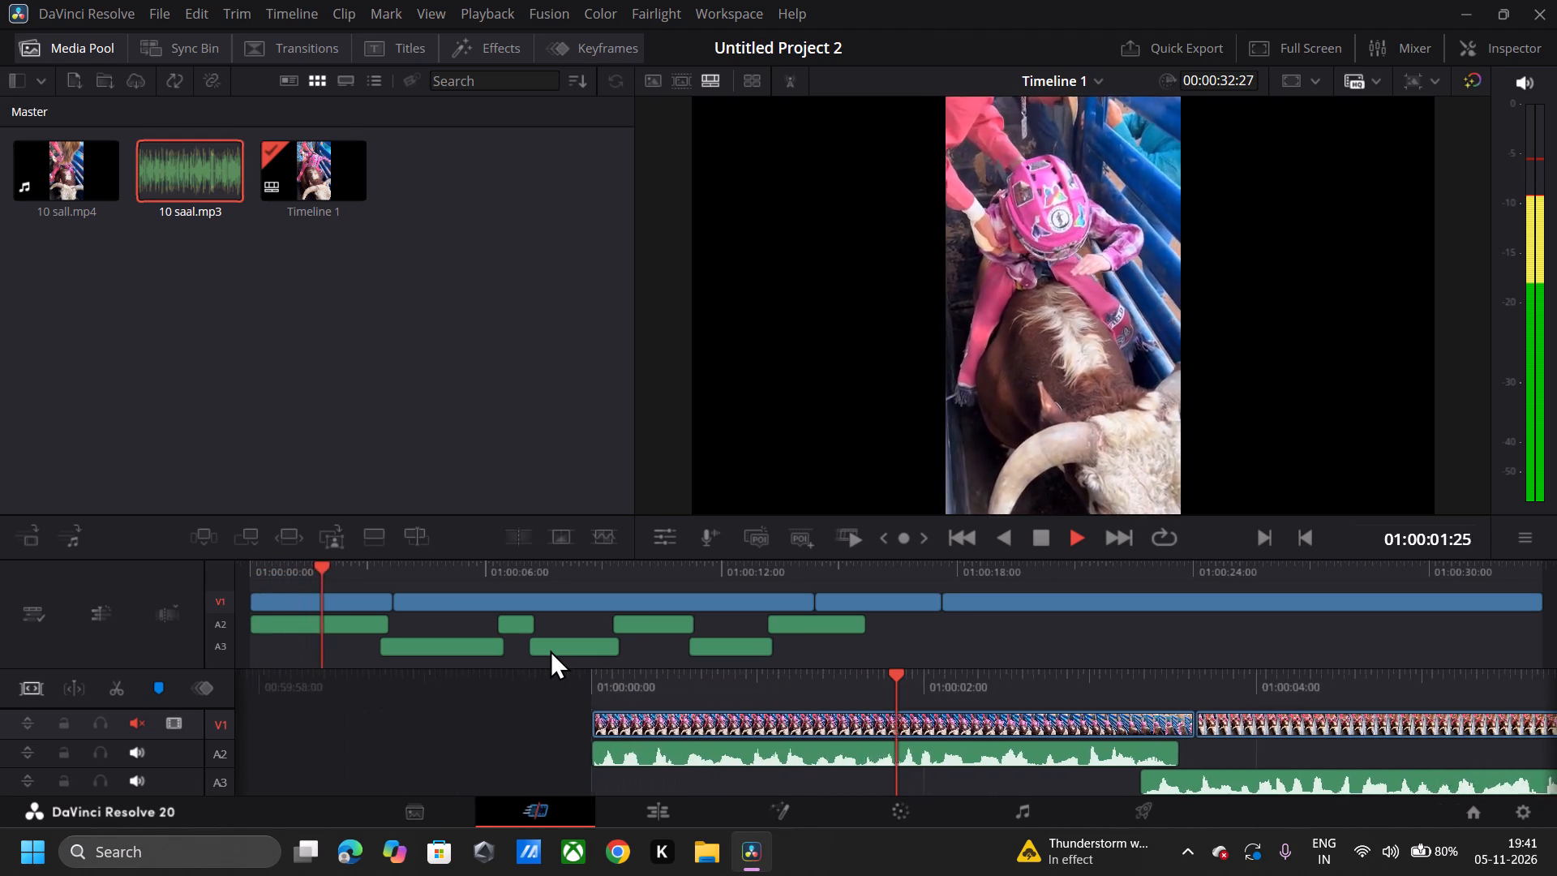
pyautogui.press('space')
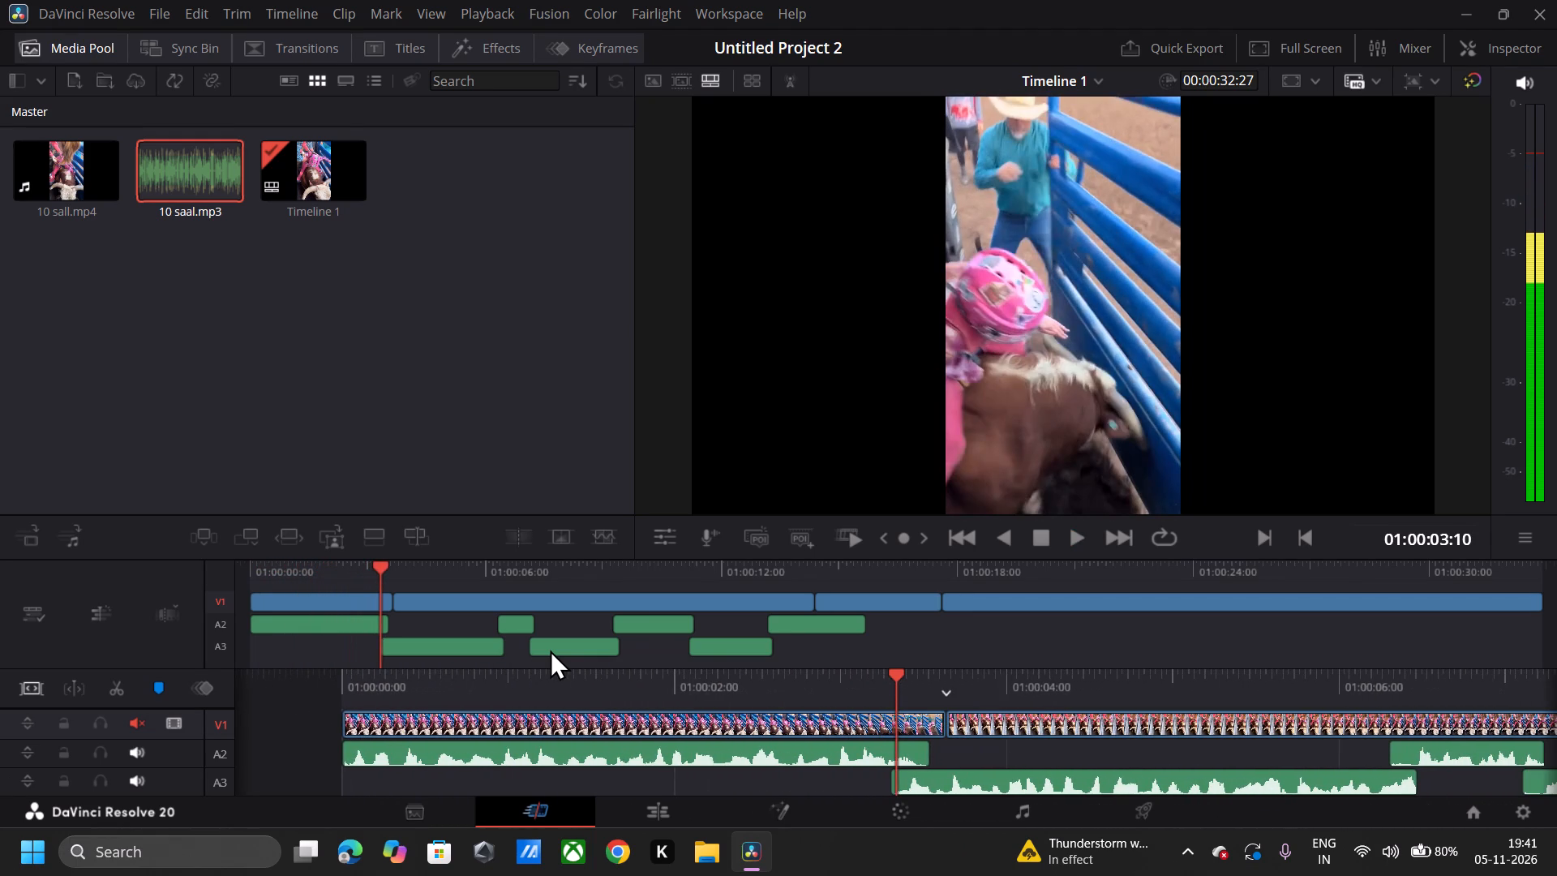
pyautogui.moveTo(392, 684); pyautogui.dragTo(1222, 717)
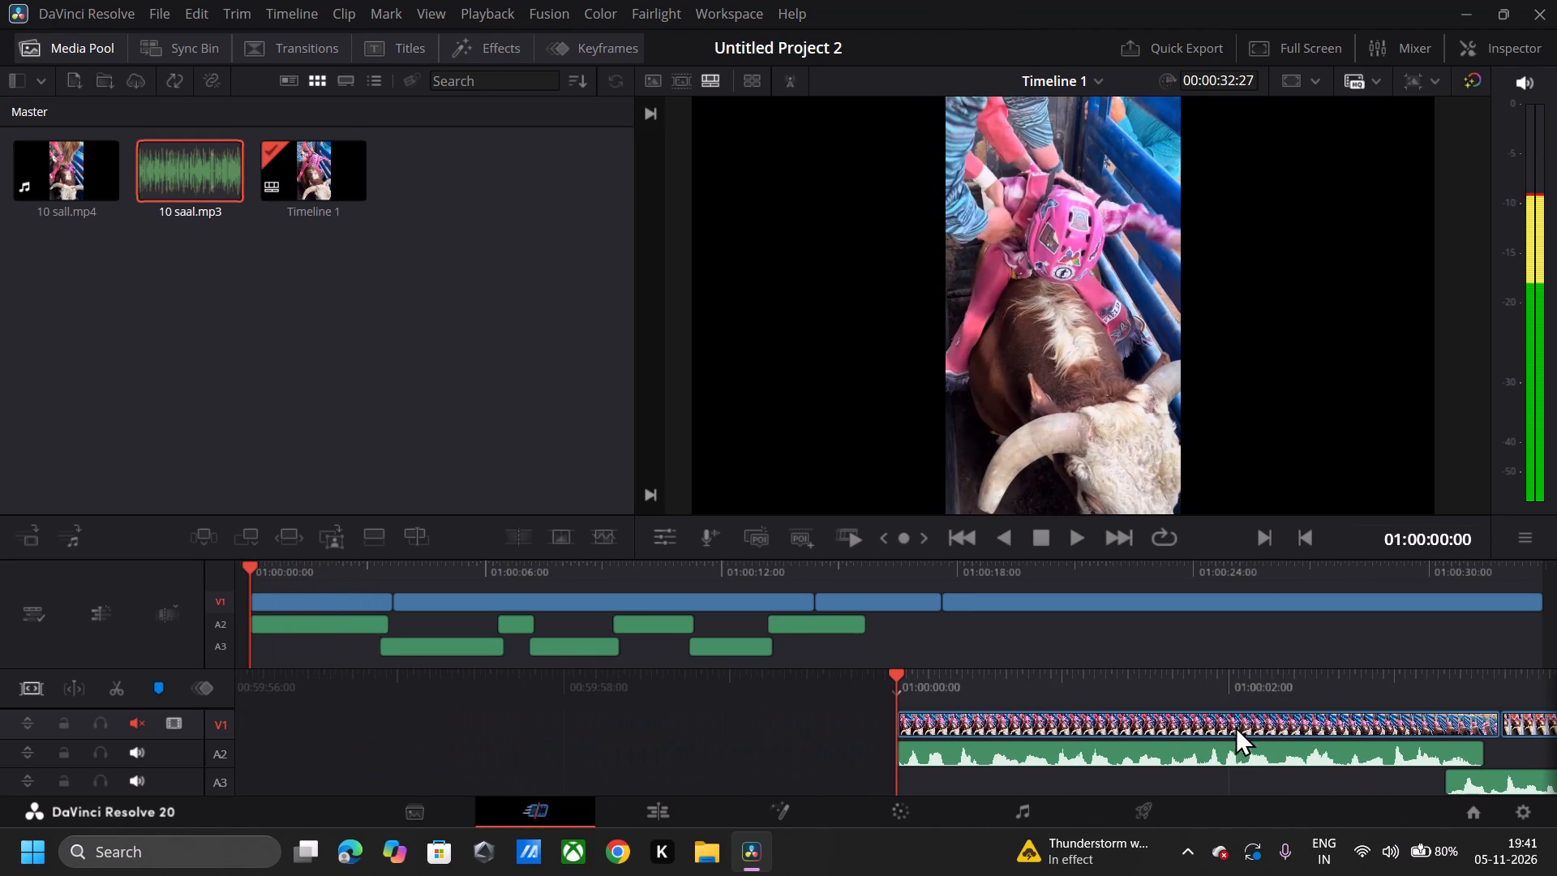
pyautogui.press('space')
pyautogui.press('space')
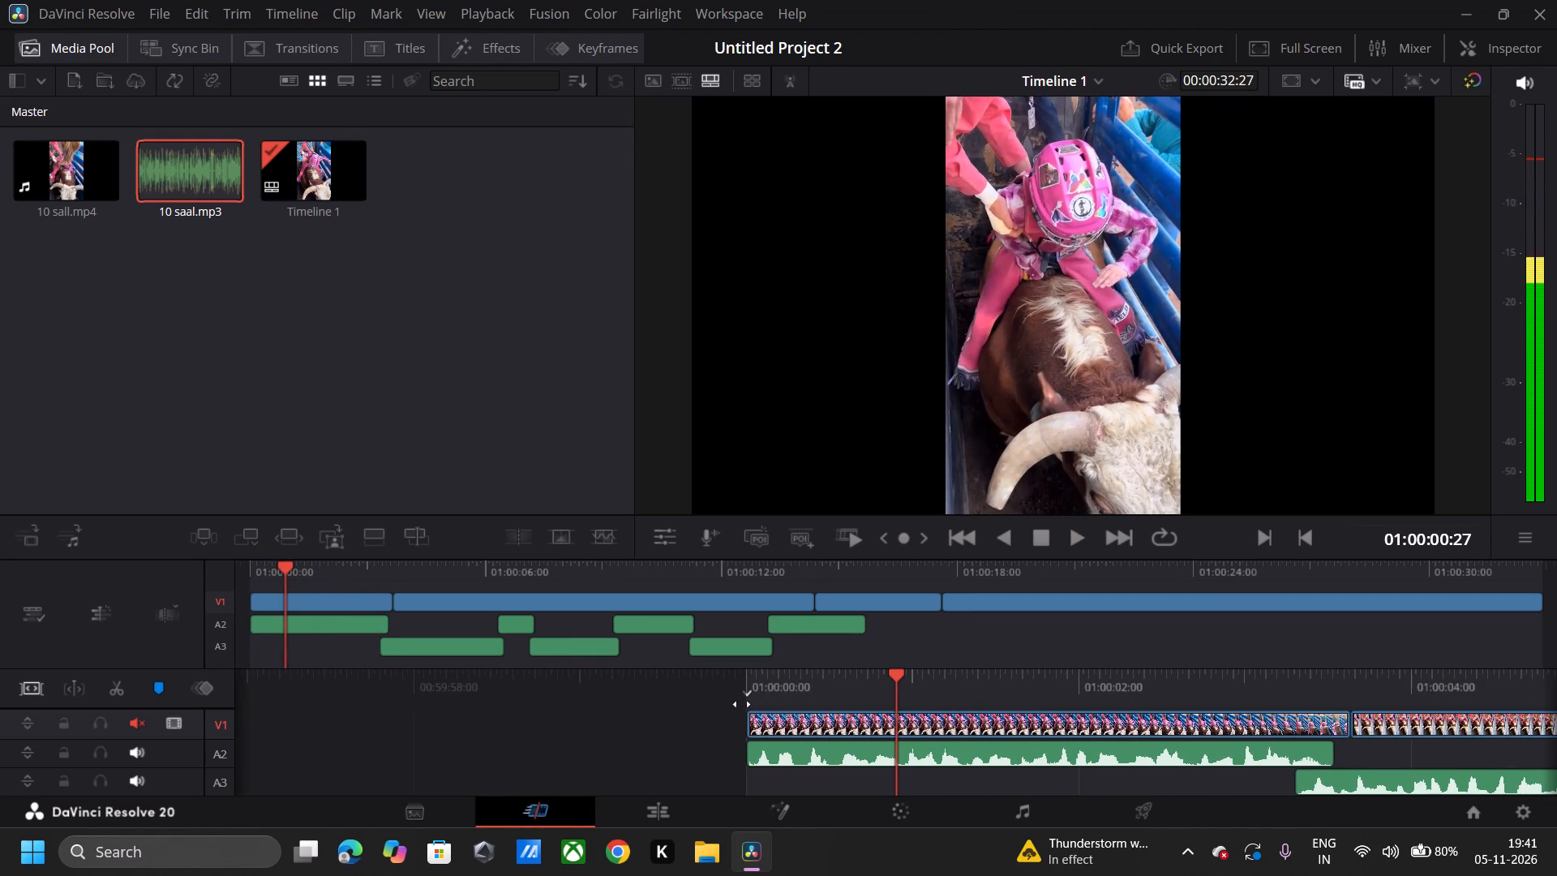
pyautogui.moveTo(770, 690); pyautogui.dragTo(1038, 708)
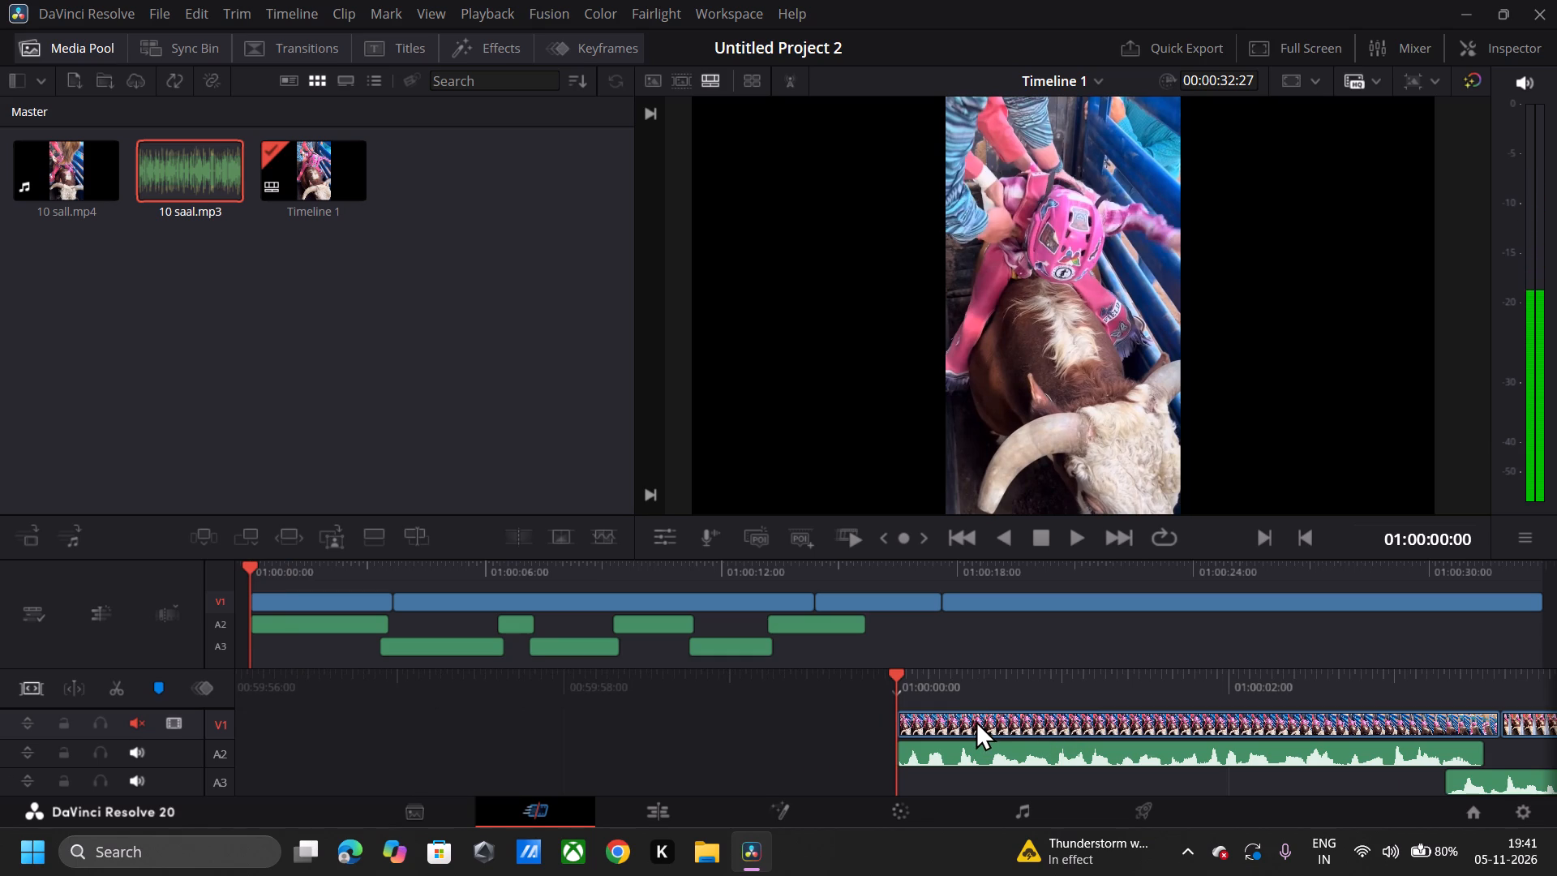
# Select the first video clip, search the video effects for "zoo", preview Zoom Blur, and return to the media pool.
pyautogui.click(976, 720)
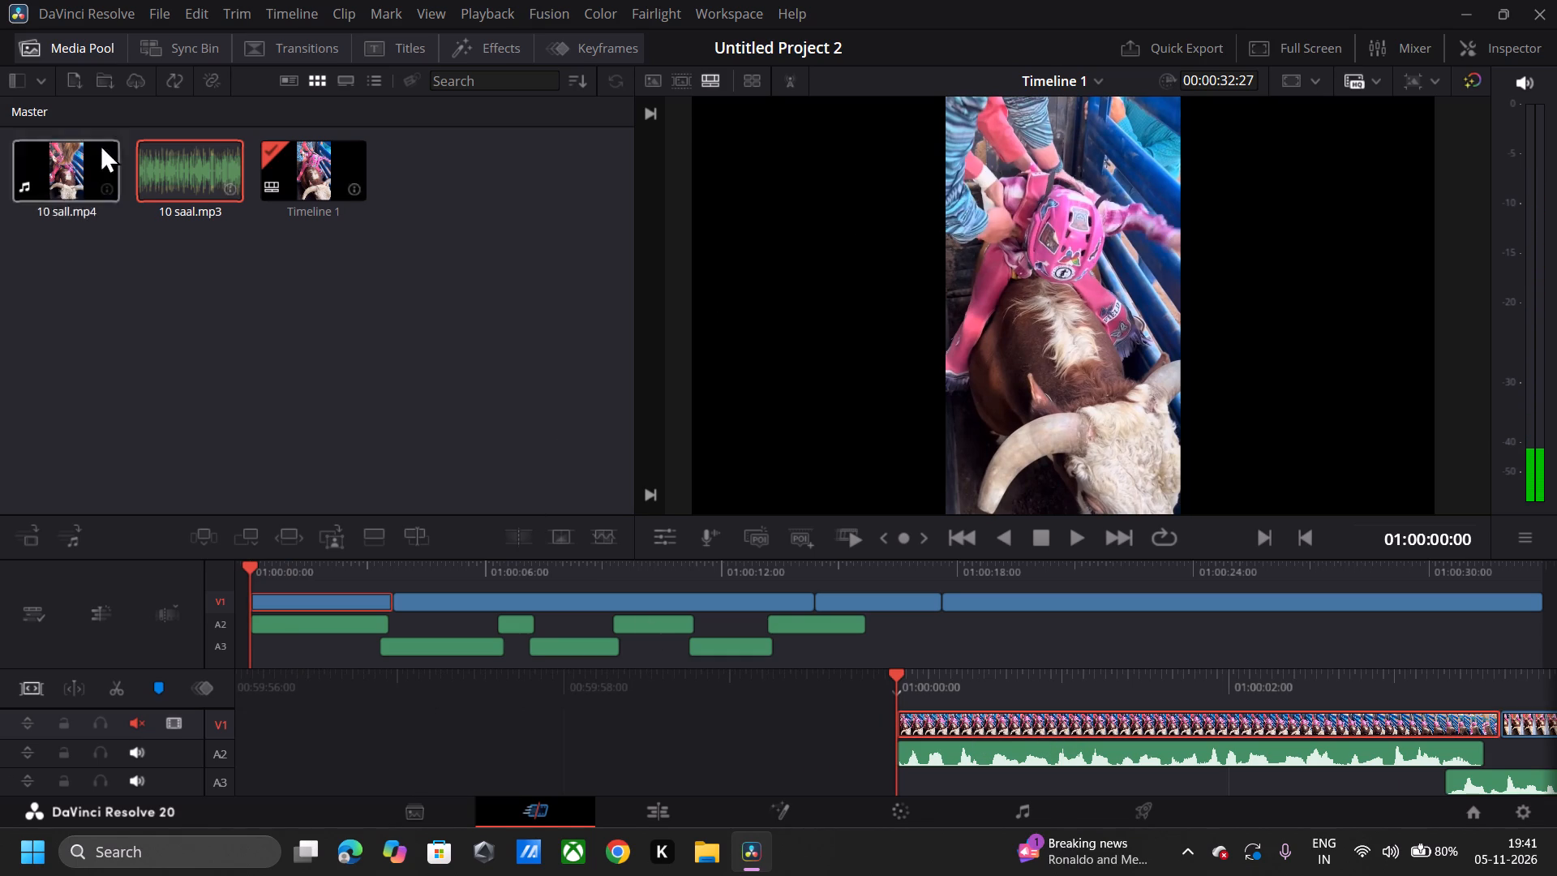
pyautogui.click(480, 49)
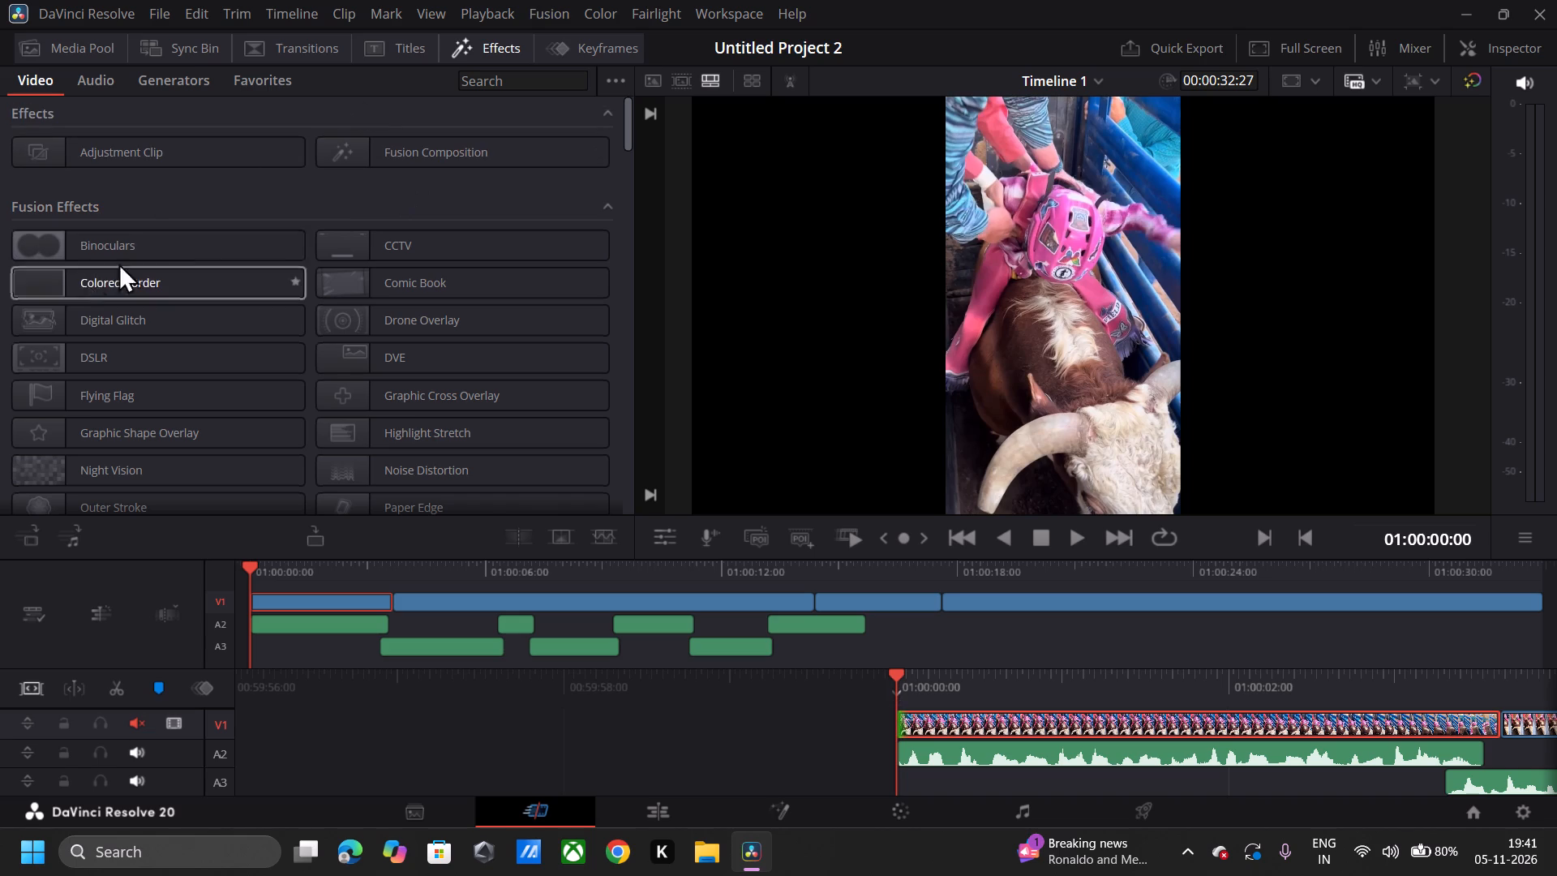
pyautogui.scroll(-1, 205, 316)
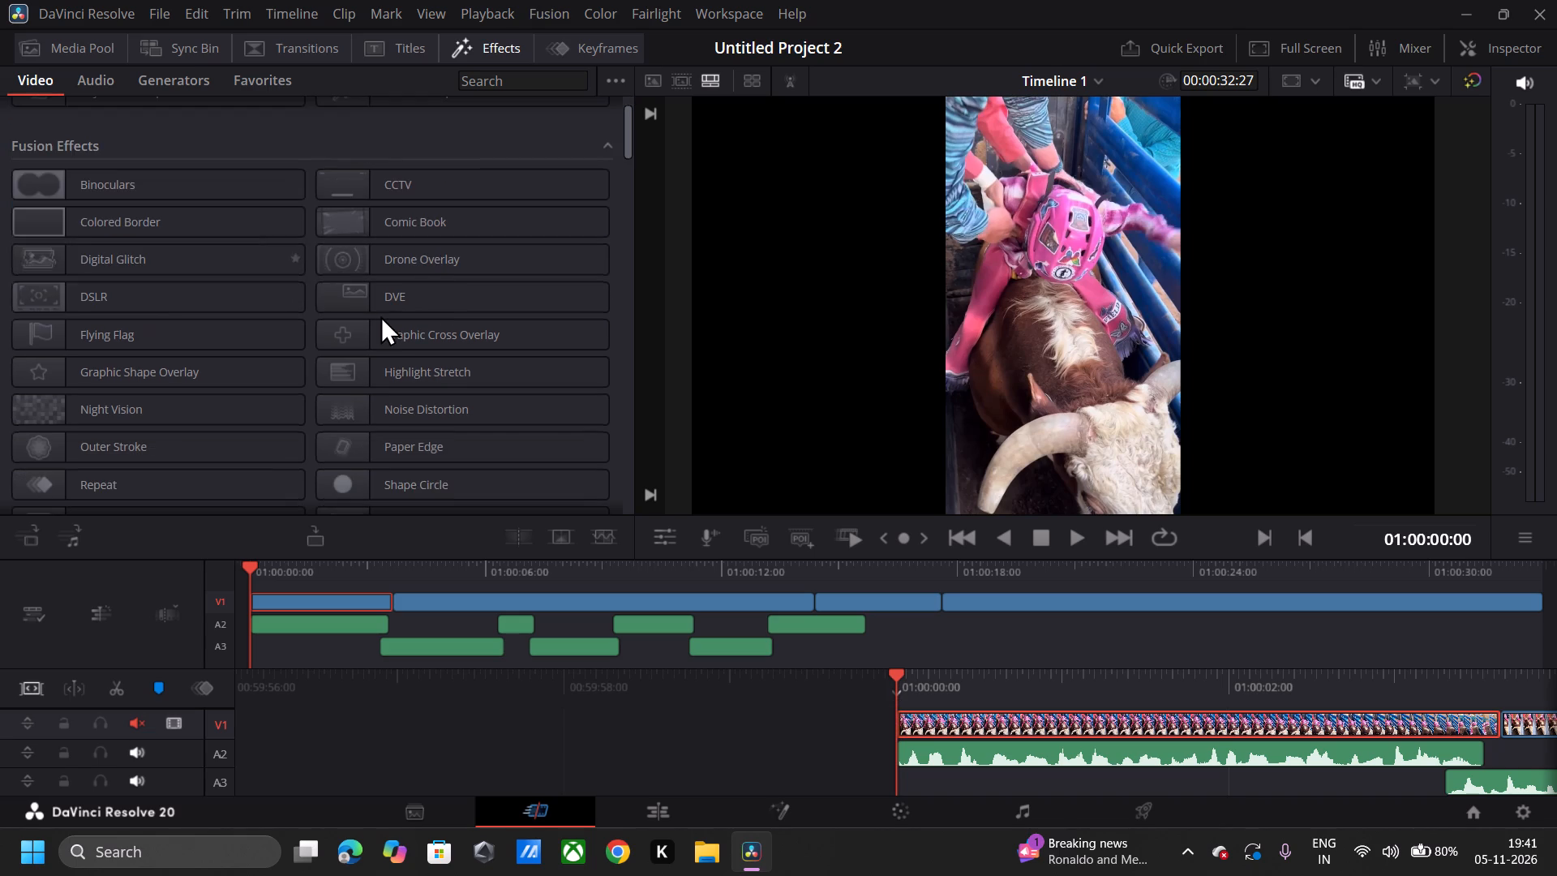
pyautogui.scroll(-2, 380, 316)
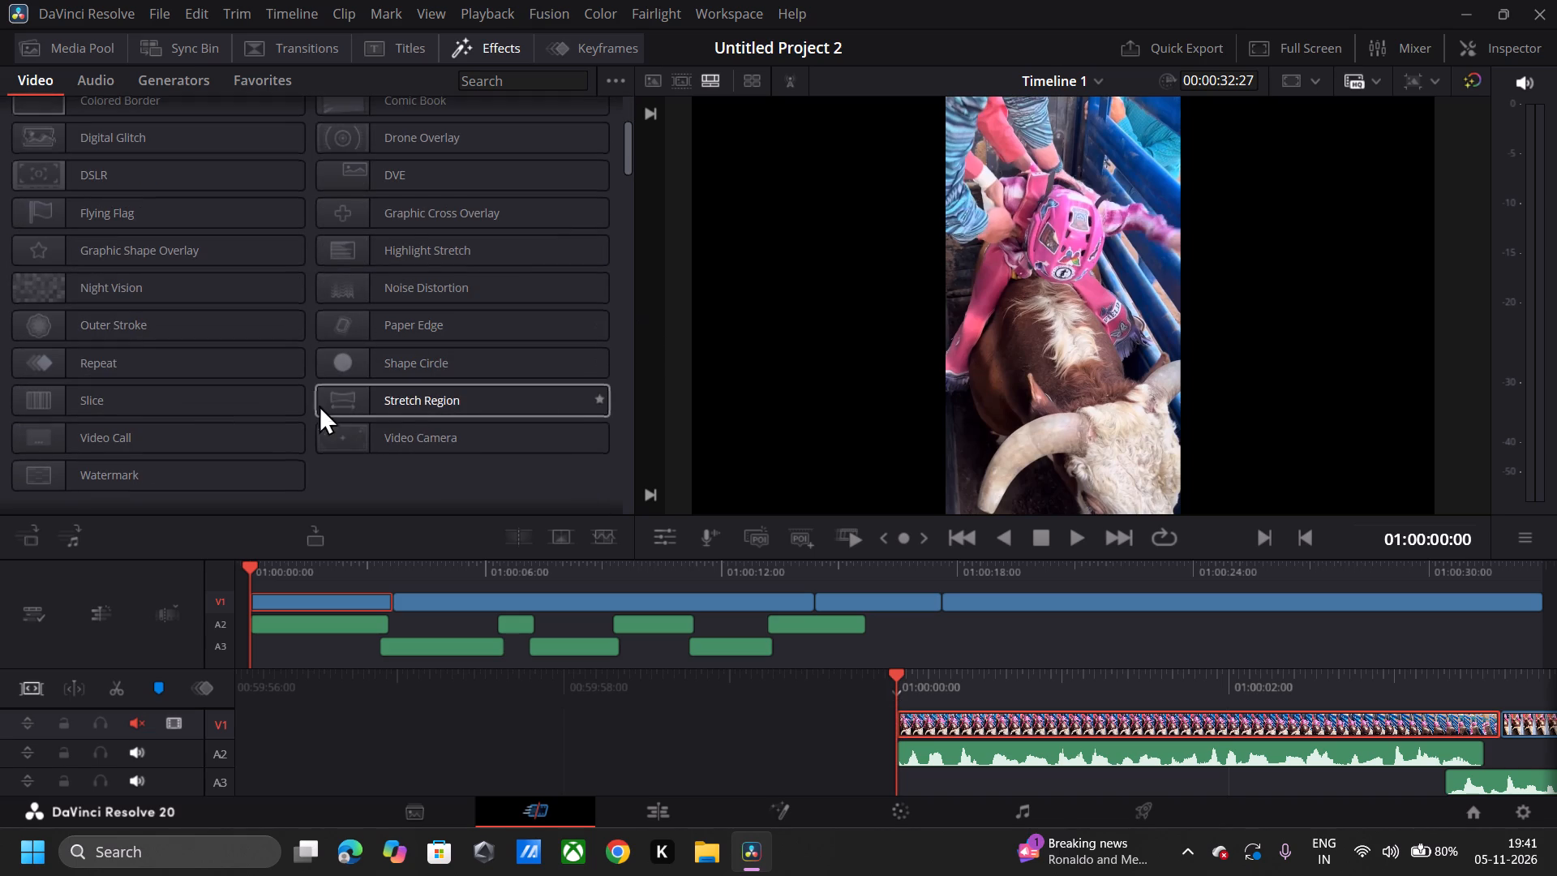
pyautogui.scroll(10, 573, 406)
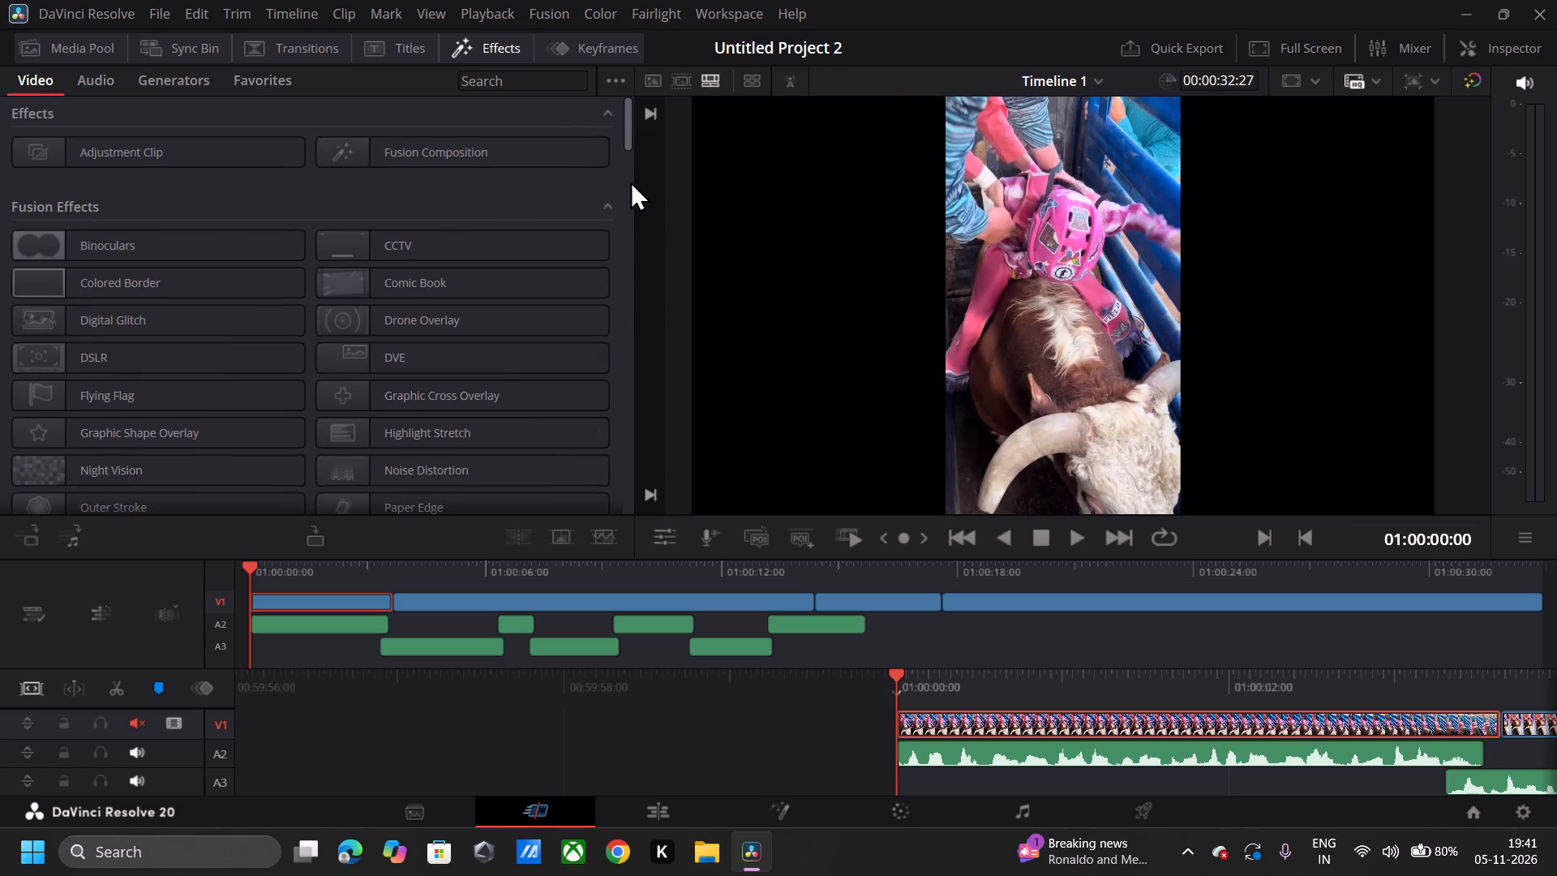
pyautogui.click(465, 41)
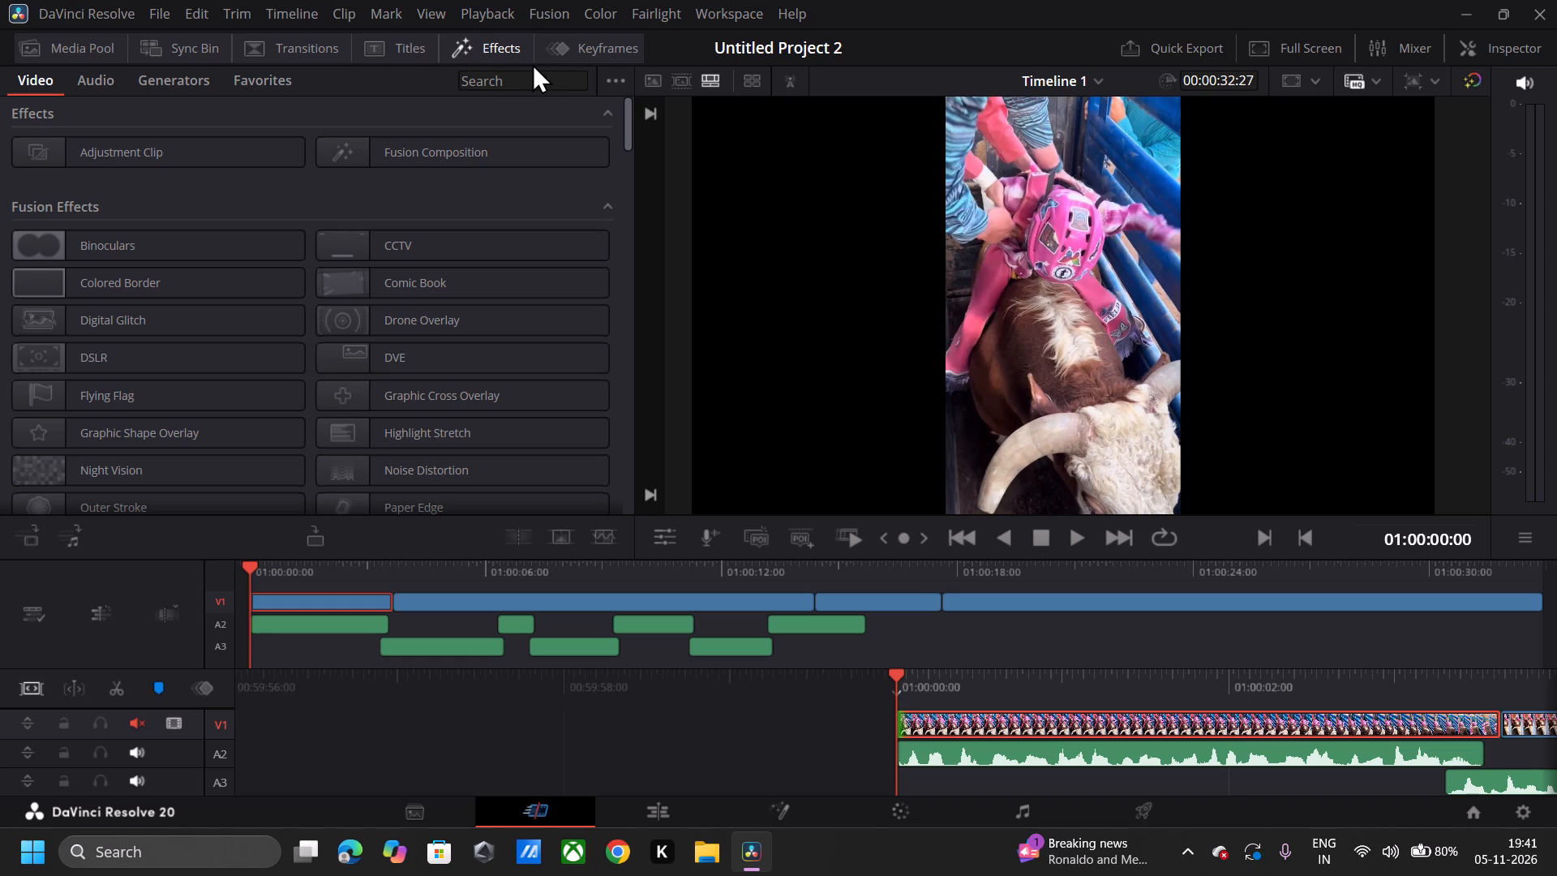
pyautogui.click(522, 53)
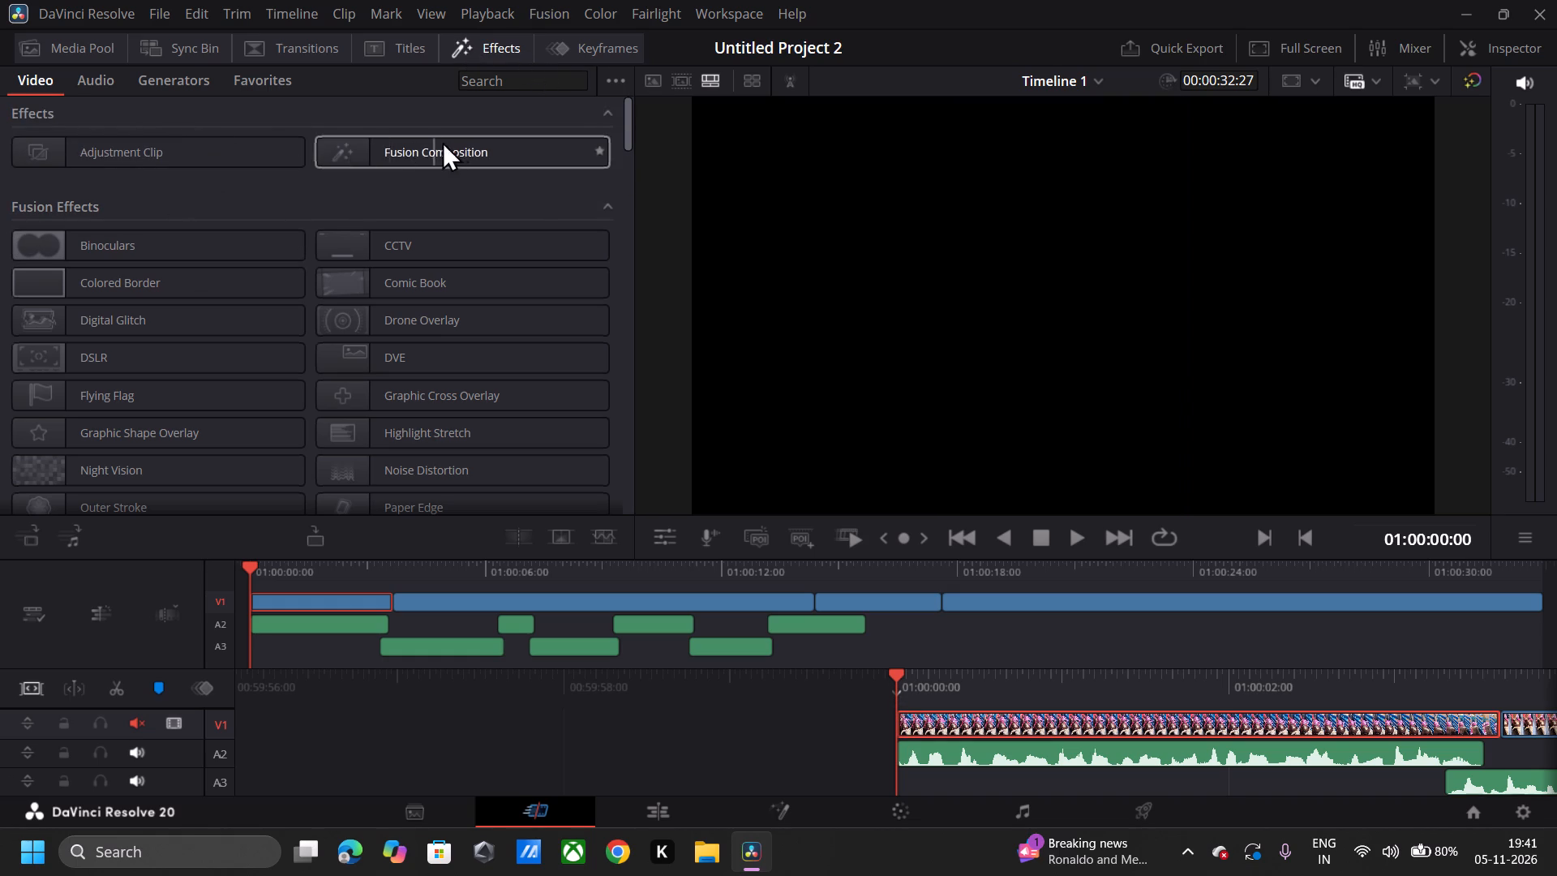
pyautogui.click(483, 85)
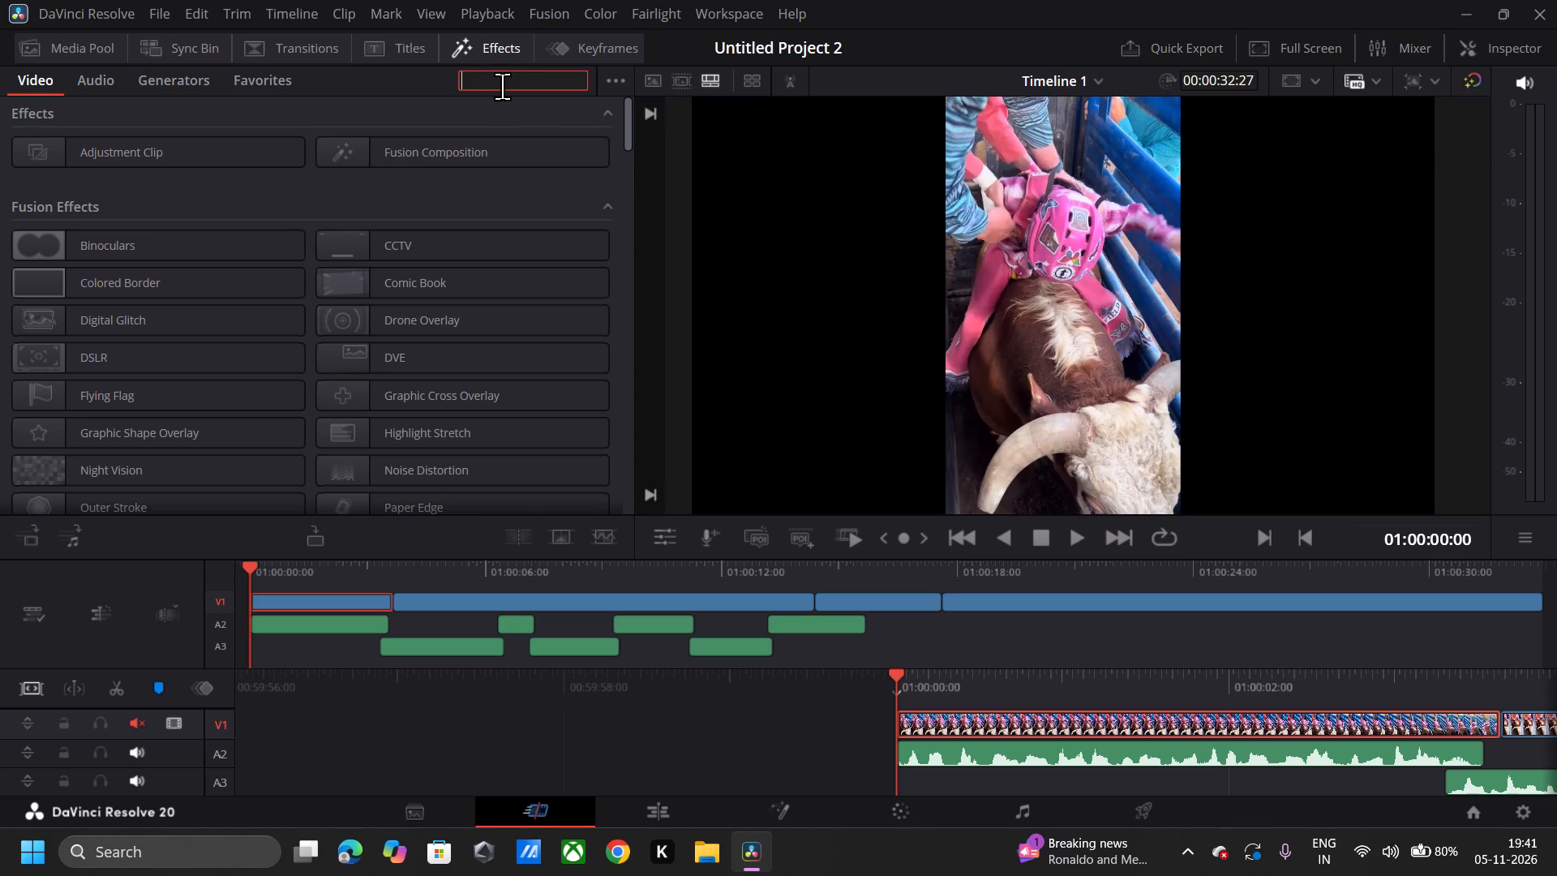
pyautogui.write('zoo')
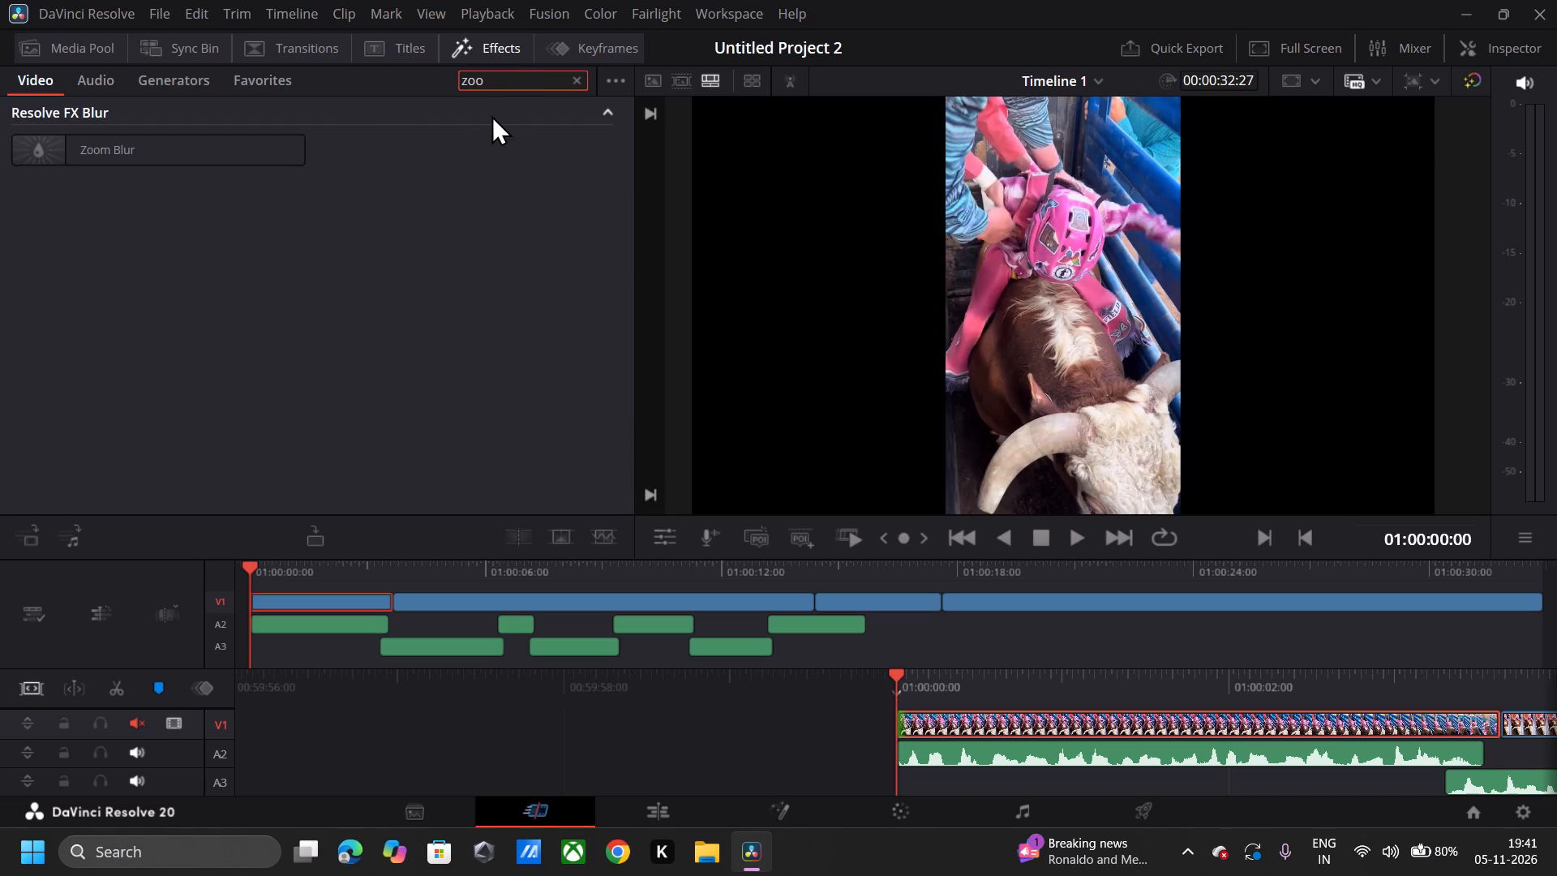
pyautogui.click(198, 152)
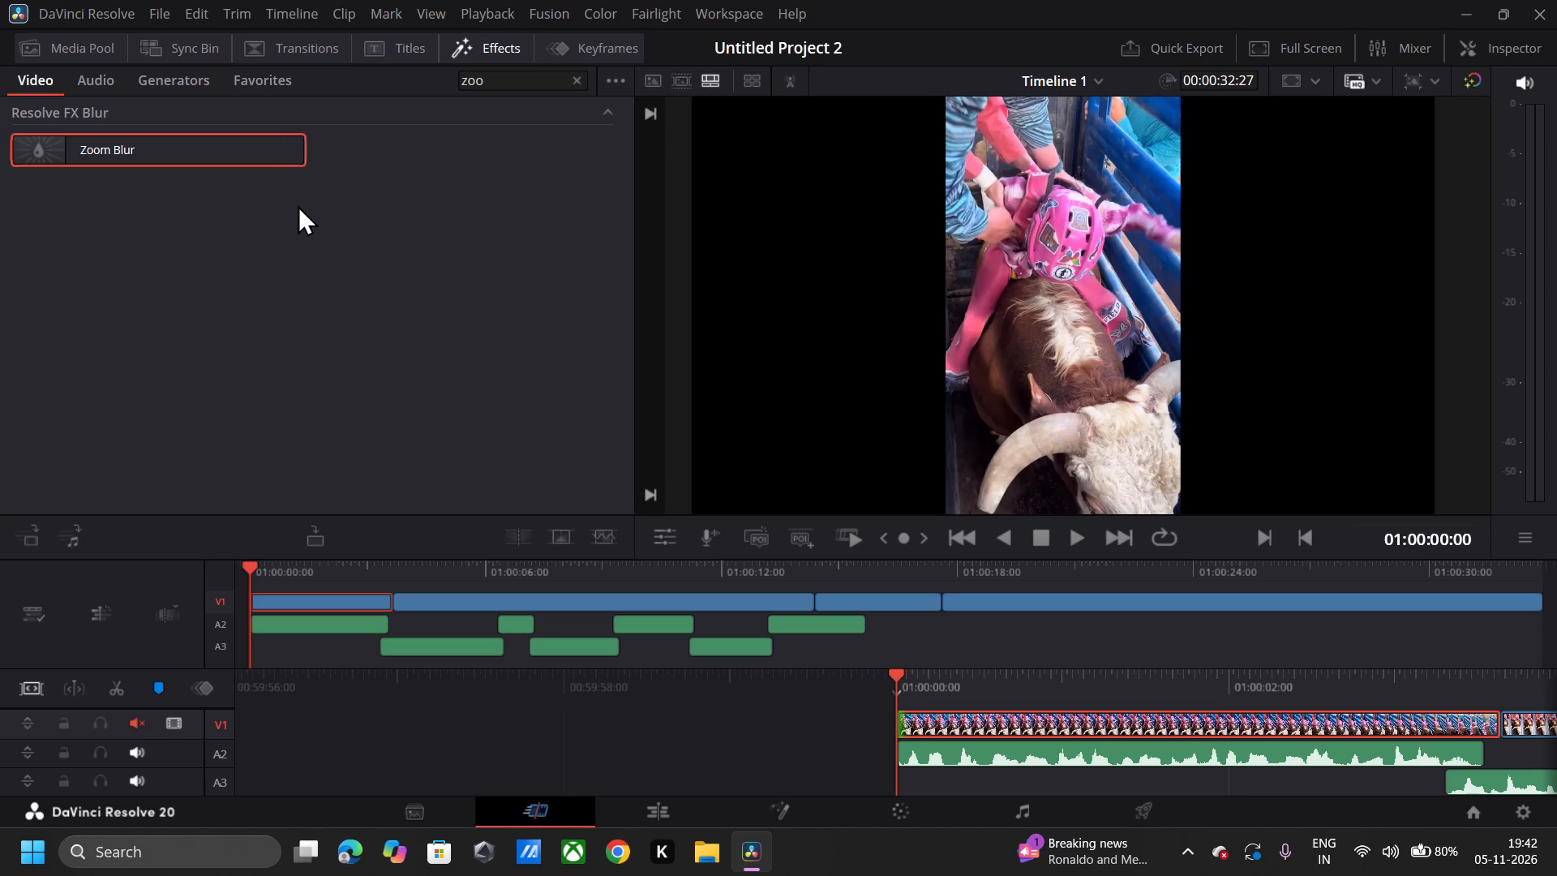
pyautogui.click(159, 152)
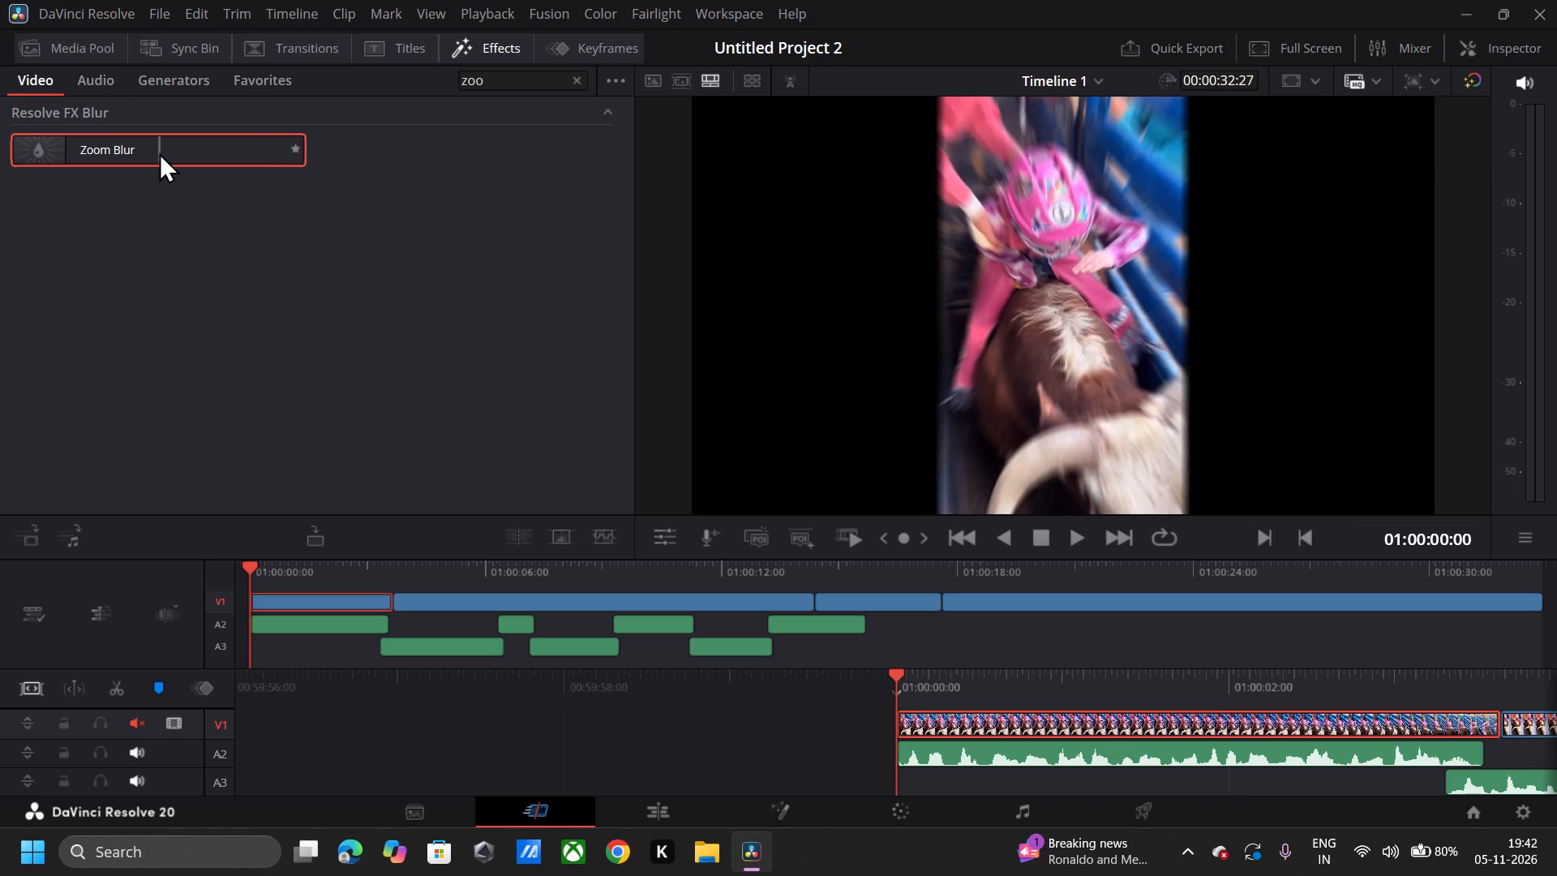
pyautogui.click(162, 182)
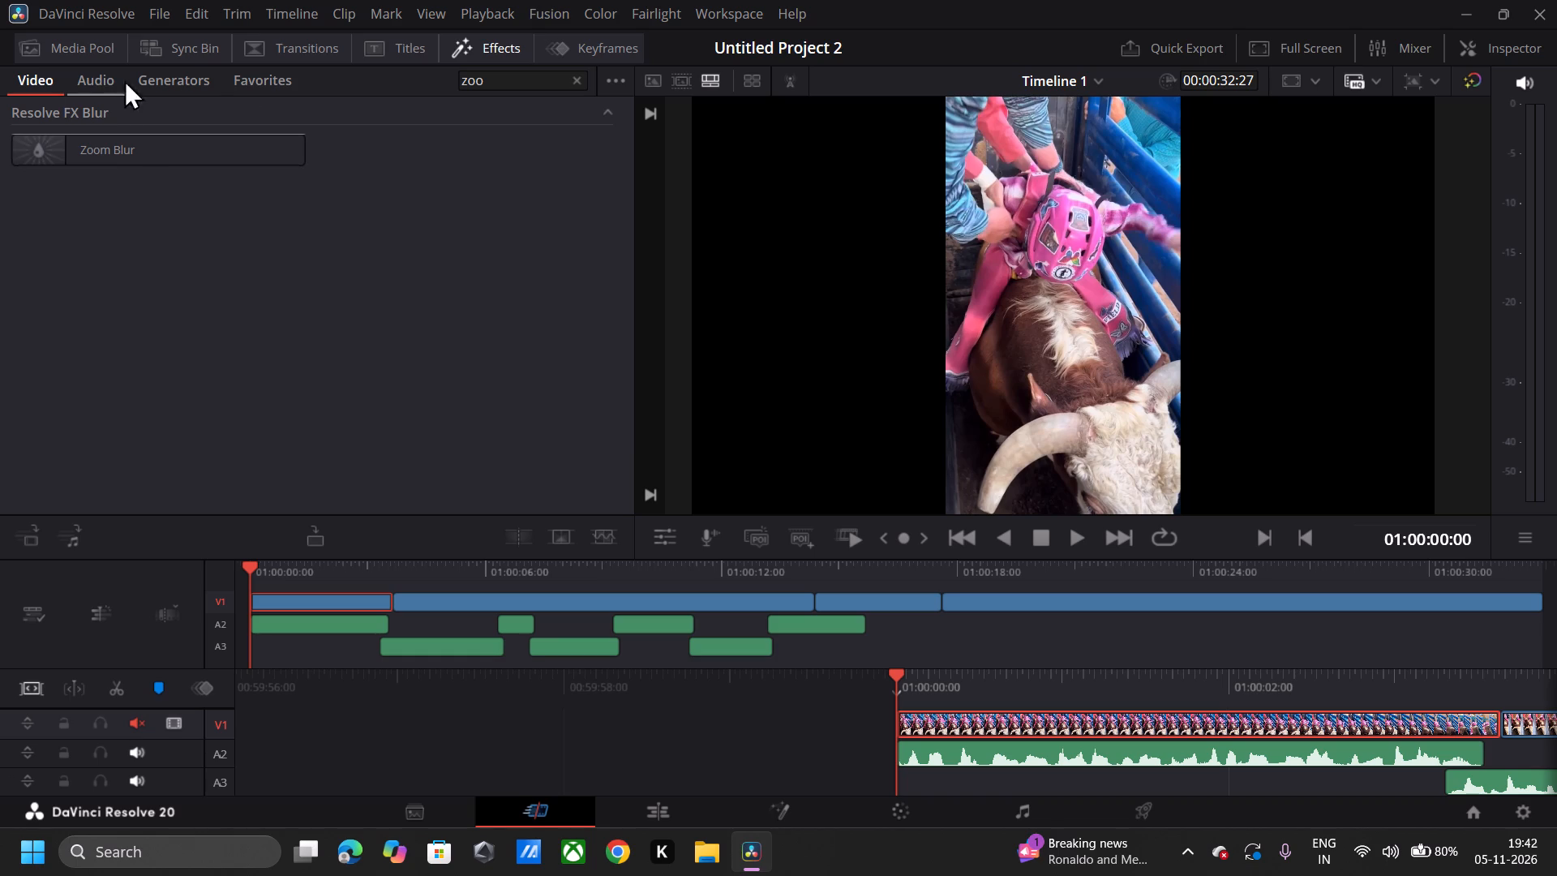
pyautogui.click(581, 78)
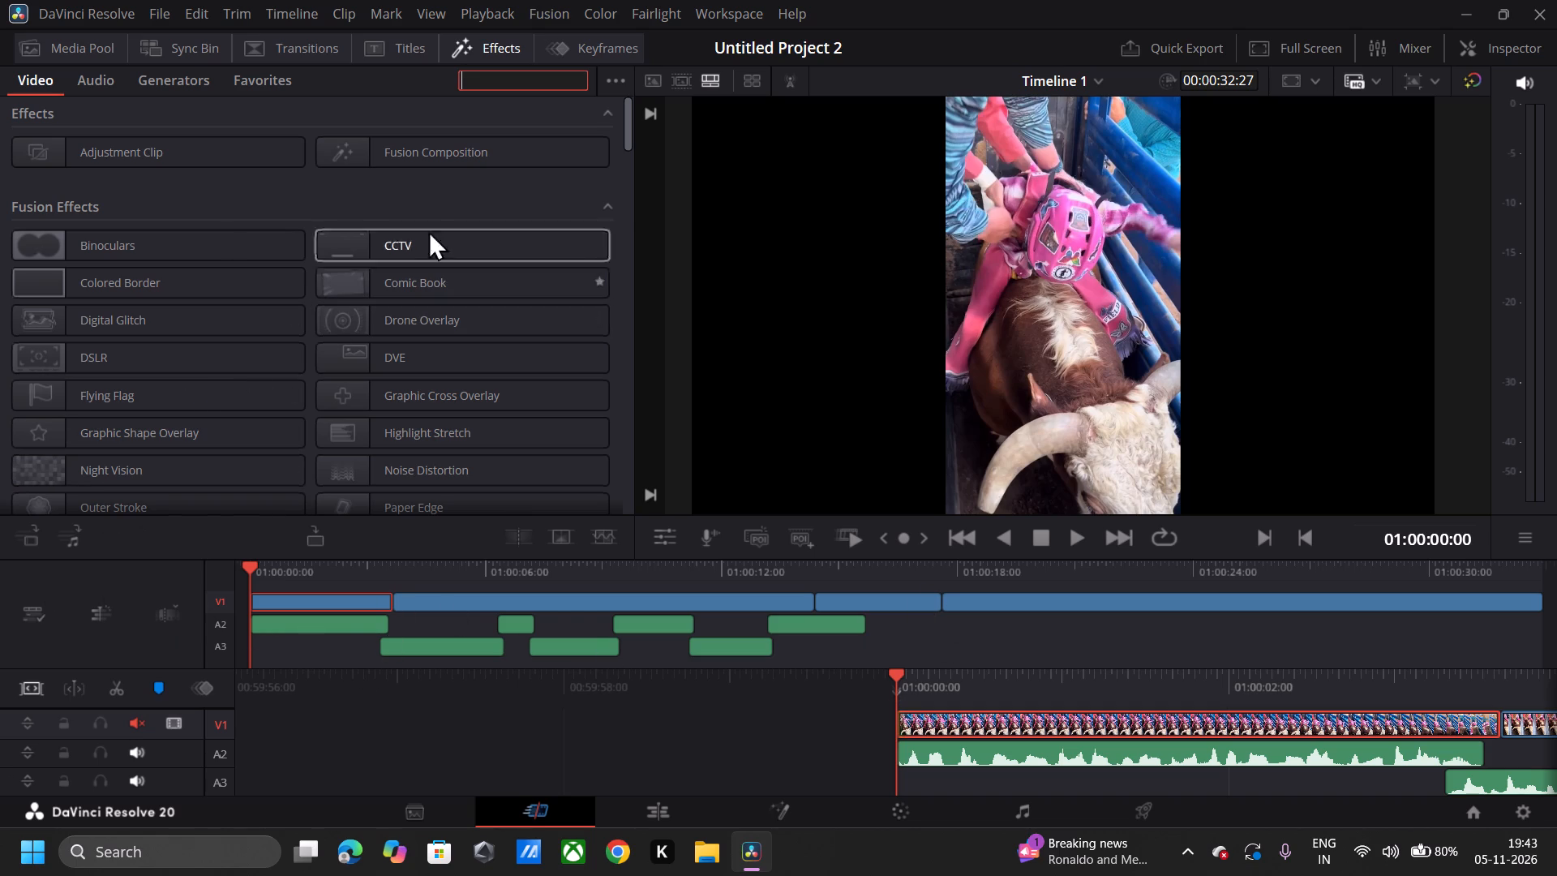
pyautogui.click(103, 47)
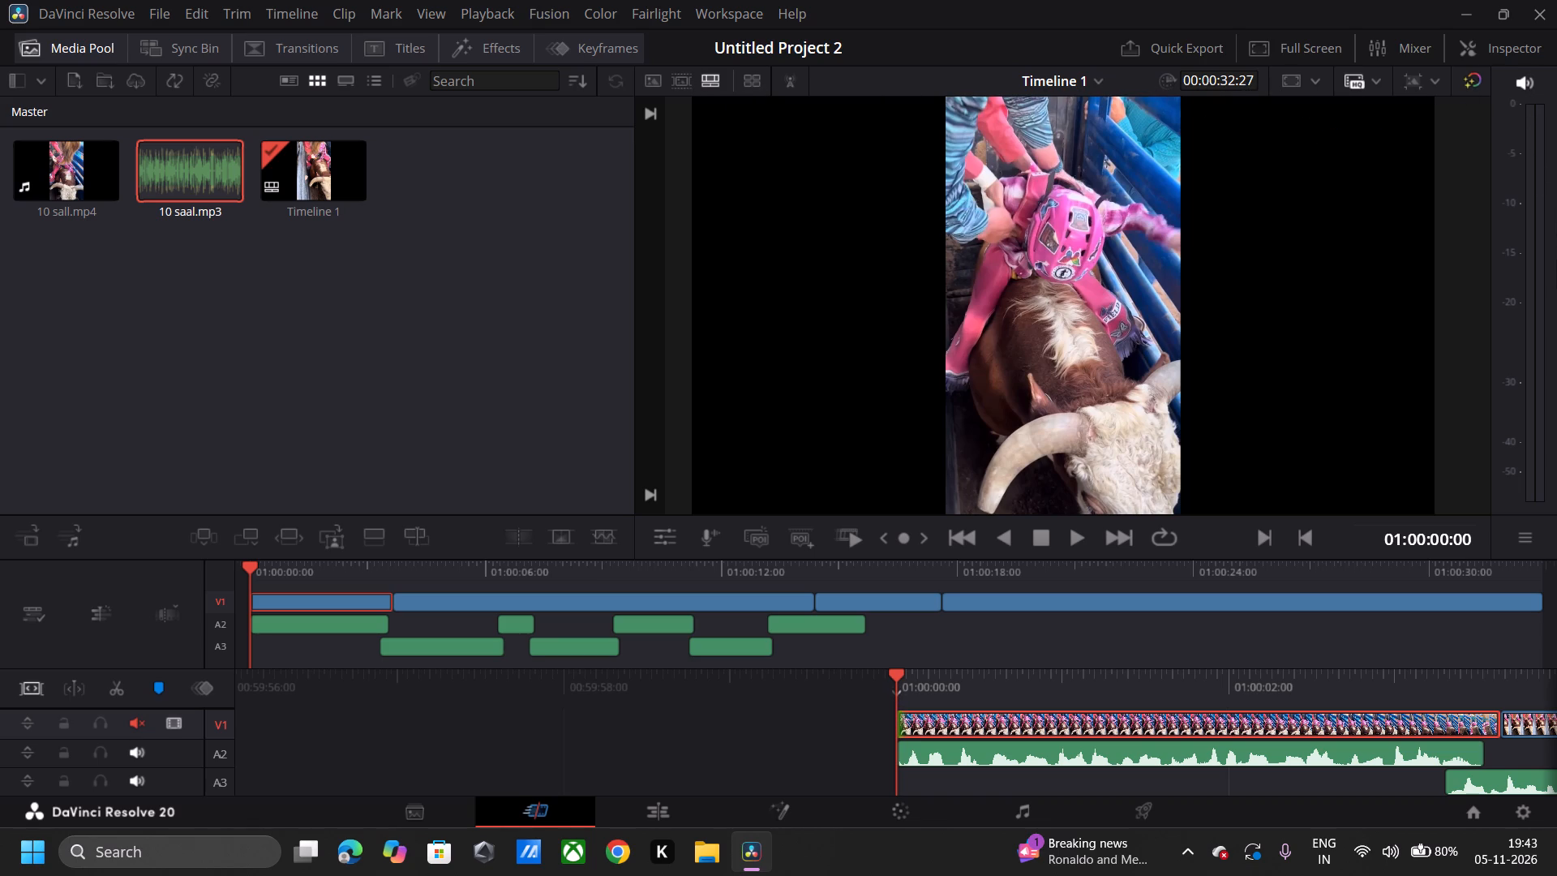
# Enlarge the timeline area slightly by shrinking the viewer and media pool above it, giving the tracks more height.
pyautogui.click(1530, 545)
pyautogui.click(1529, 542)
pyautogui.moveTo(1527, 540); pyautogui.dragTo(1529, 547)
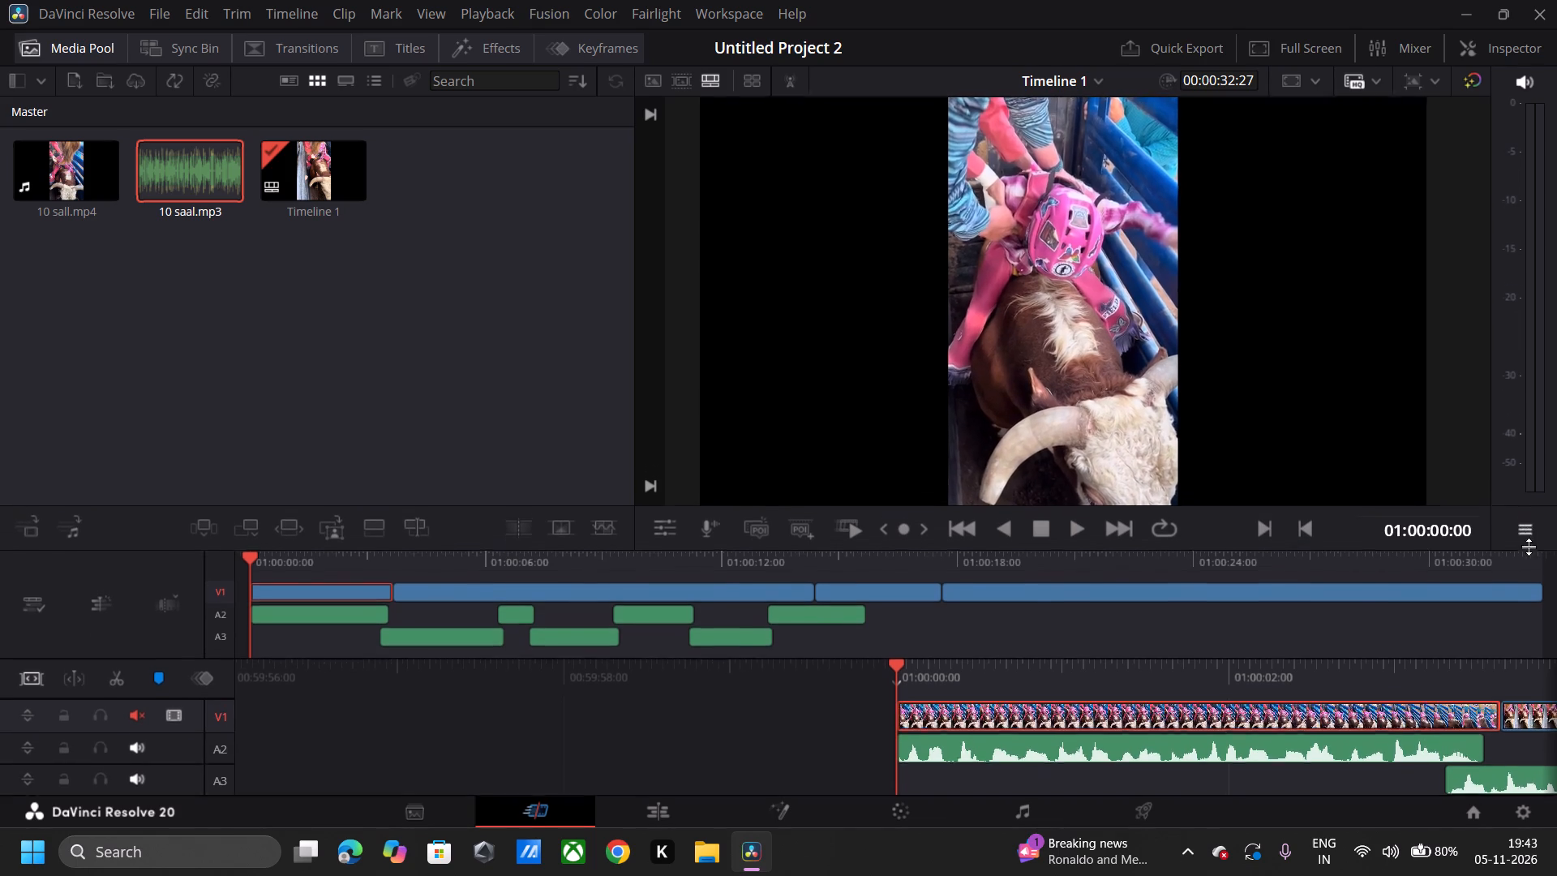
pyautogui.moveTo(1529, 547); pyautogui.dragTo(1529, 556)
pyautogui.click(1529, 556)
pyautogui.moveTo(1529, 556); pyautogui.dragTo(1526, 545)
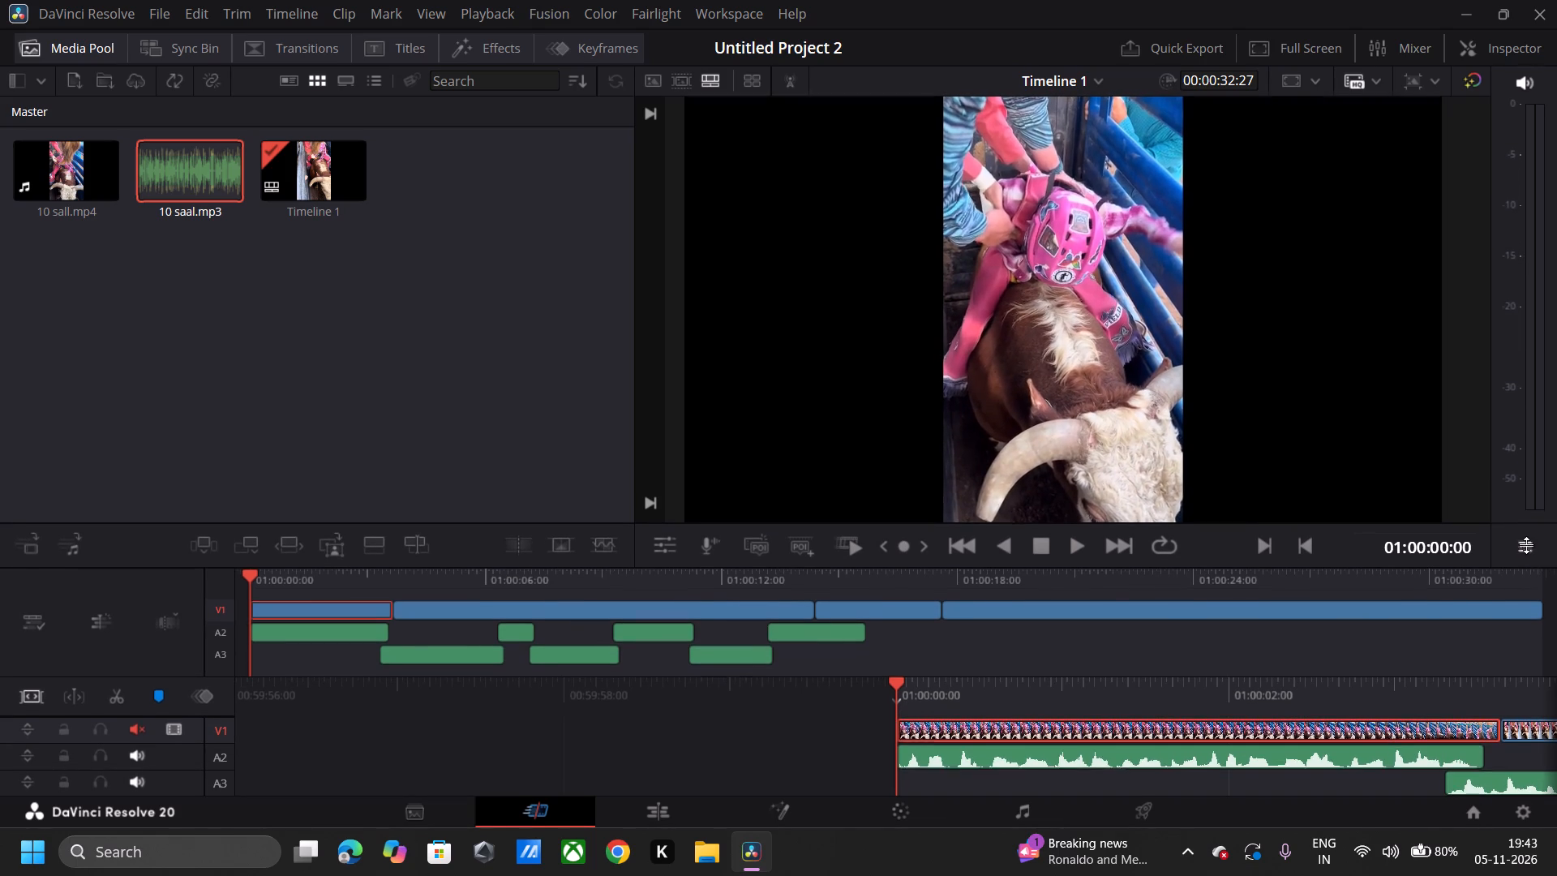
pyautogui.moveTo(1526, 545); pyautogui.dragTo(1521, 506)
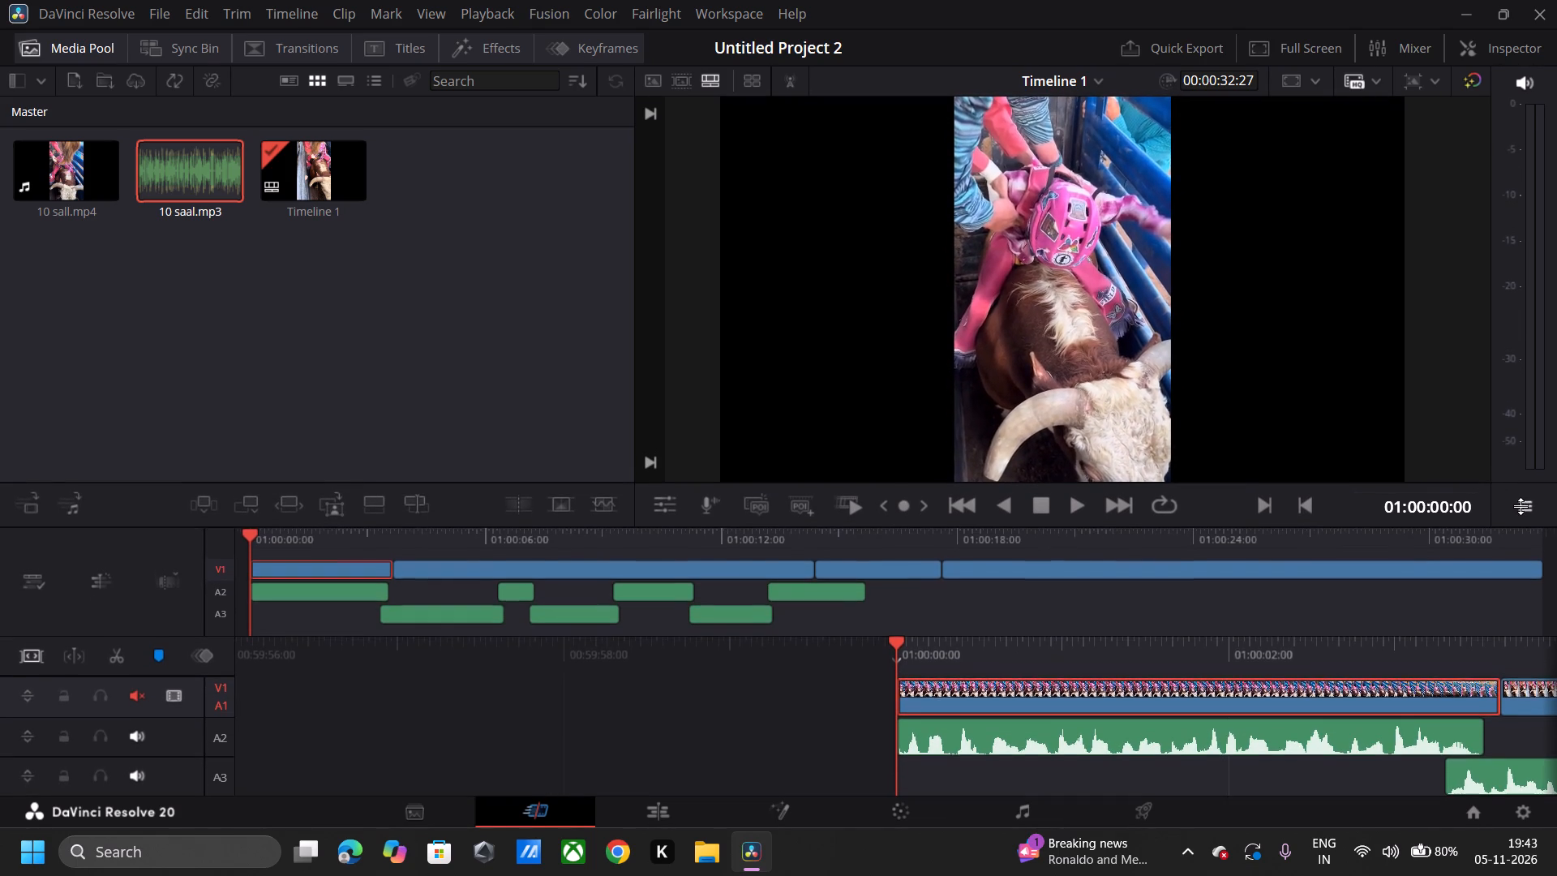
pyautogui.moveTo(1521, 506); pyautogui.dragTo(1522, 517)
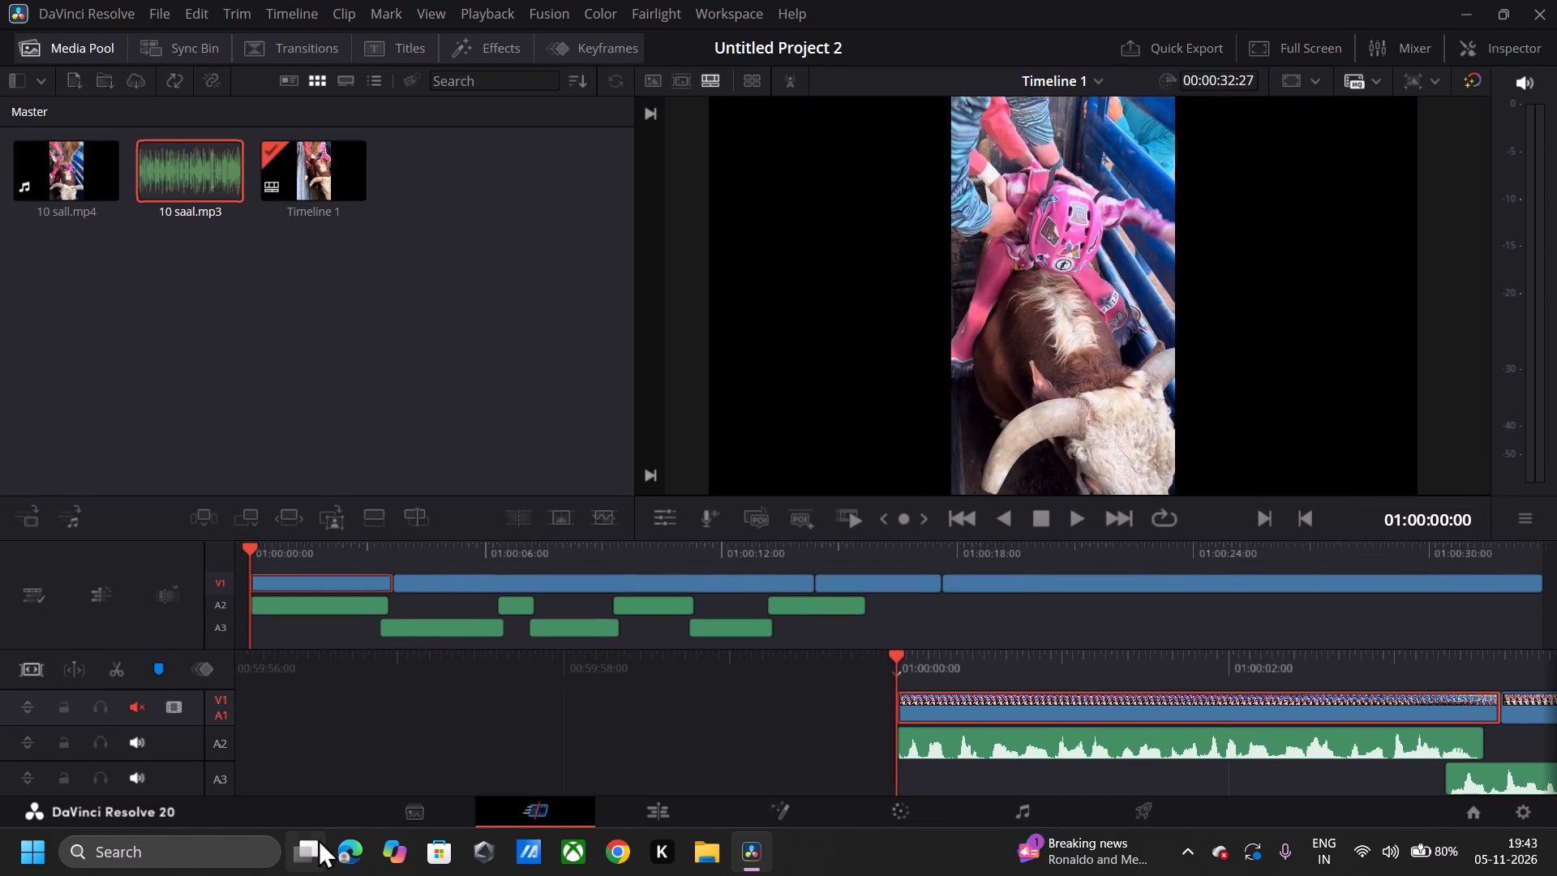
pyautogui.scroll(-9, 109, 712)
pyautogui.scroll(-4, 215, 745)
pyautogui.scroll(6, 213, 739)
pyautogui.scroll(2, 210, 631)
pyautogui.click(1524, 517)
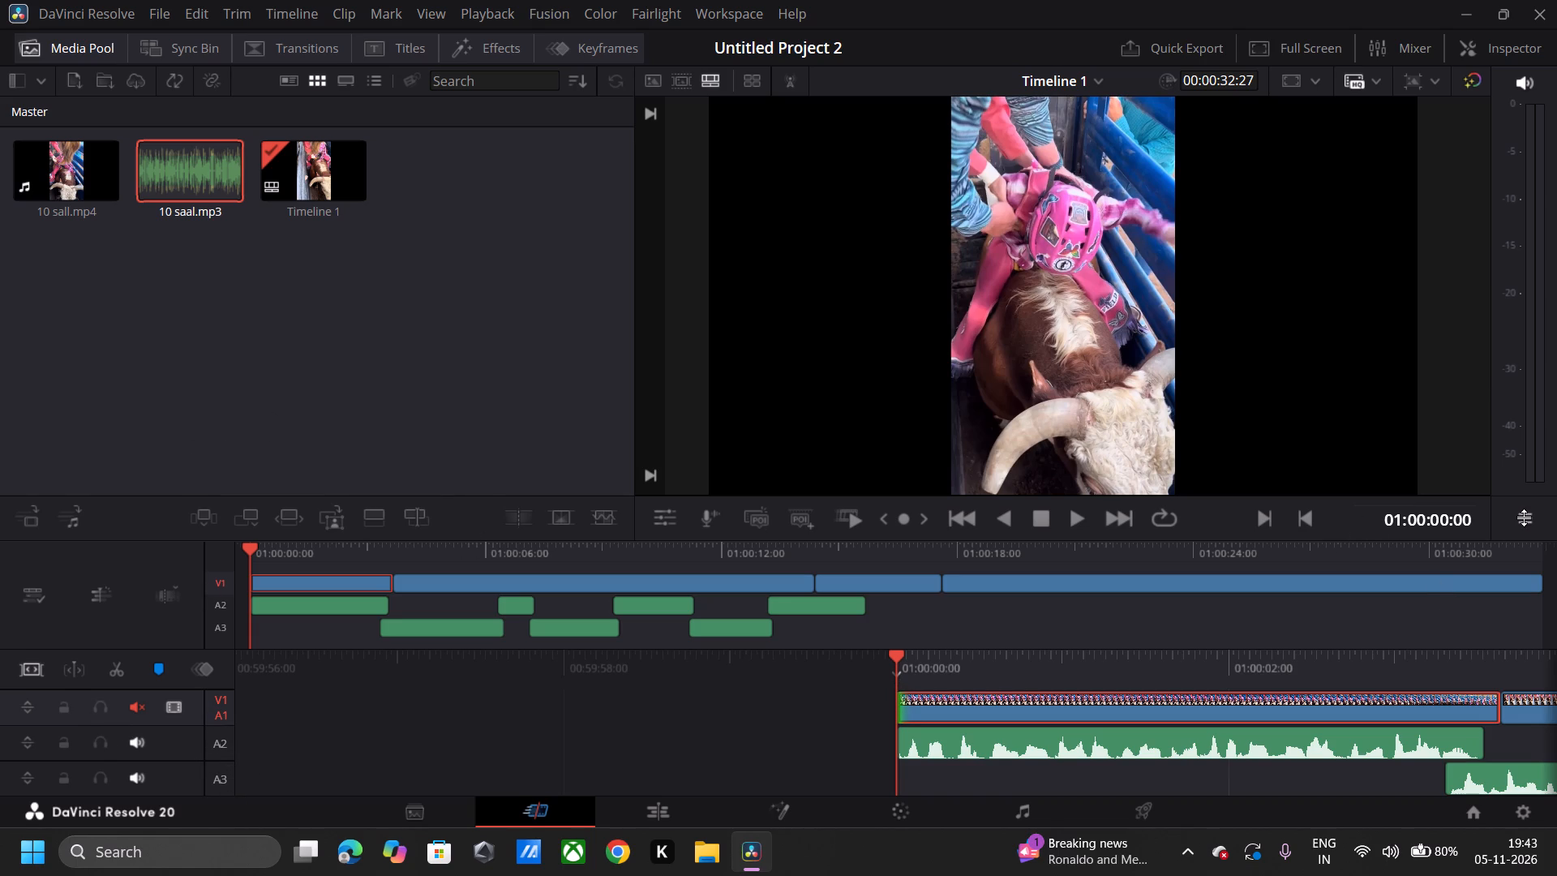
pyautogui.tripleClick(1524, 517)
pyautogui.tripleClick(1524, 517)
# View the timeline's opening frame in full screen and return to the normal editing layout.
pyautogui.click(1288, 32)
pyautogui.click(1293, 45)
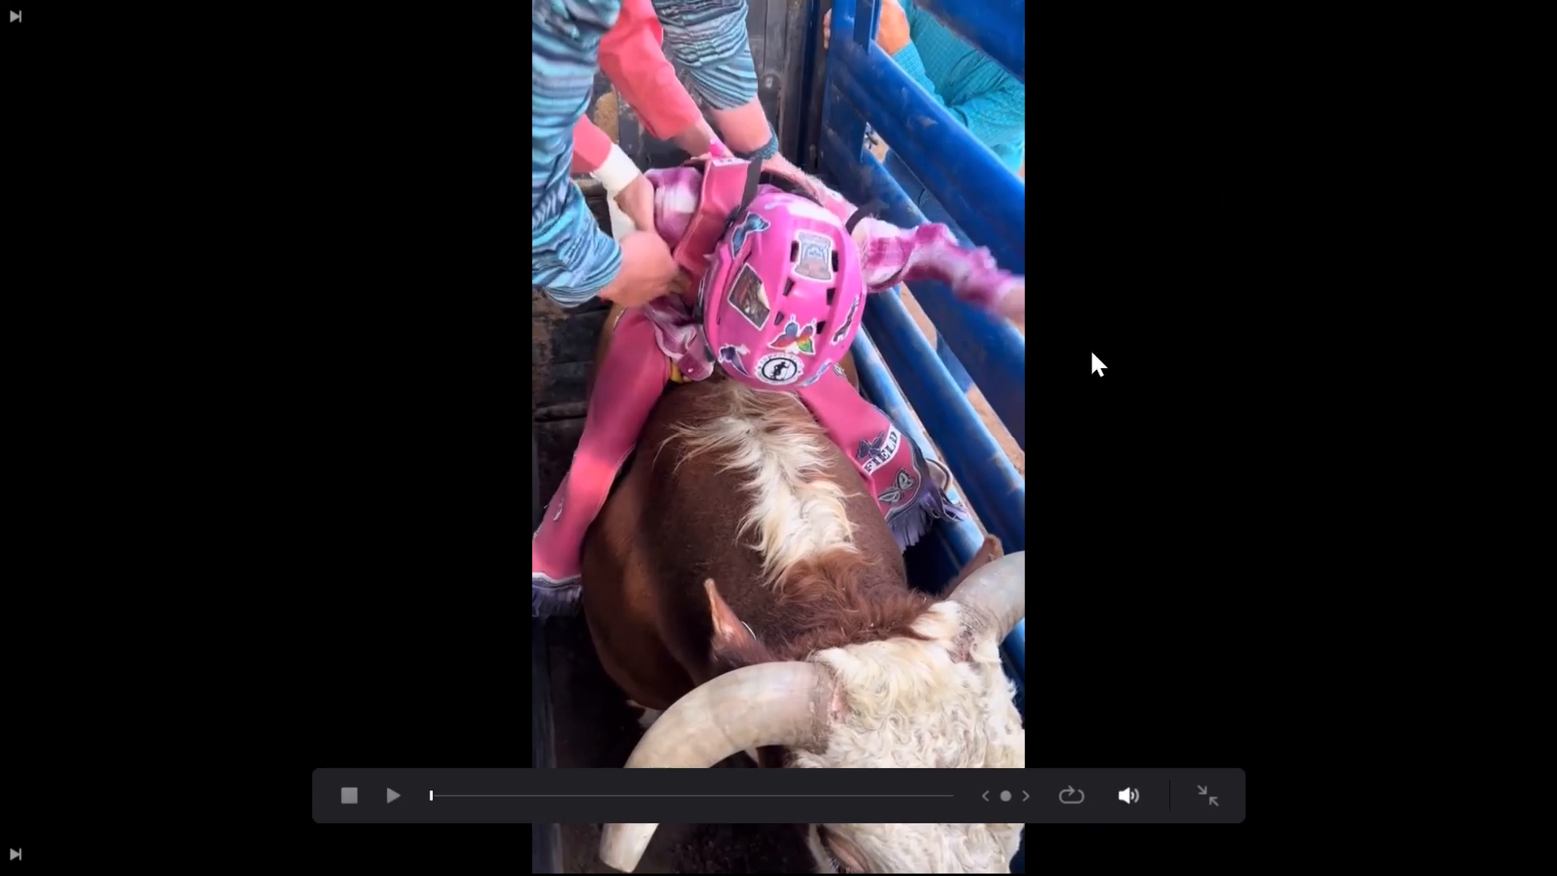
pyautogui.click(1218, 799)
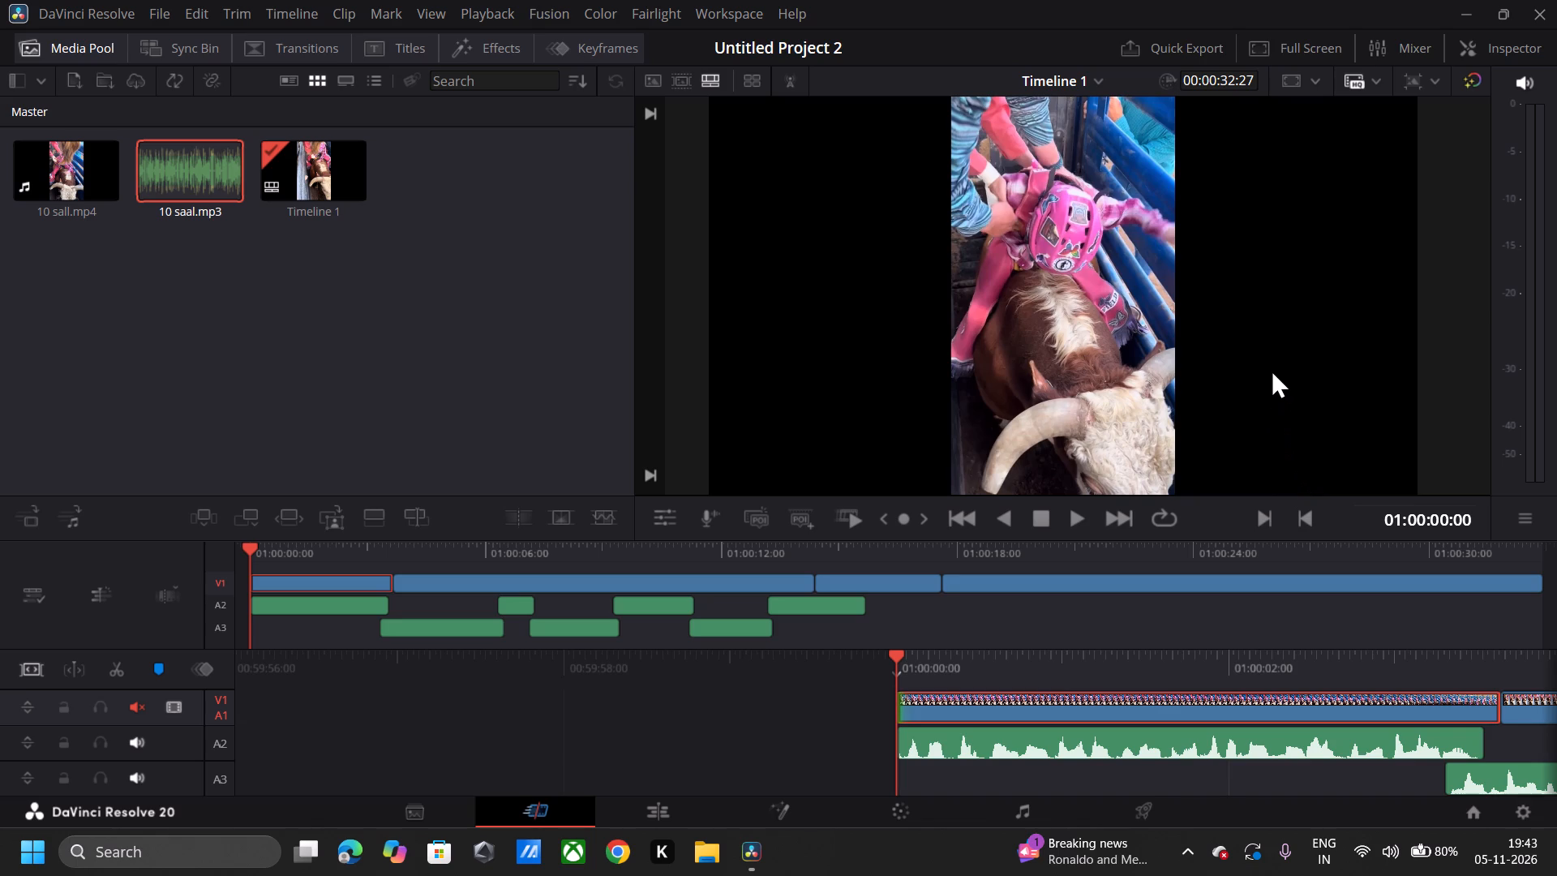
# Play the opening four seconds of the timeline and scrub back towards the start to check the first video cut against the audio.
pyautogui.press('space')
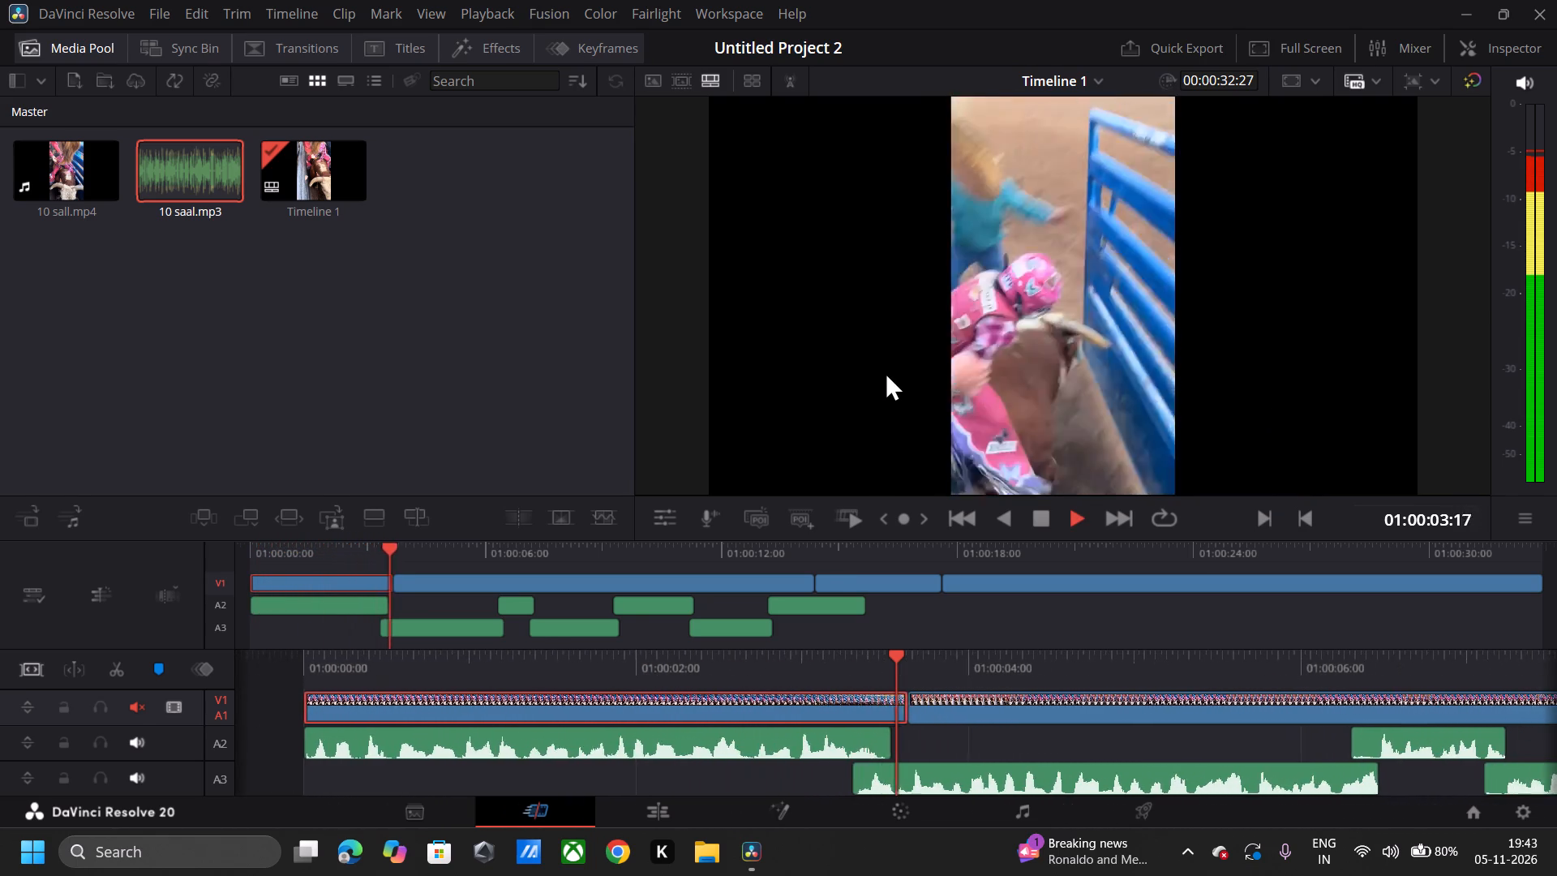
pyautogui.press('space')
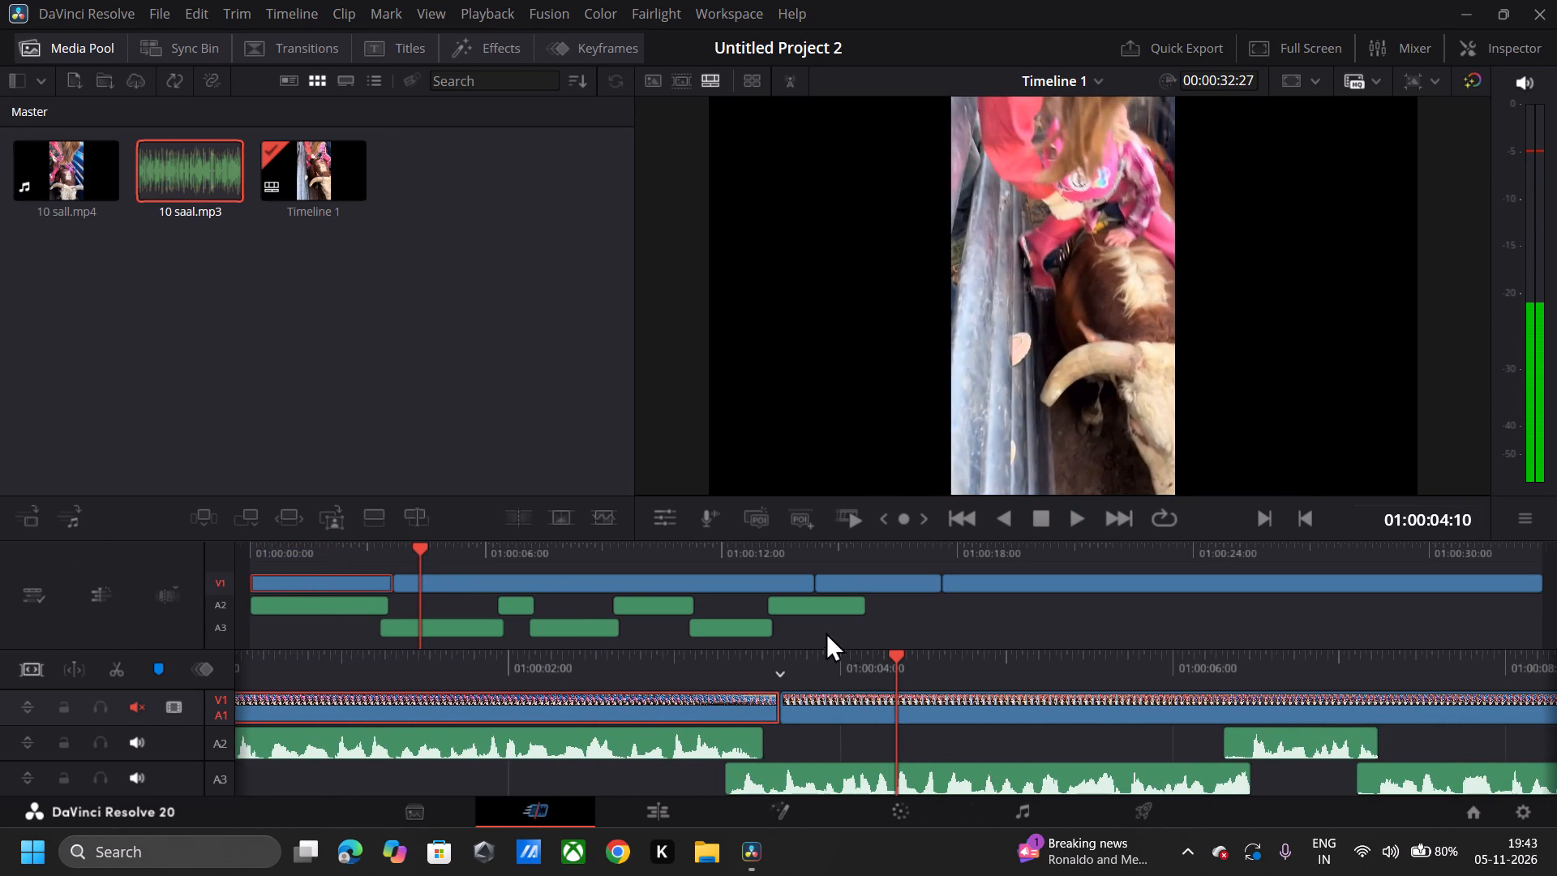
pyautogui.moveTo(898, 661); pyautogui.dragTo(1297, 677)
pyautogui.press('space')
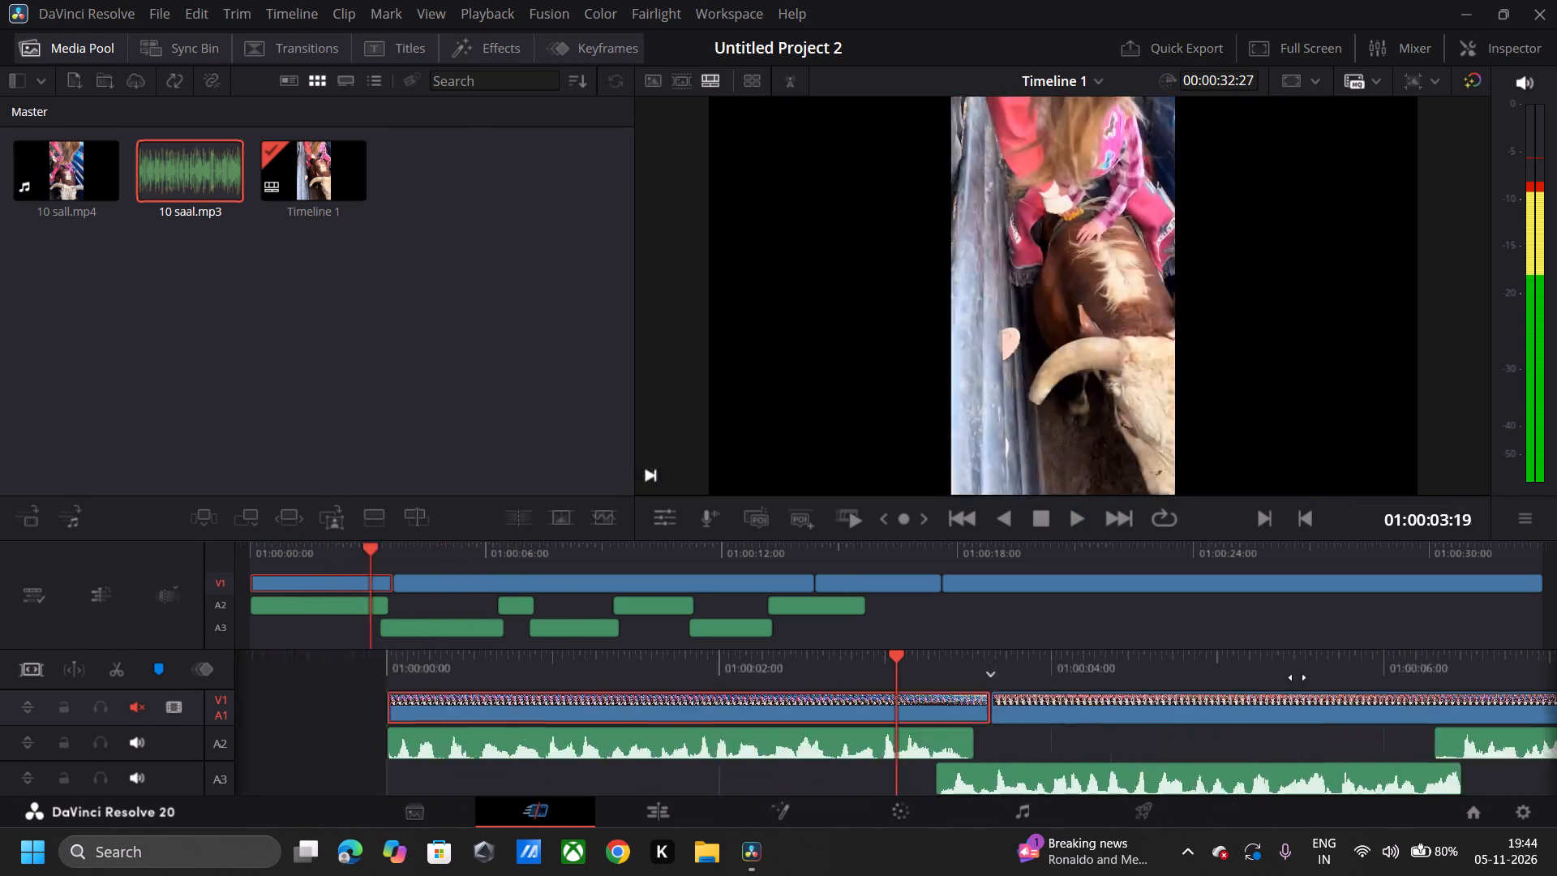
pyautogui.moveTo(1297, 677); pyautogui.dragTo(1556, 573)
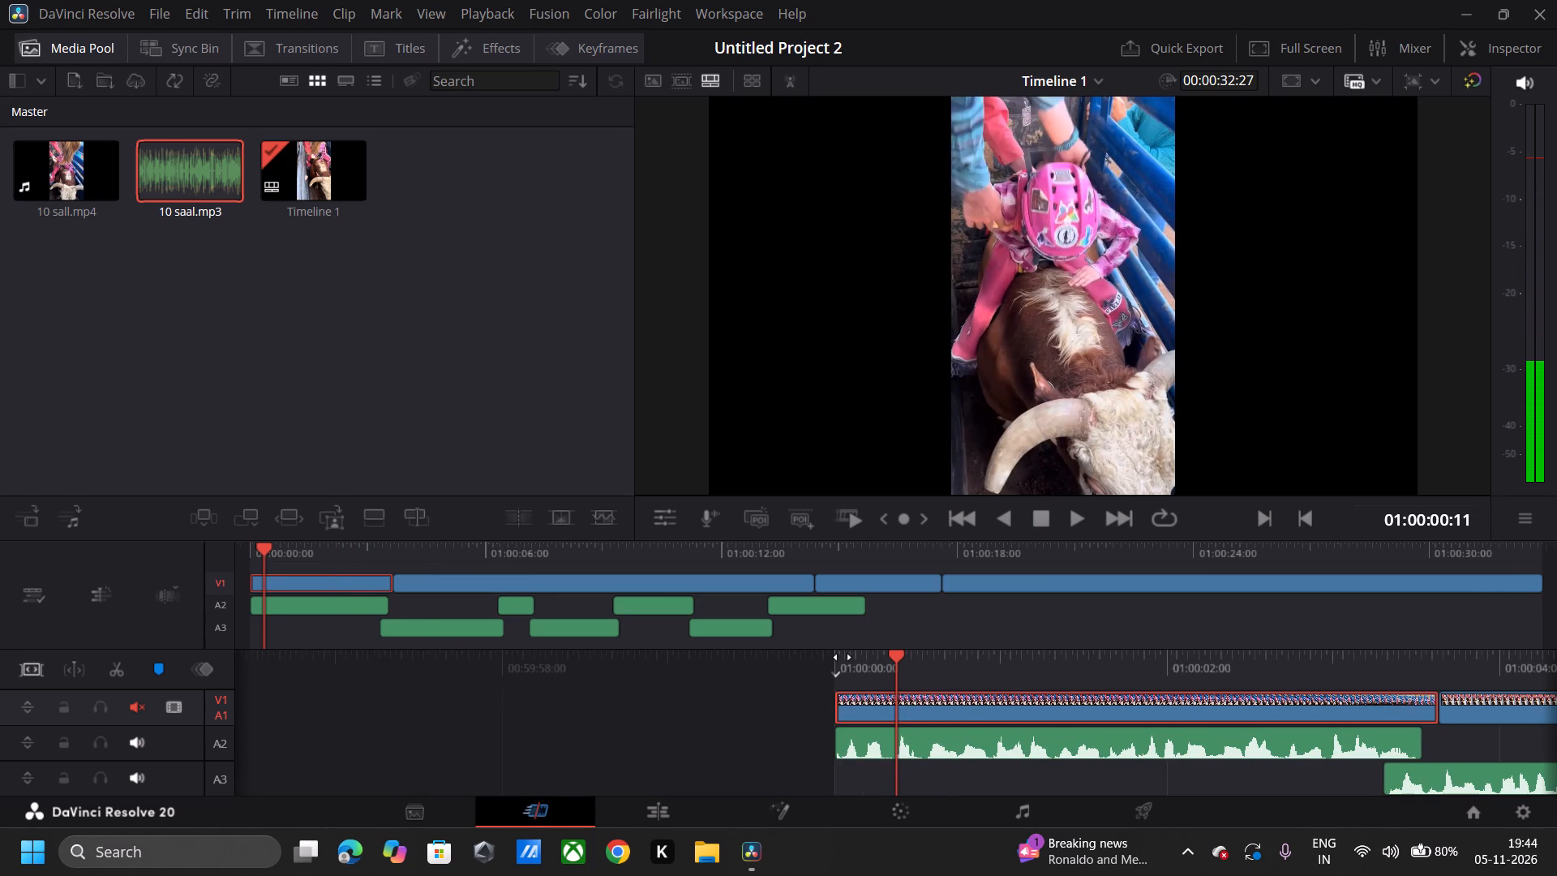
pyautogui.moveTo(843, 657); pyautogui.dragTo(1381, 640)
# Play from the start to about 01:00:12:09 with pauses, then scrub around the second video cut to check the audio parts.
pyautogui.press('space')
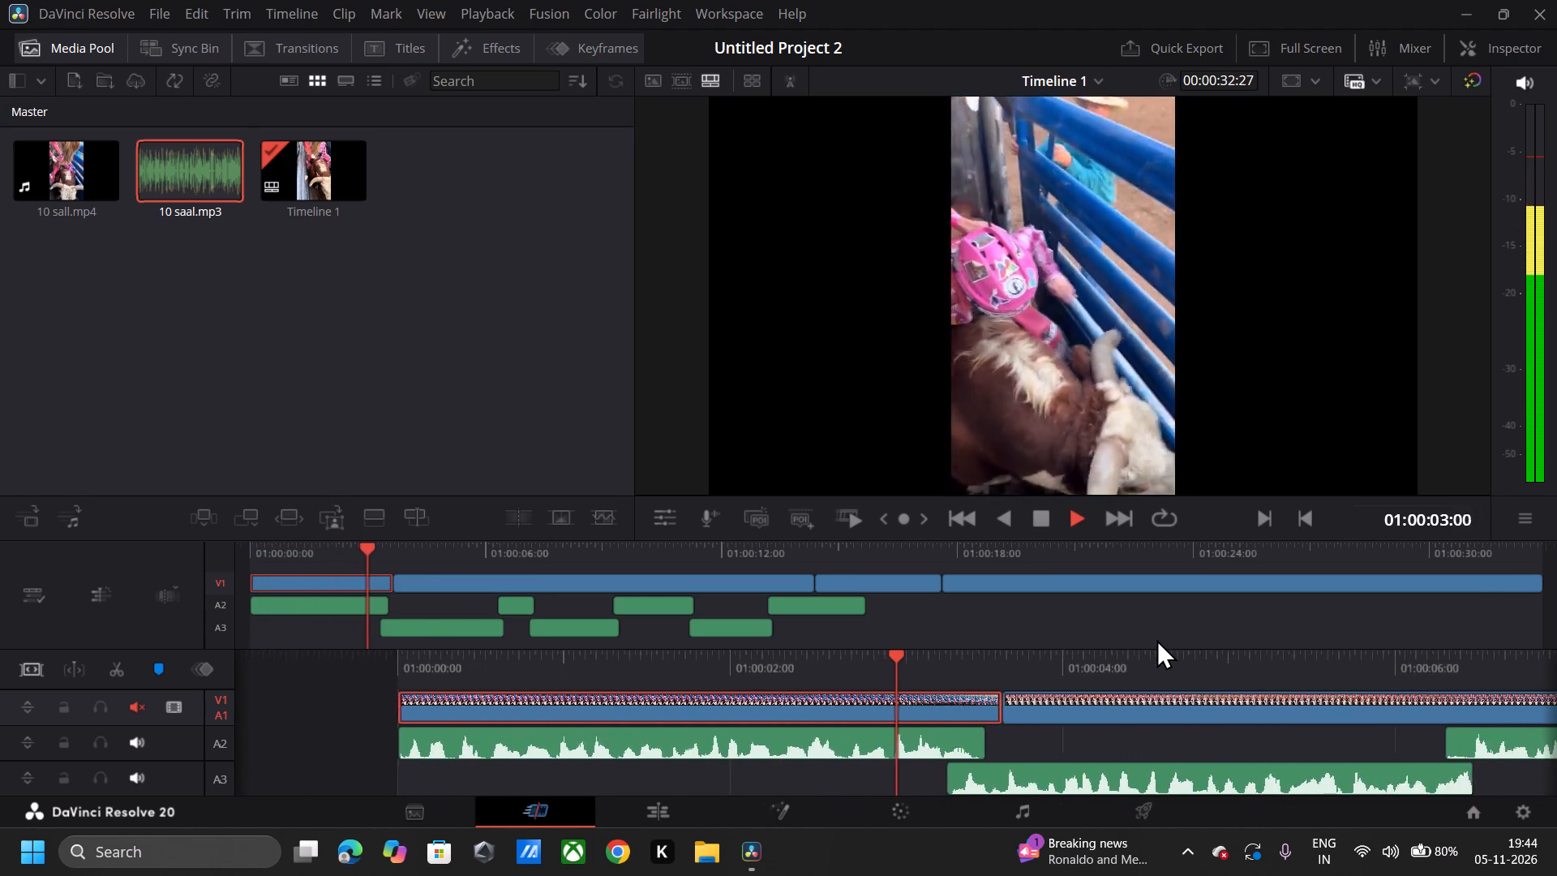
pyautogui.press('space')
pyautogui.press('space')
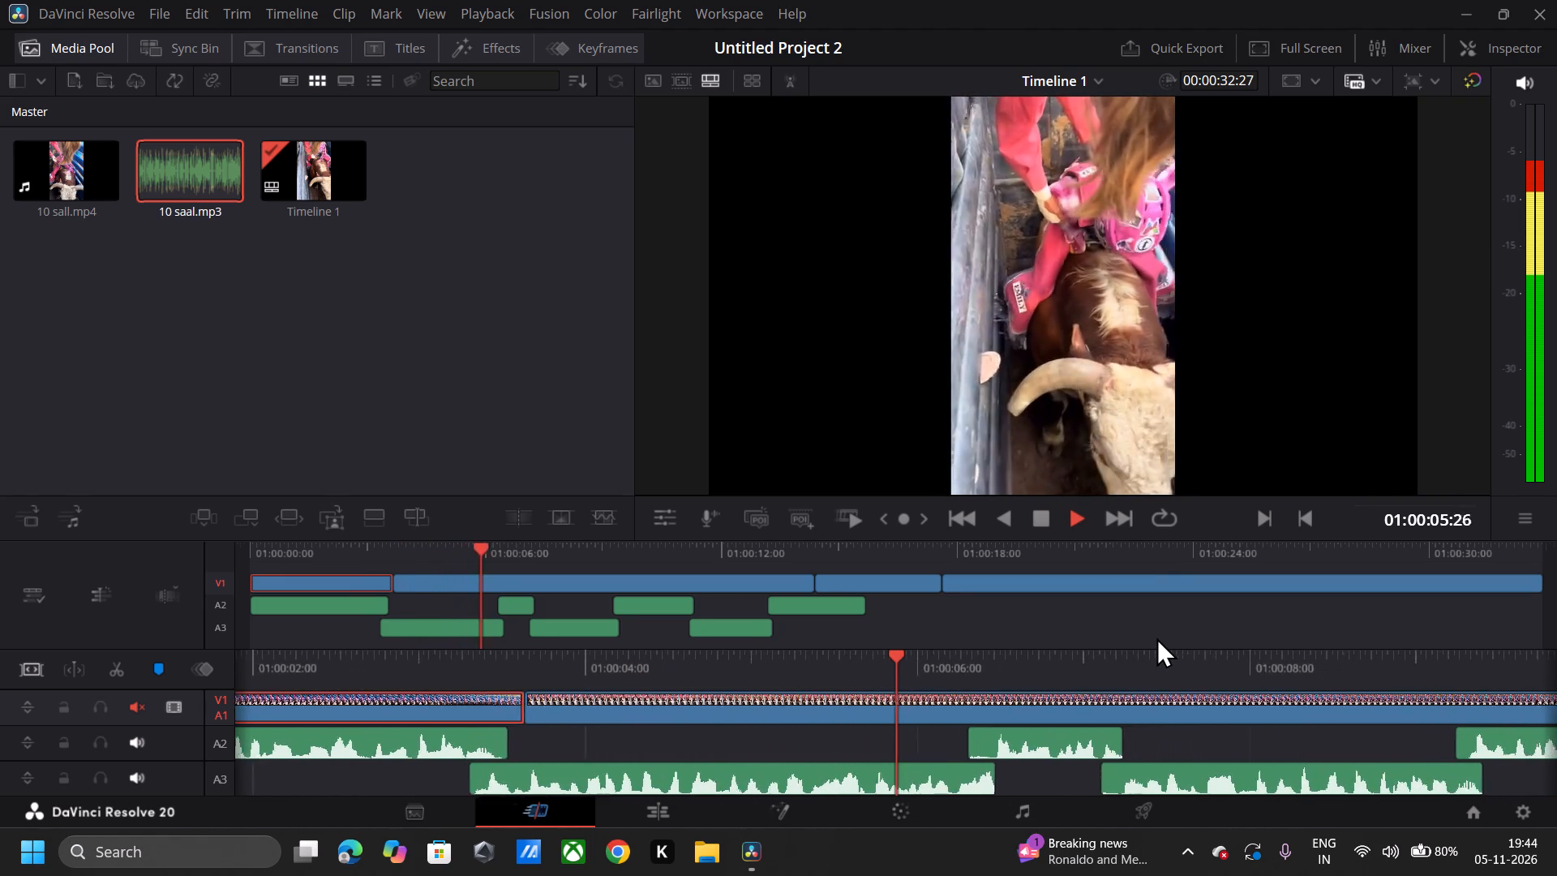
pyautogui.press('space')
pyautogui.press('space')
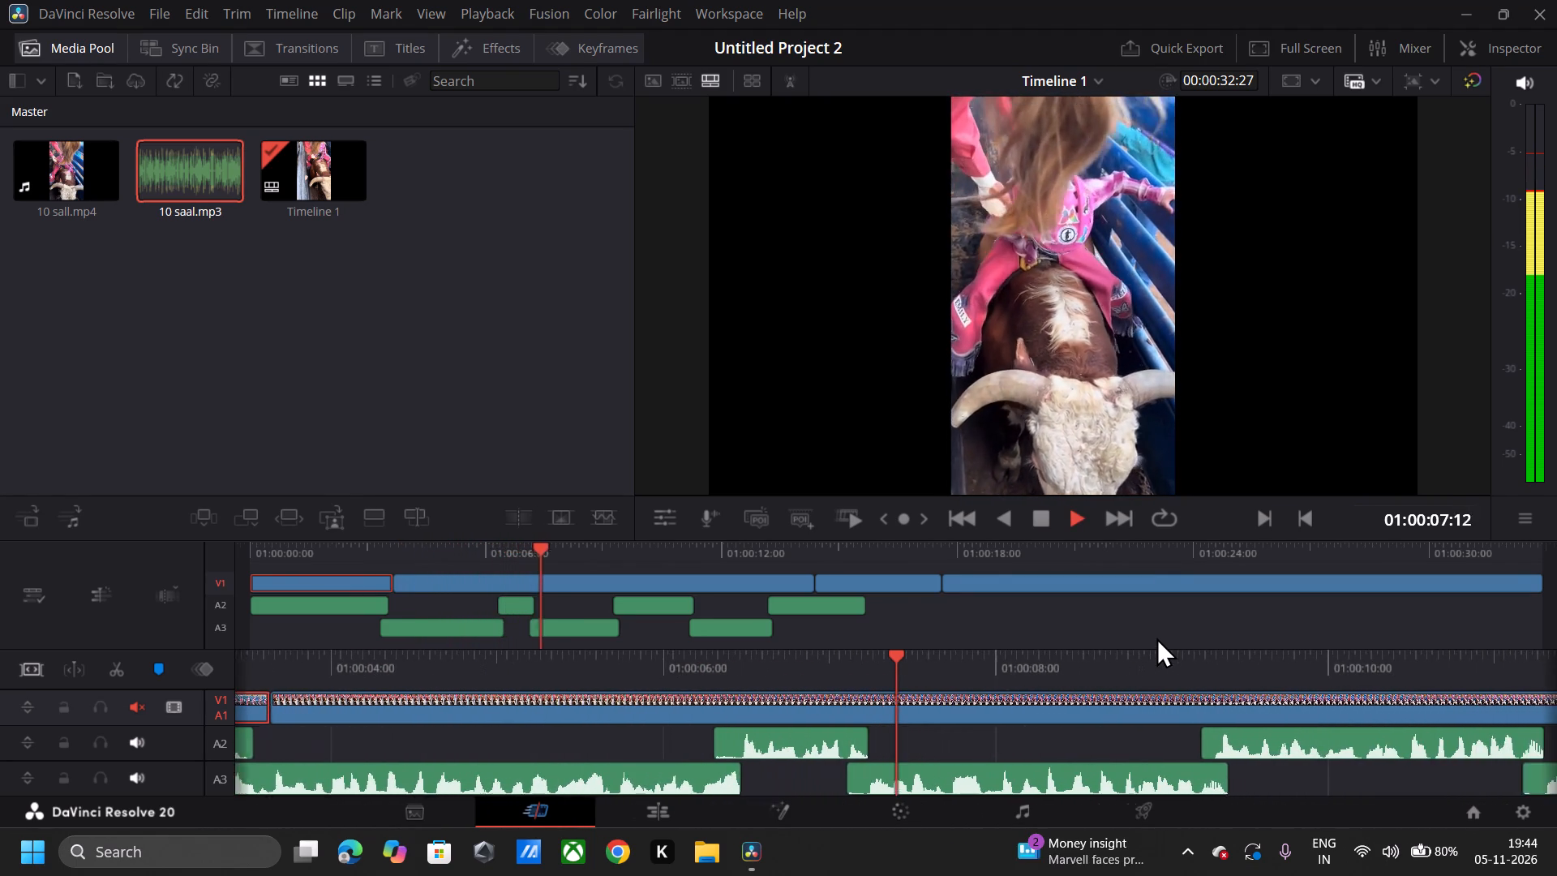
pyautogui.press('space')
pyautogui.press('space')
pyautogui.press('space')
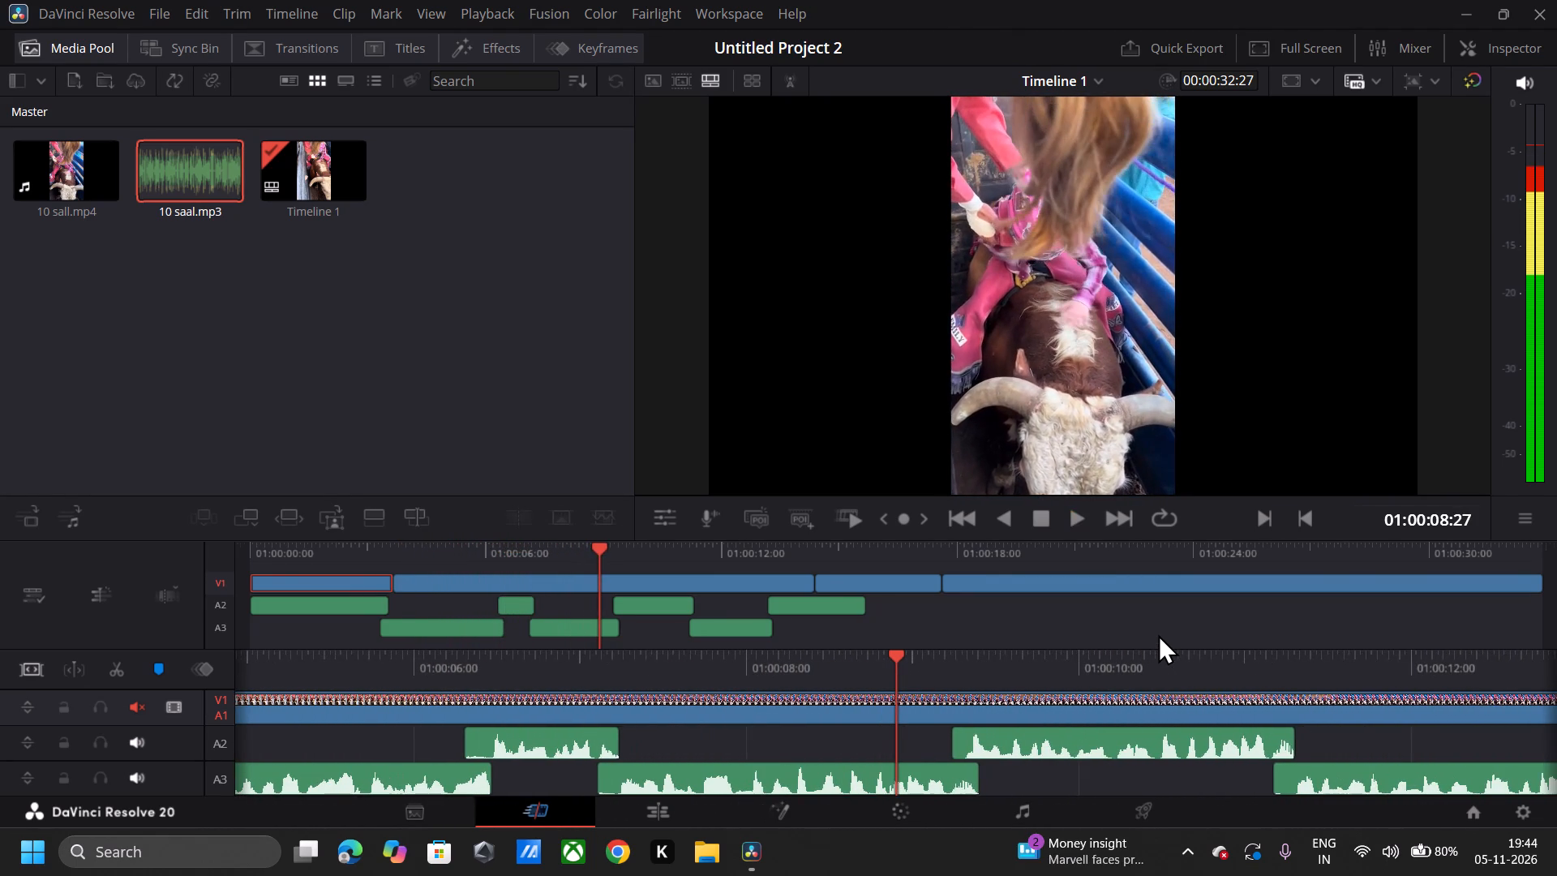
pyautogui.press('space')
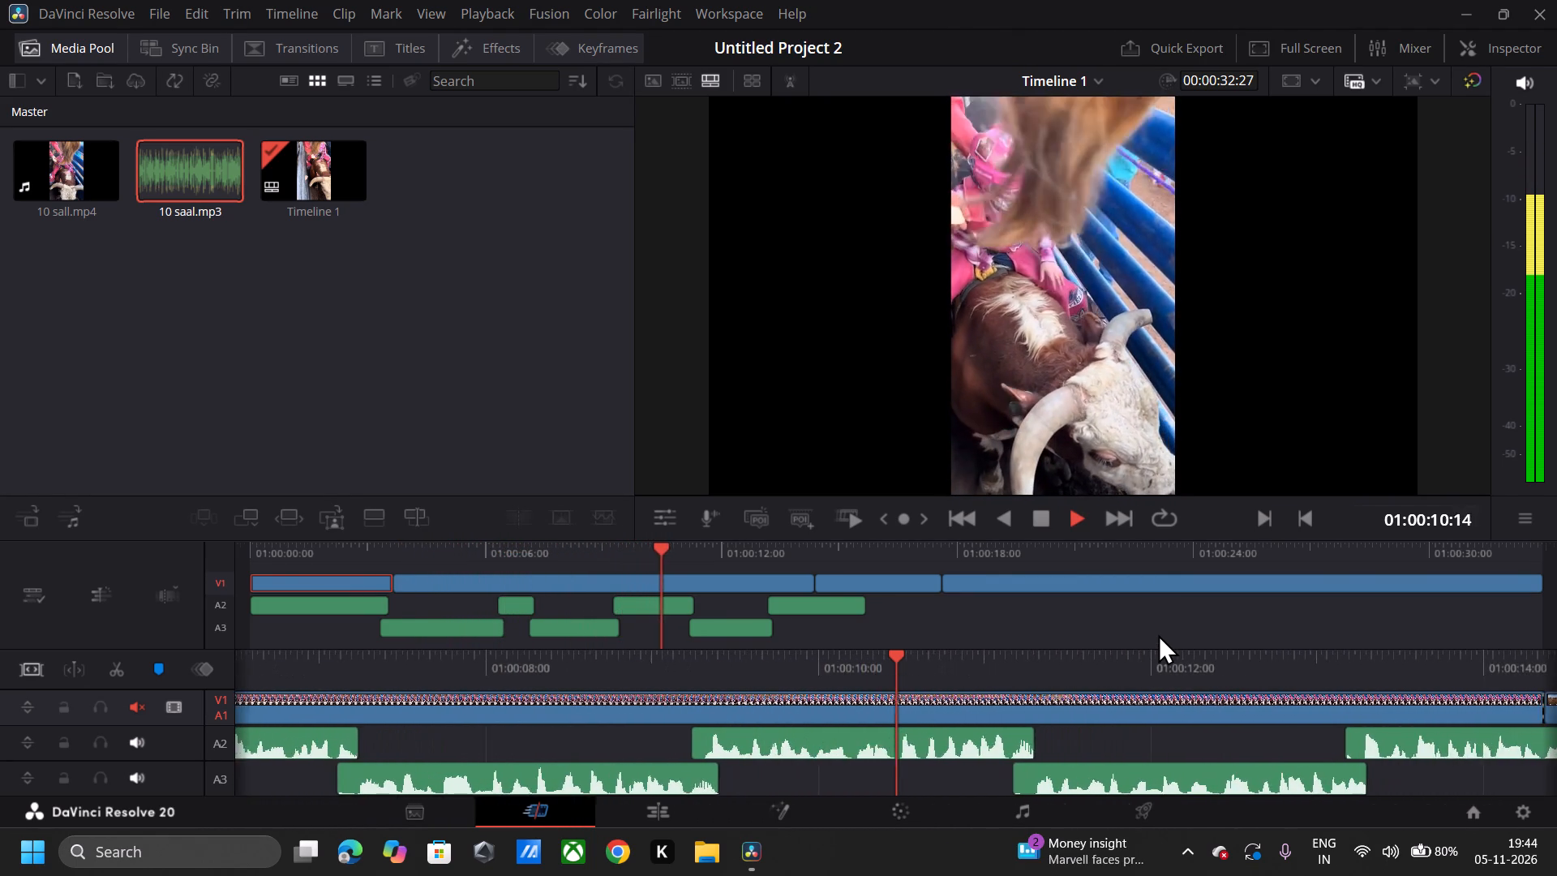
pyautogui.press('space')
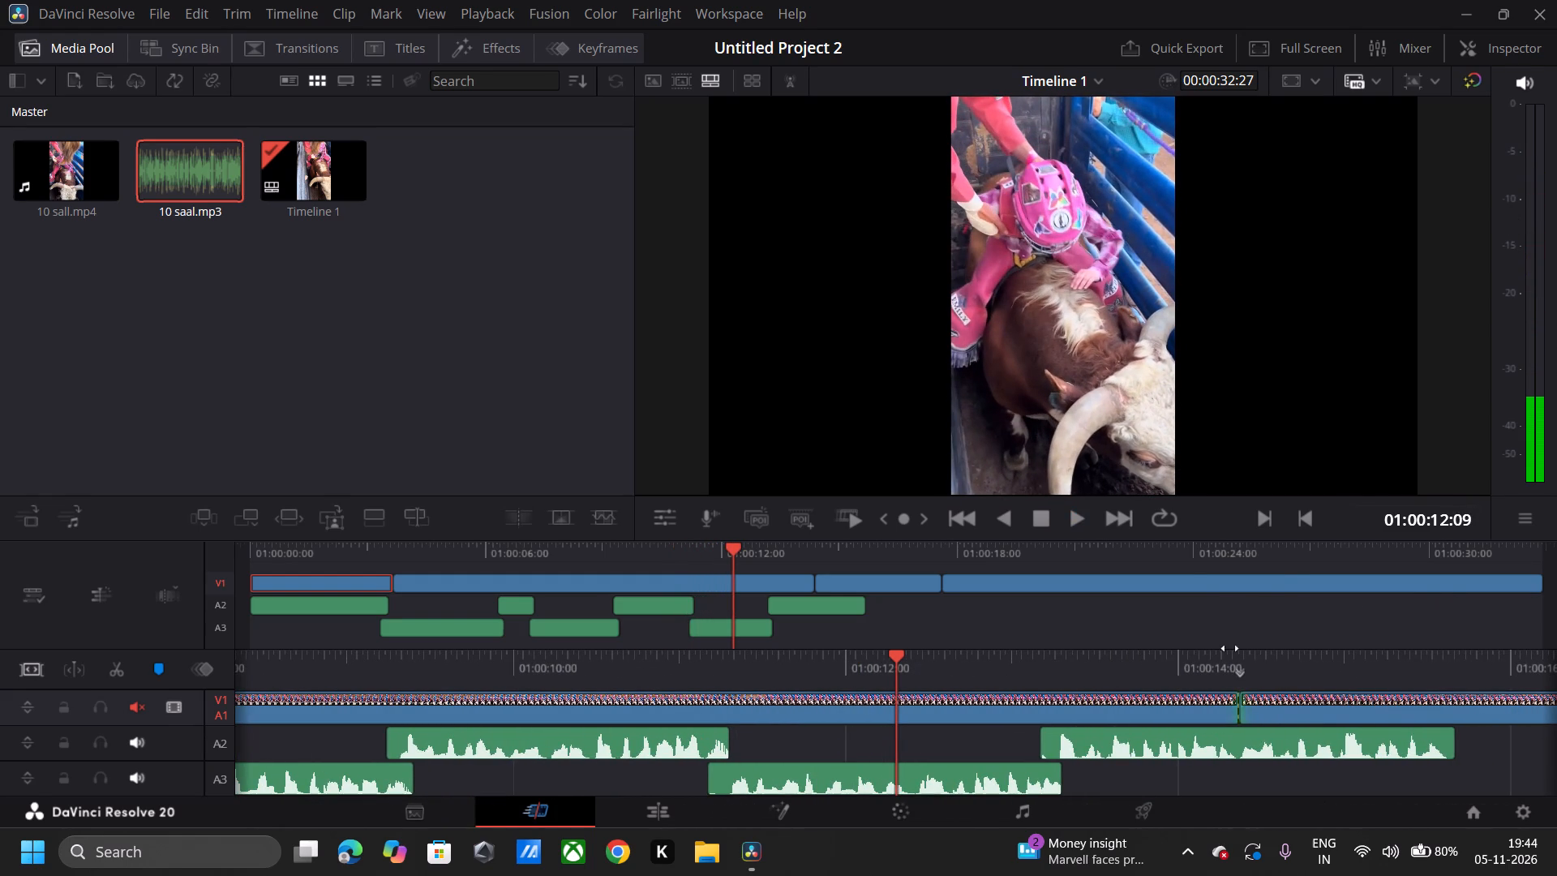
pyautogui.moveTo(1255, 666); pyautogui.dragTo(902, 686)
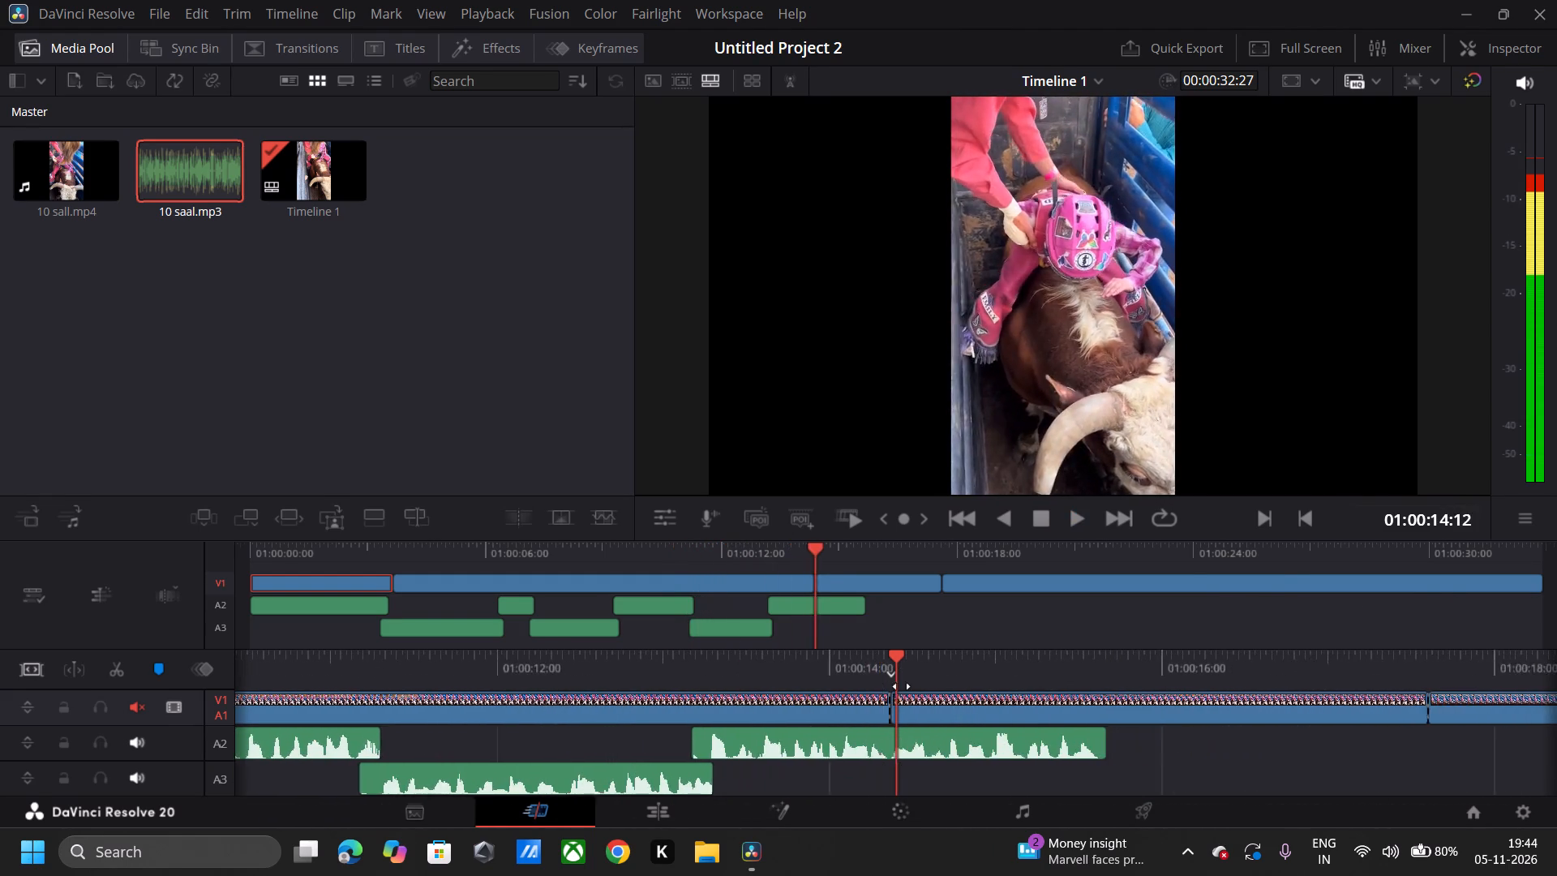
pyautogui.moveTo(902, 686); pyautogui.dragTo(1556, 508)
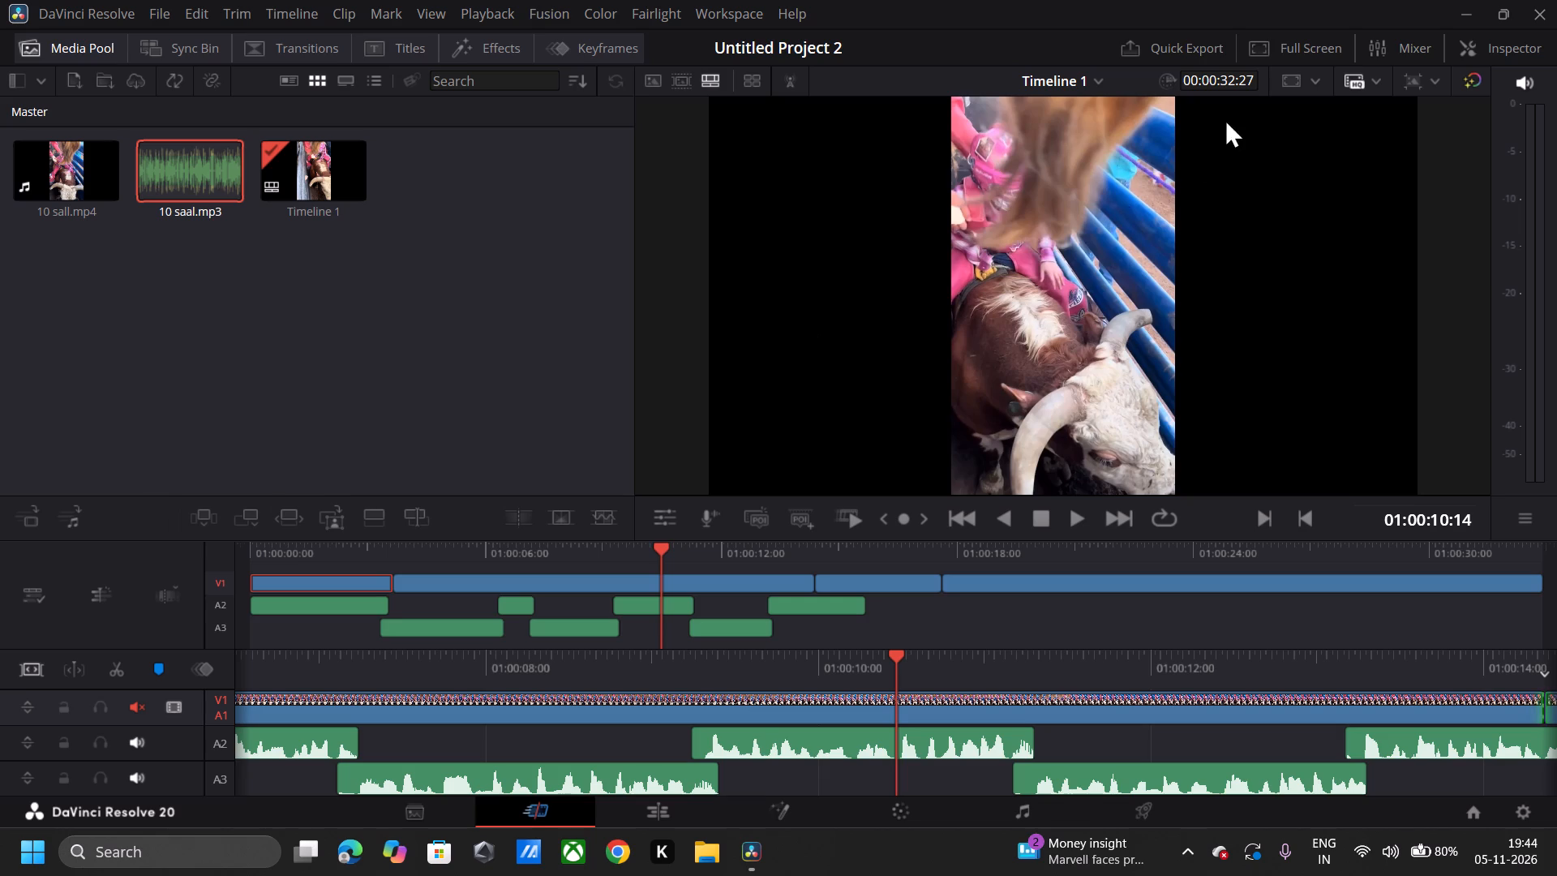
# Quick-export Timeline 1 with the YouTube preset, saving it as Timeline 1.mp4 in the user's home folder.
pyautogui.click(1178, 48)
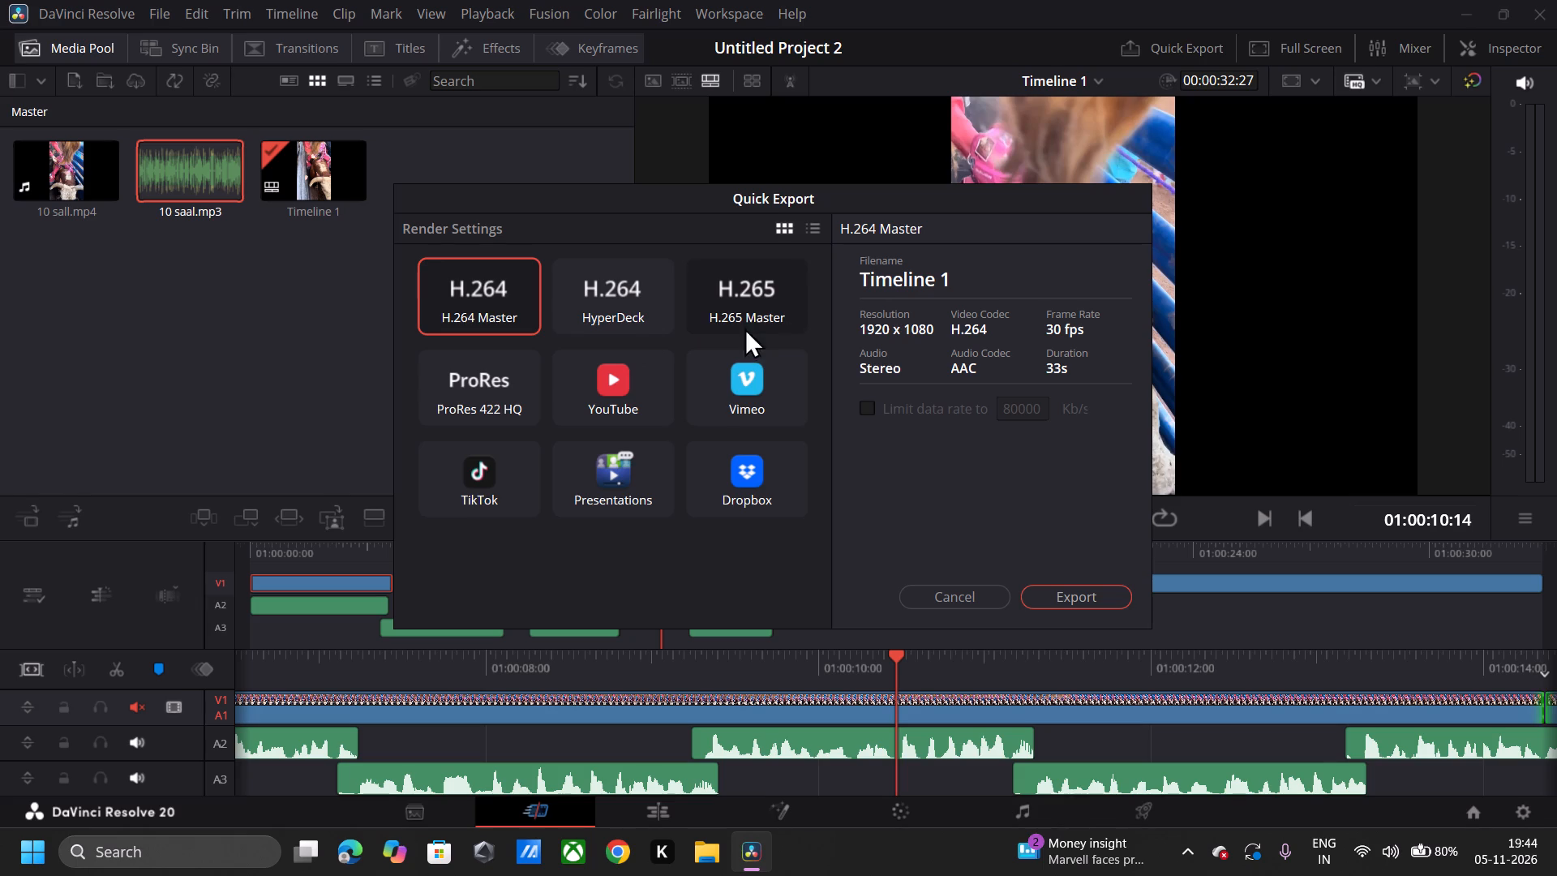
pyautogui.click(627, 394)
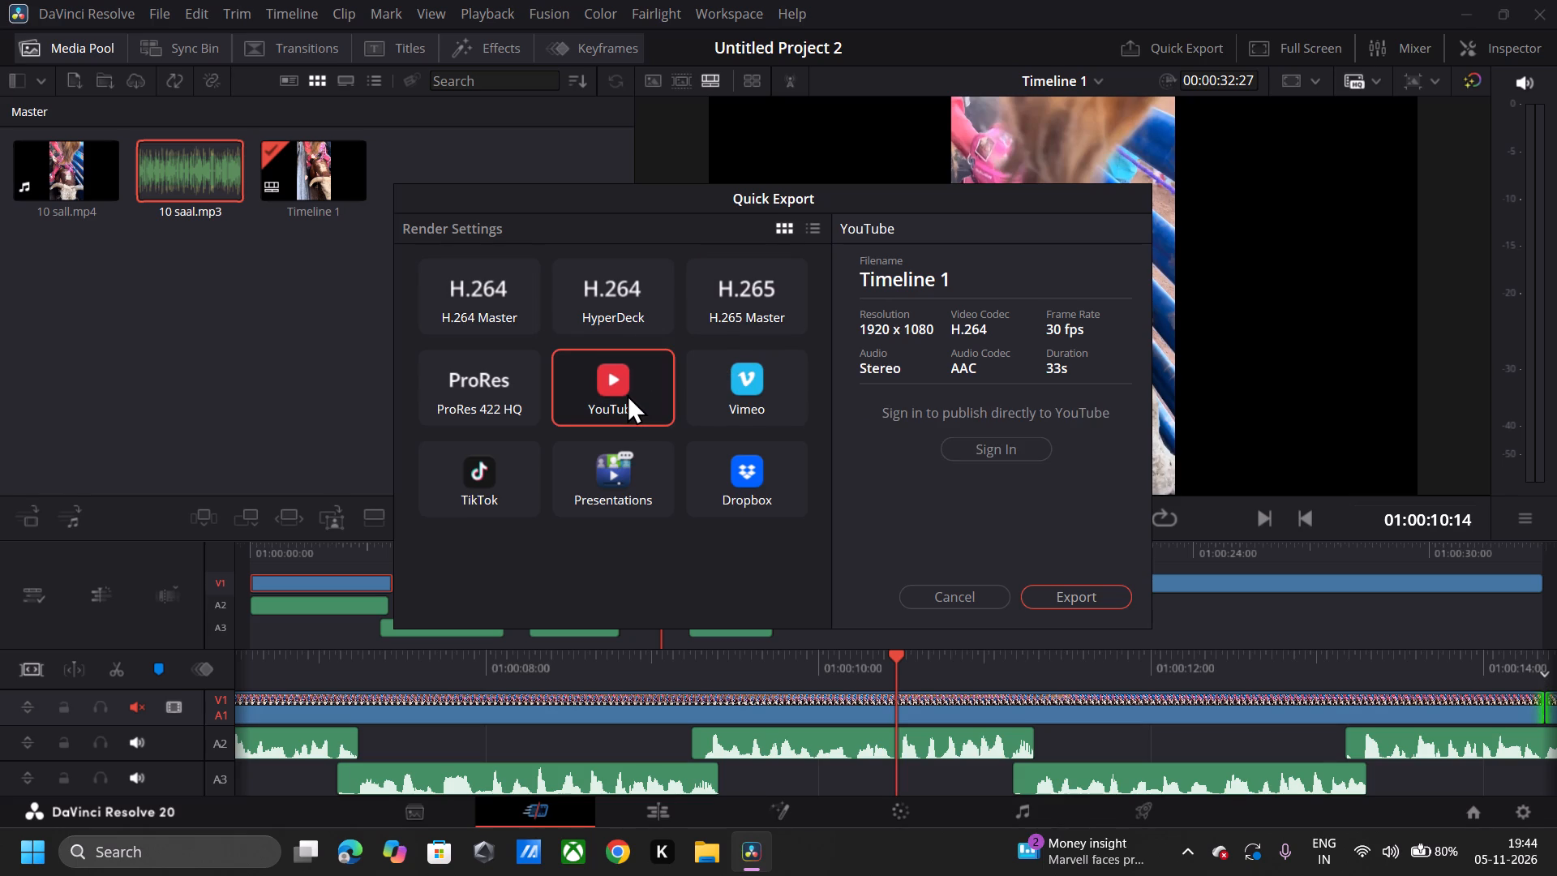
pyautogui.click(1083, 597)
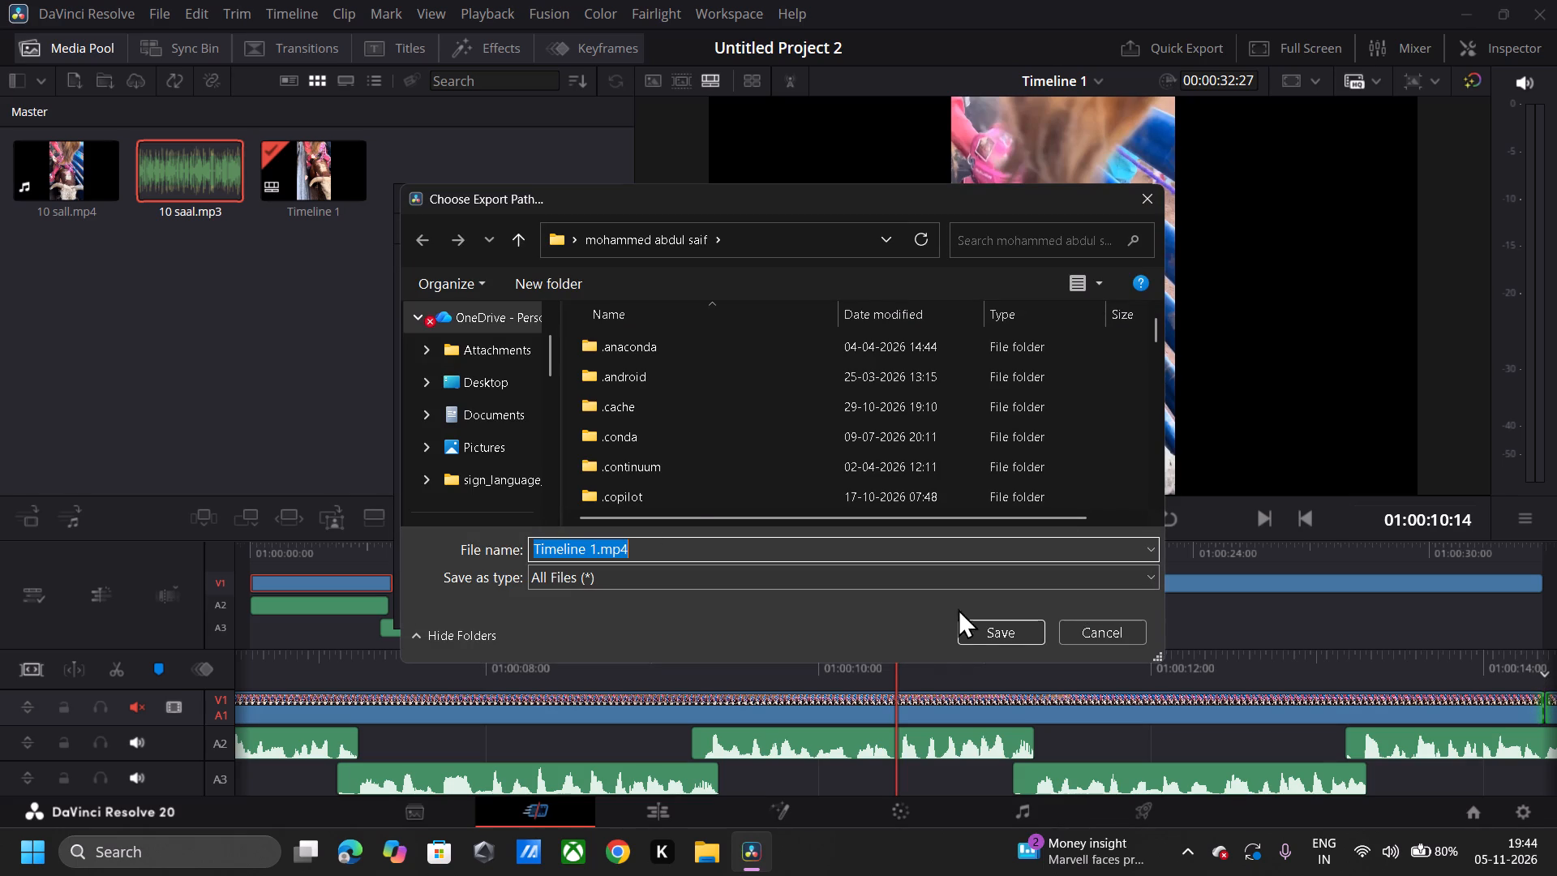
pyautogui.click(316, 655)
pyautogui.click(999, 626)
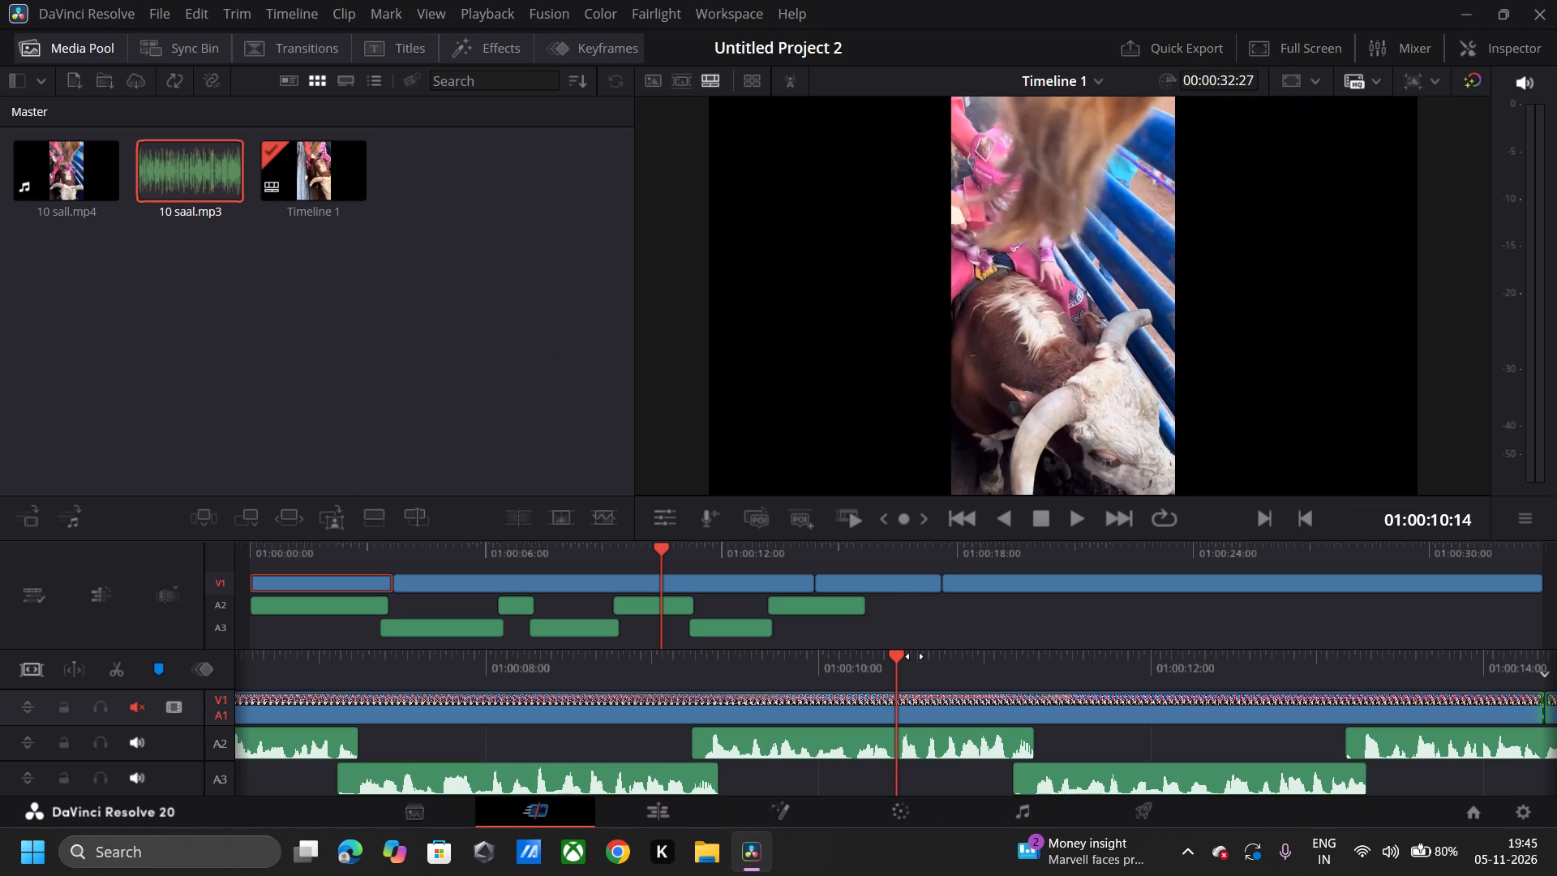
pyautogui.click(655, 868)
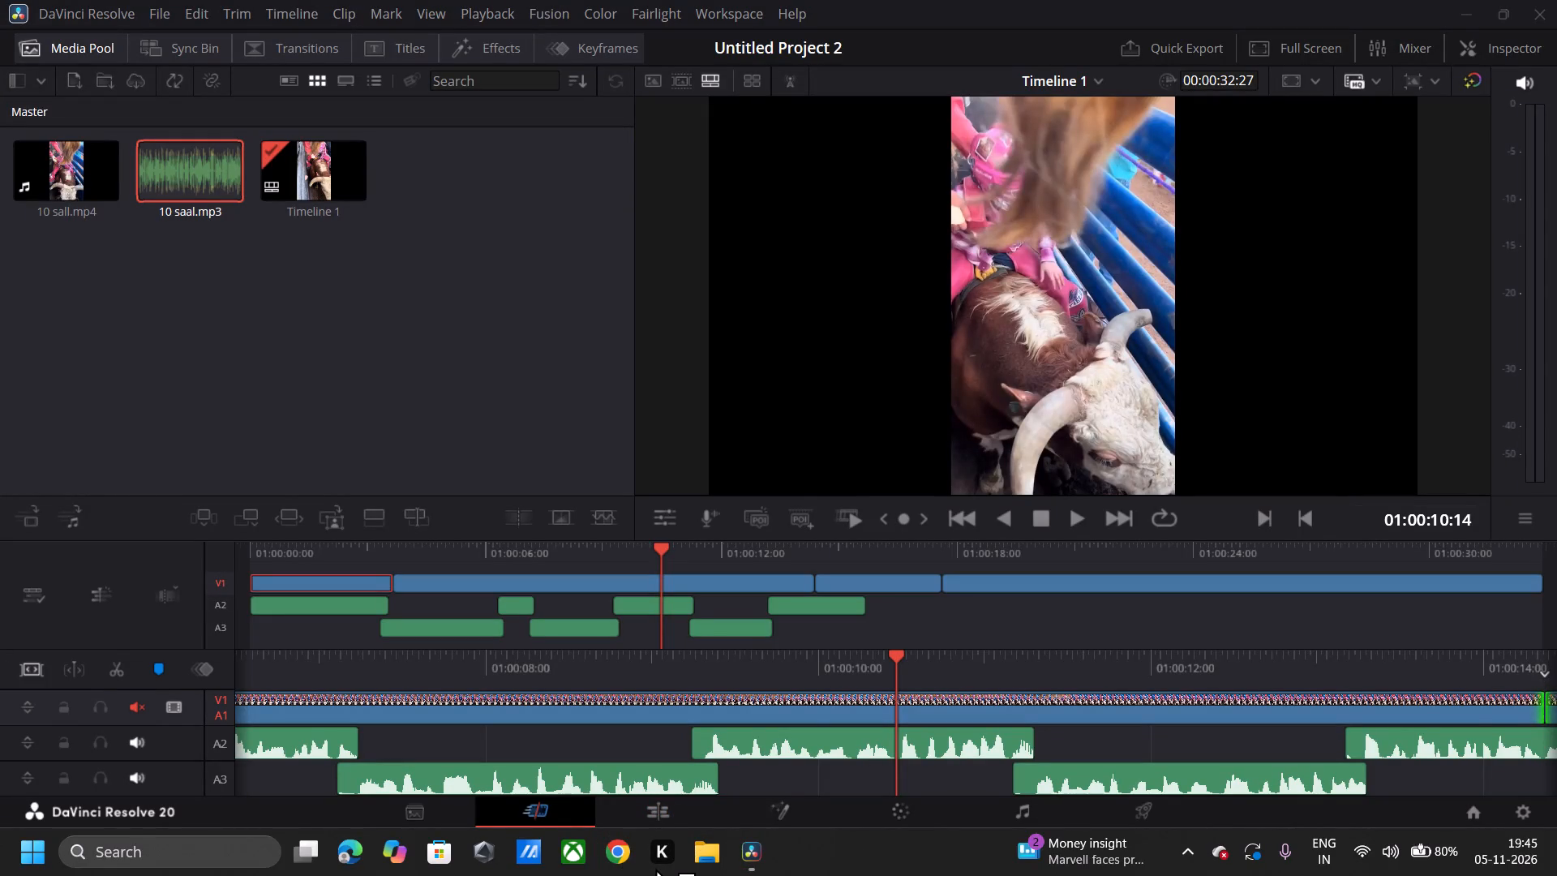
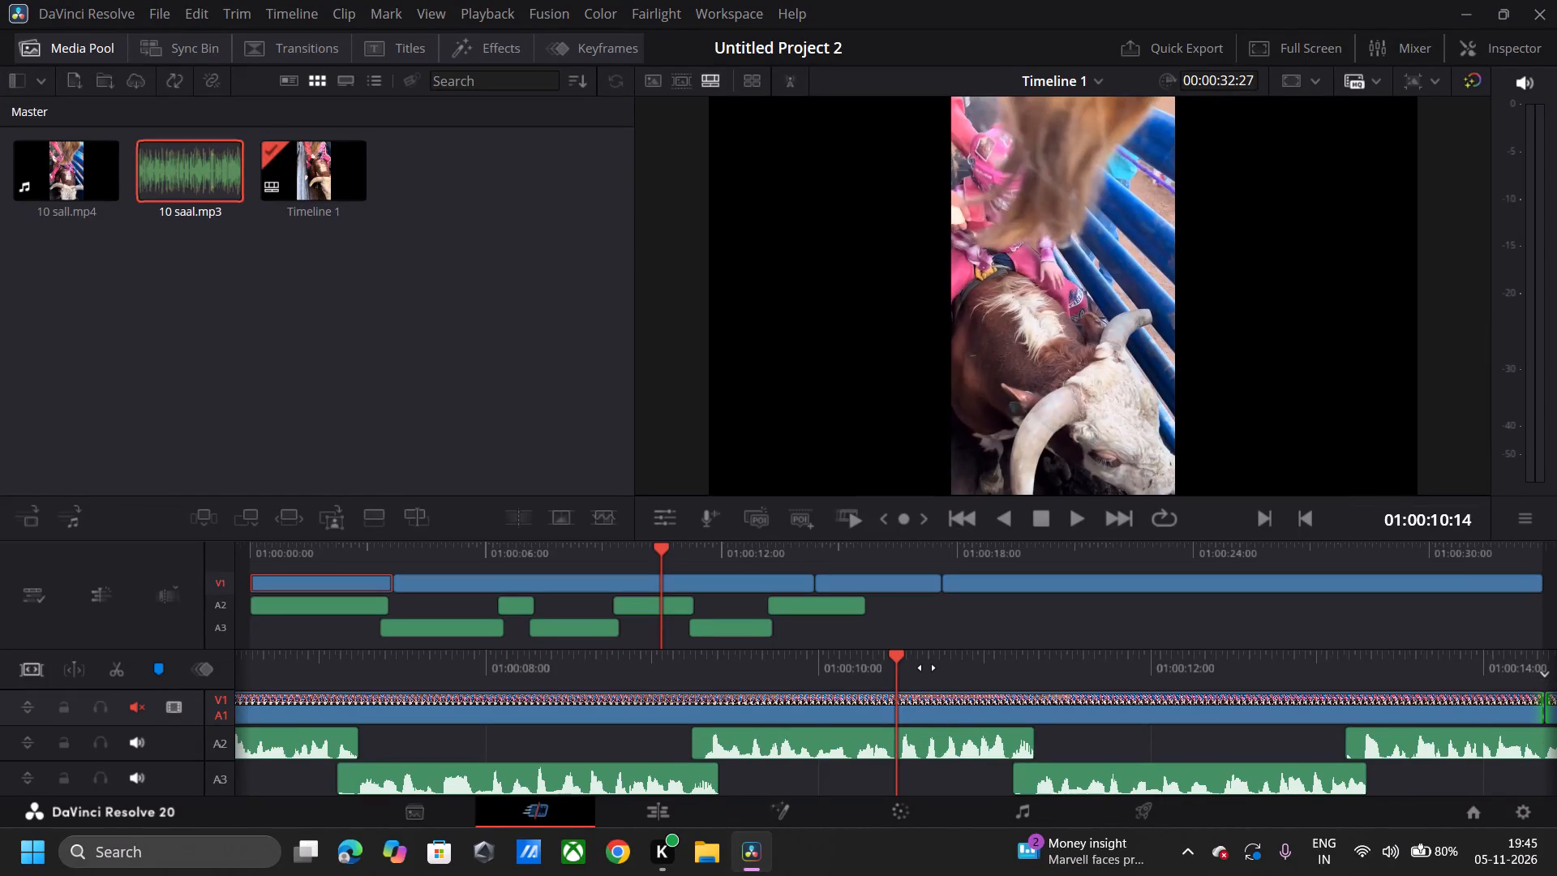
# Scrub past the second video cut to about 01:00:14:02, return the playhead to the timeline's start, and deselect the first clip.
pyautogui.scroll(-2, 927, 668)
pyautogui.scroll(2, 927, 668)
pyautogui.moveTo(688, 547); pyautogui.dragTo(834, 579)
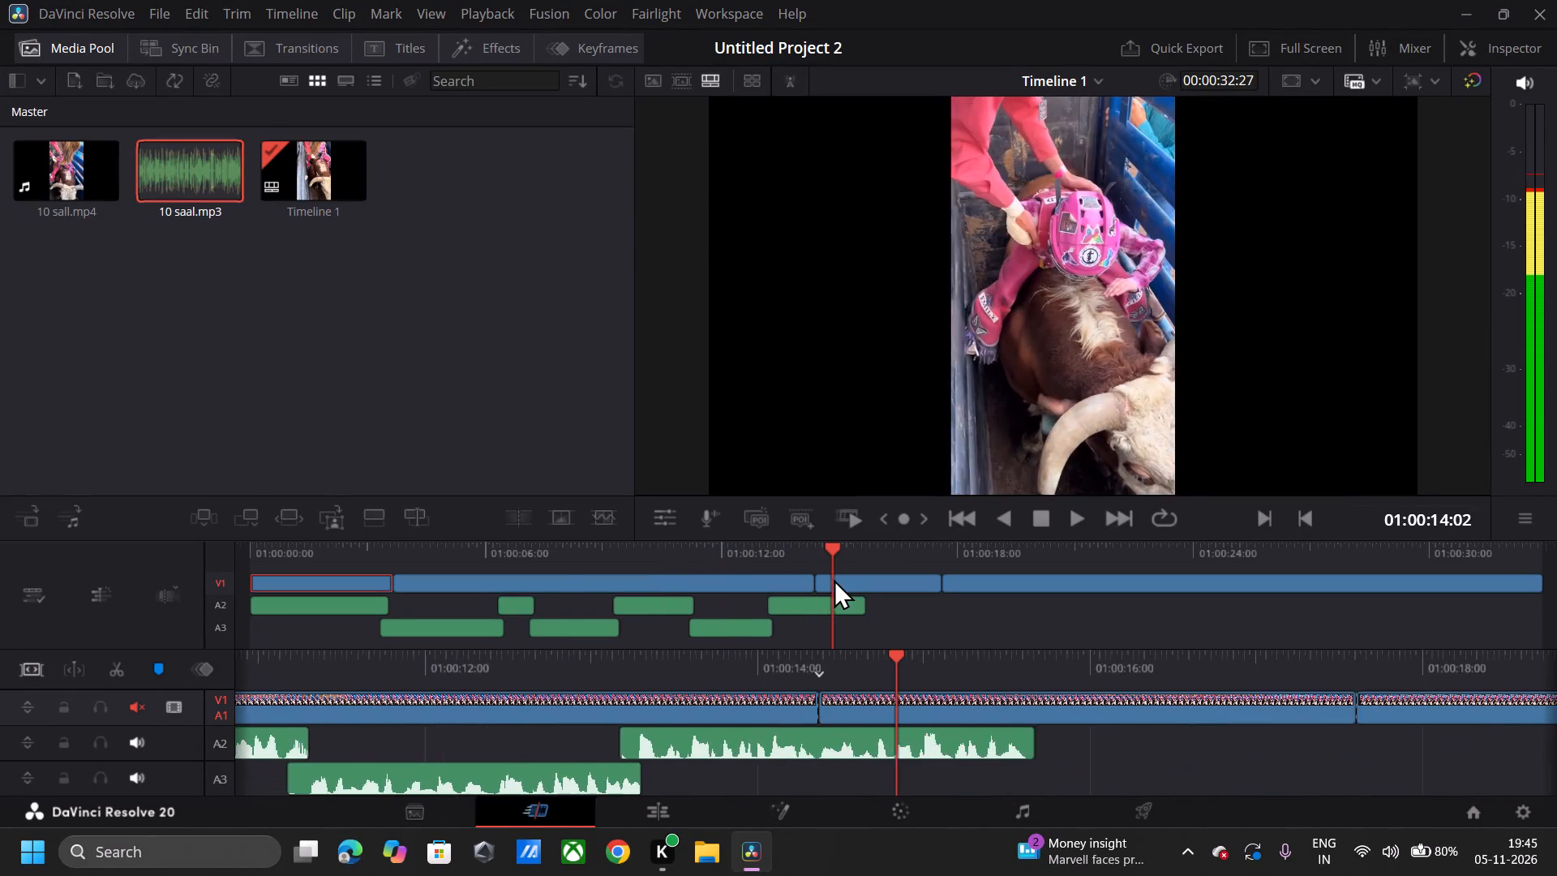
pyautogui.moveTo(834, 579); pyautogui.dragTo(0, 422)
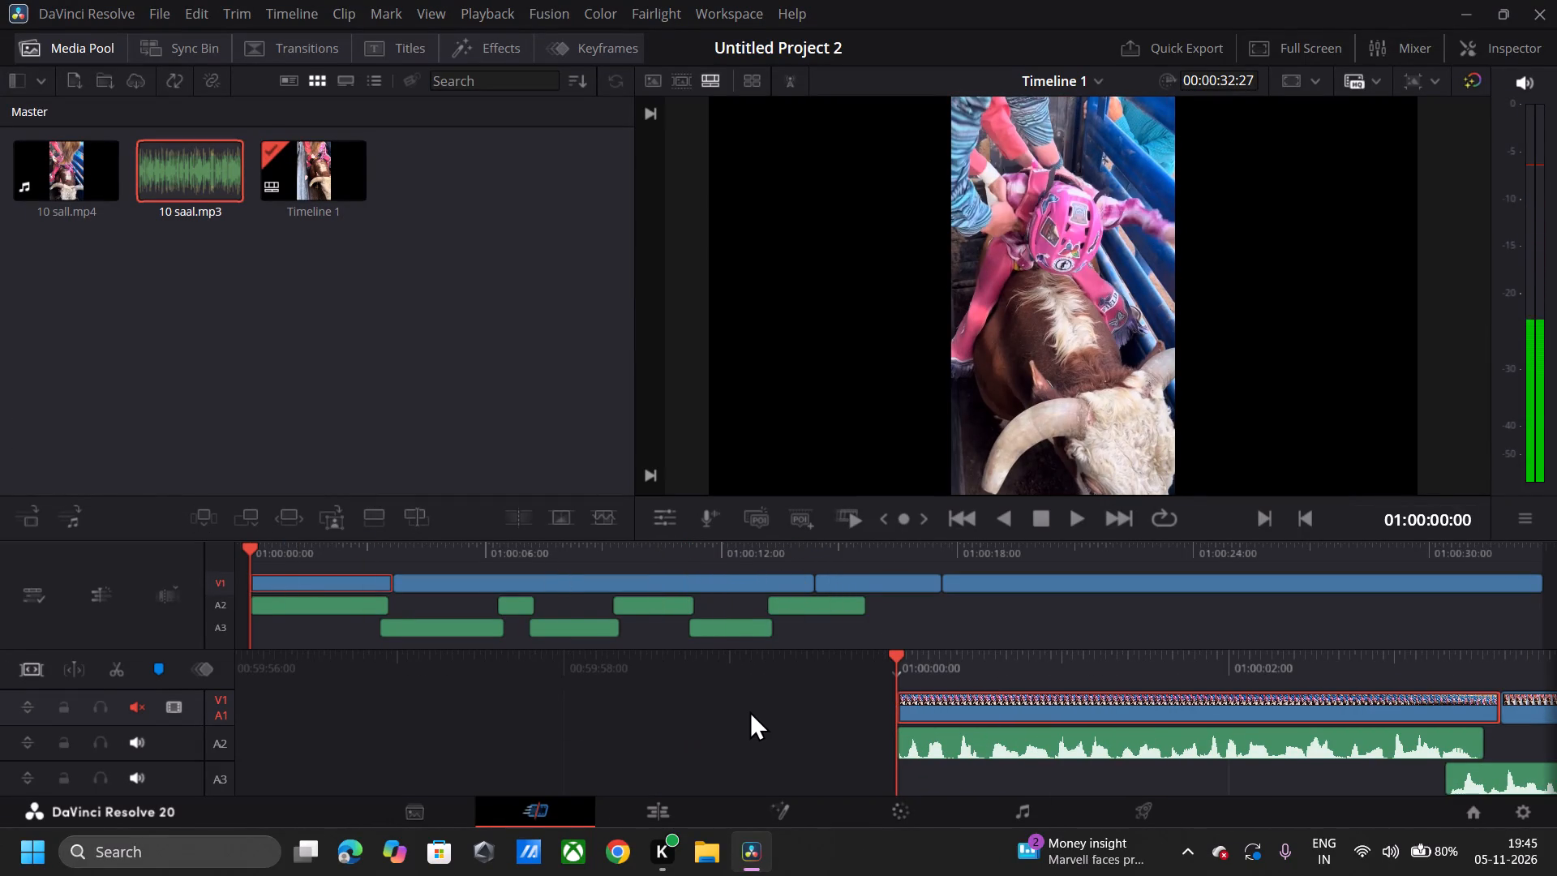
pyautogui.click(749, 711)
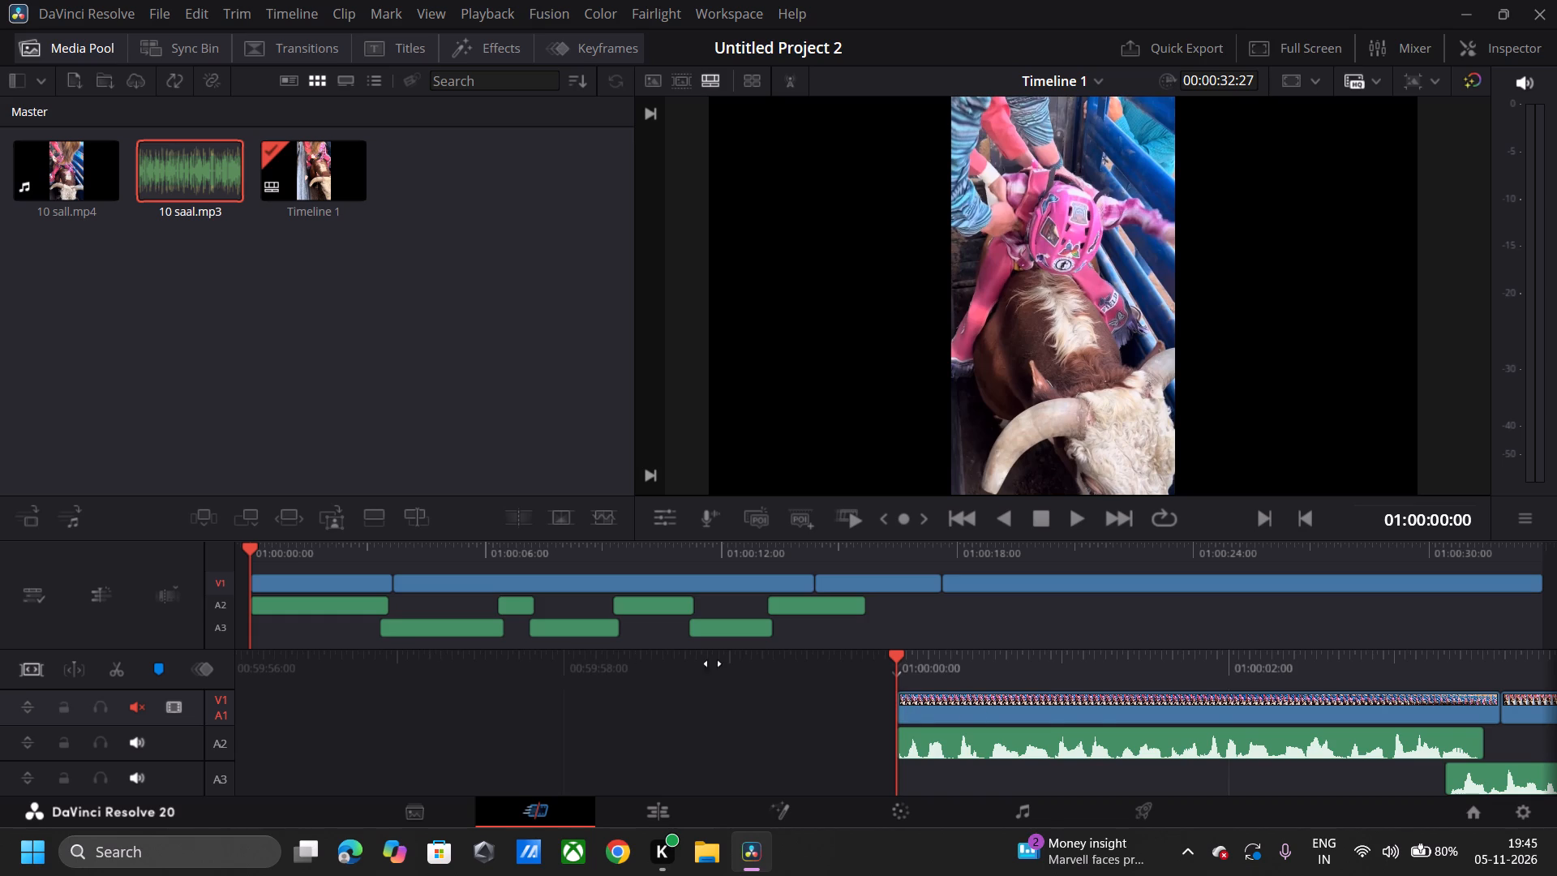
pyautogui.moveTo(1005, 655); pyautogui.dragTo(992, 663)
pyautogui.moveTo(992, 663); pyautogui.dragTo(1315, 706)
# Search the computer for the Unigram messaging app and launch it.
pyautogui.click(23, 861)
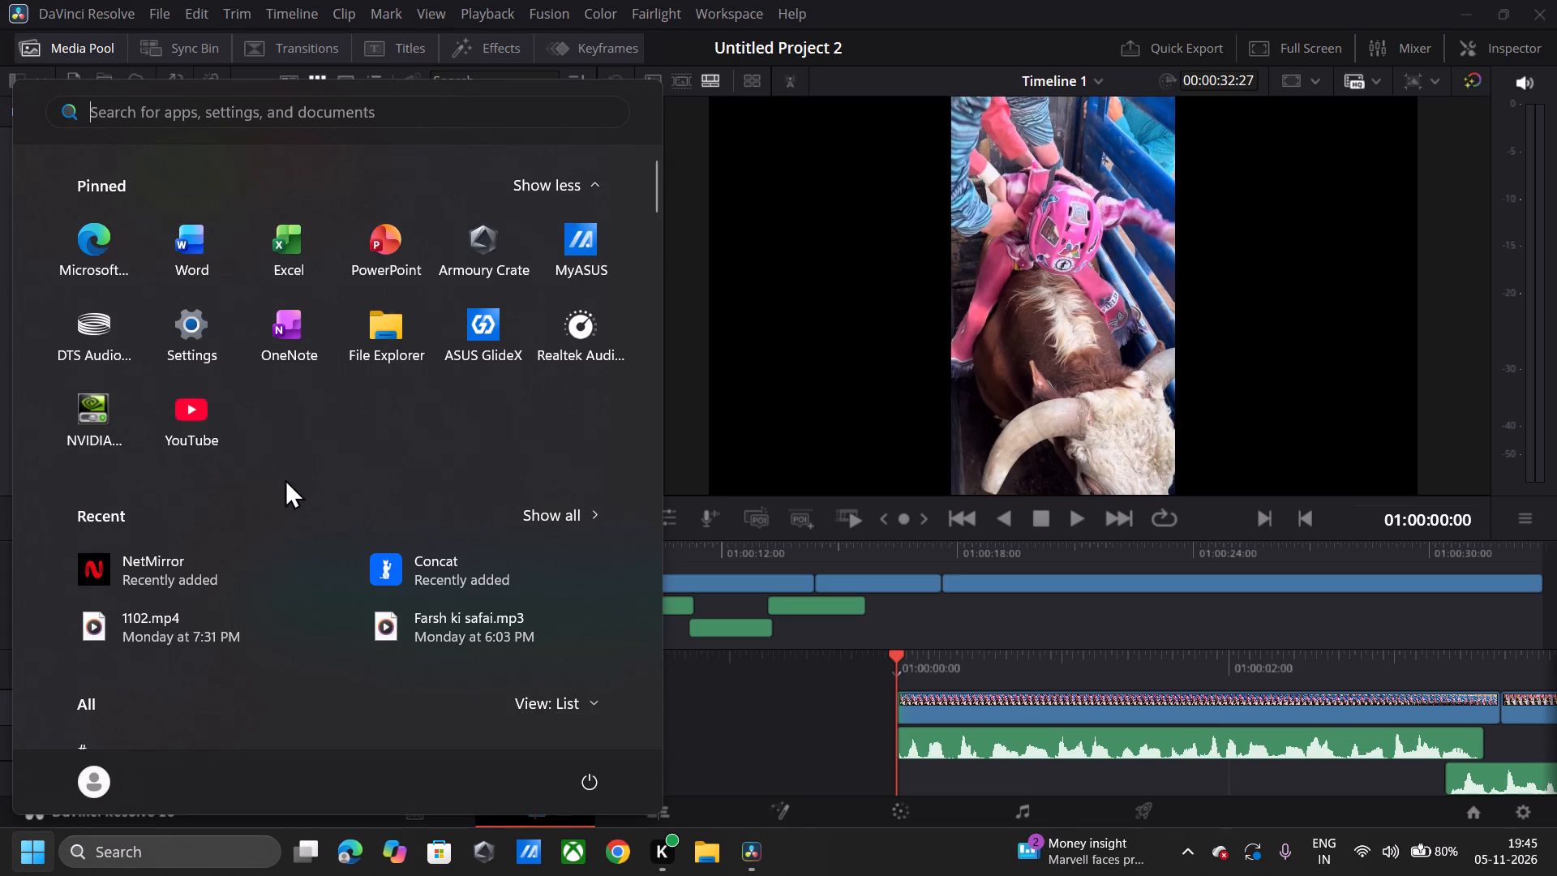
pyautogui.write('te')
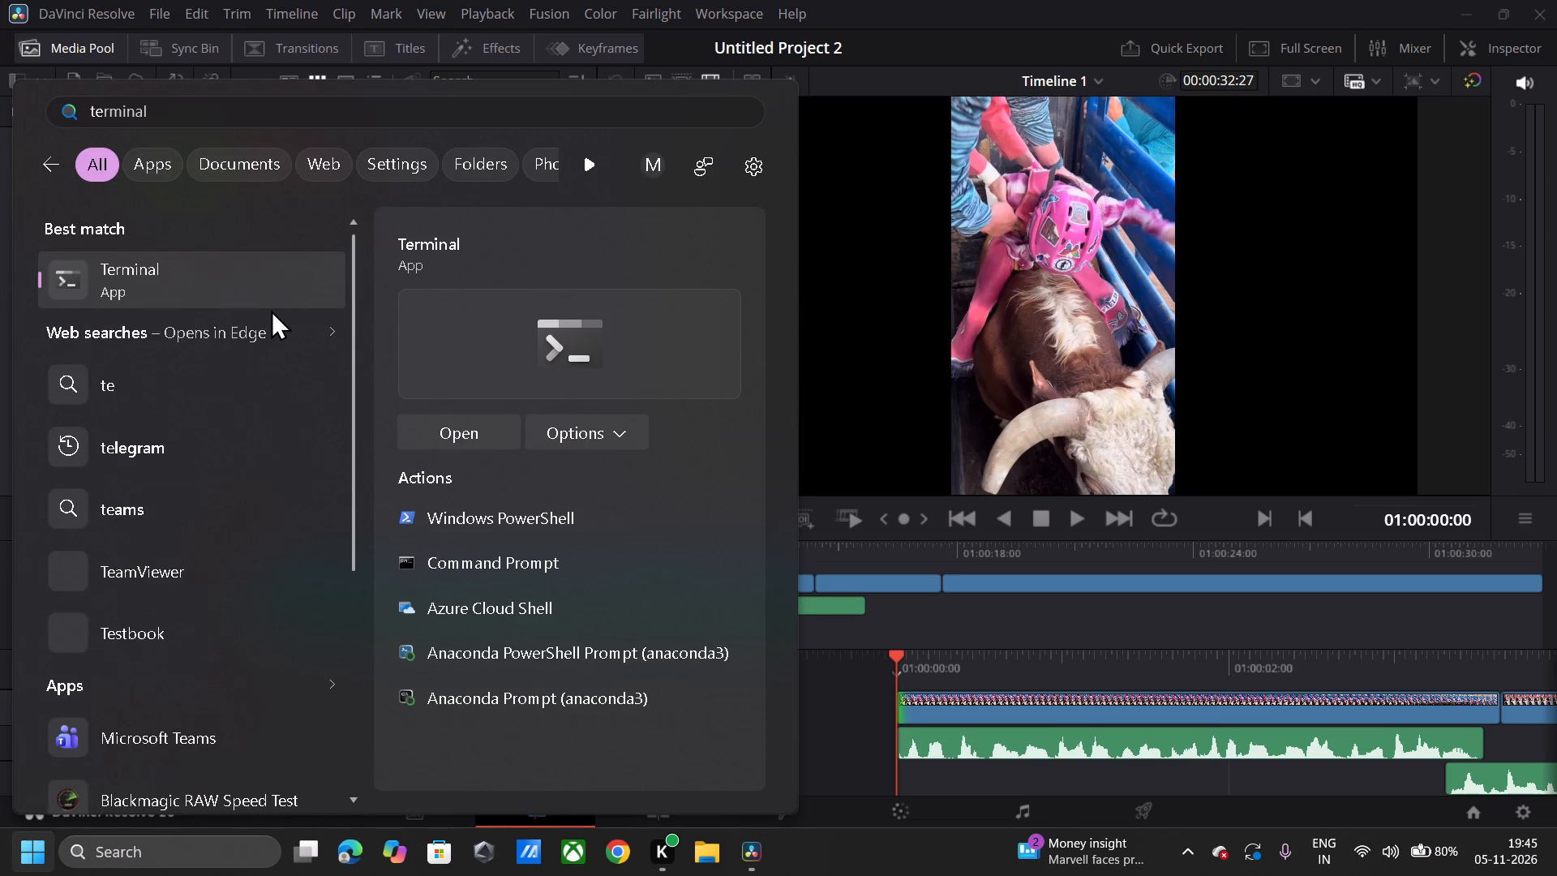
pyautogui.press('BackSpace')
pyautogui.press('BackSpace')
pyautogui.press('BackSpace')
pyautogui.write('uni')
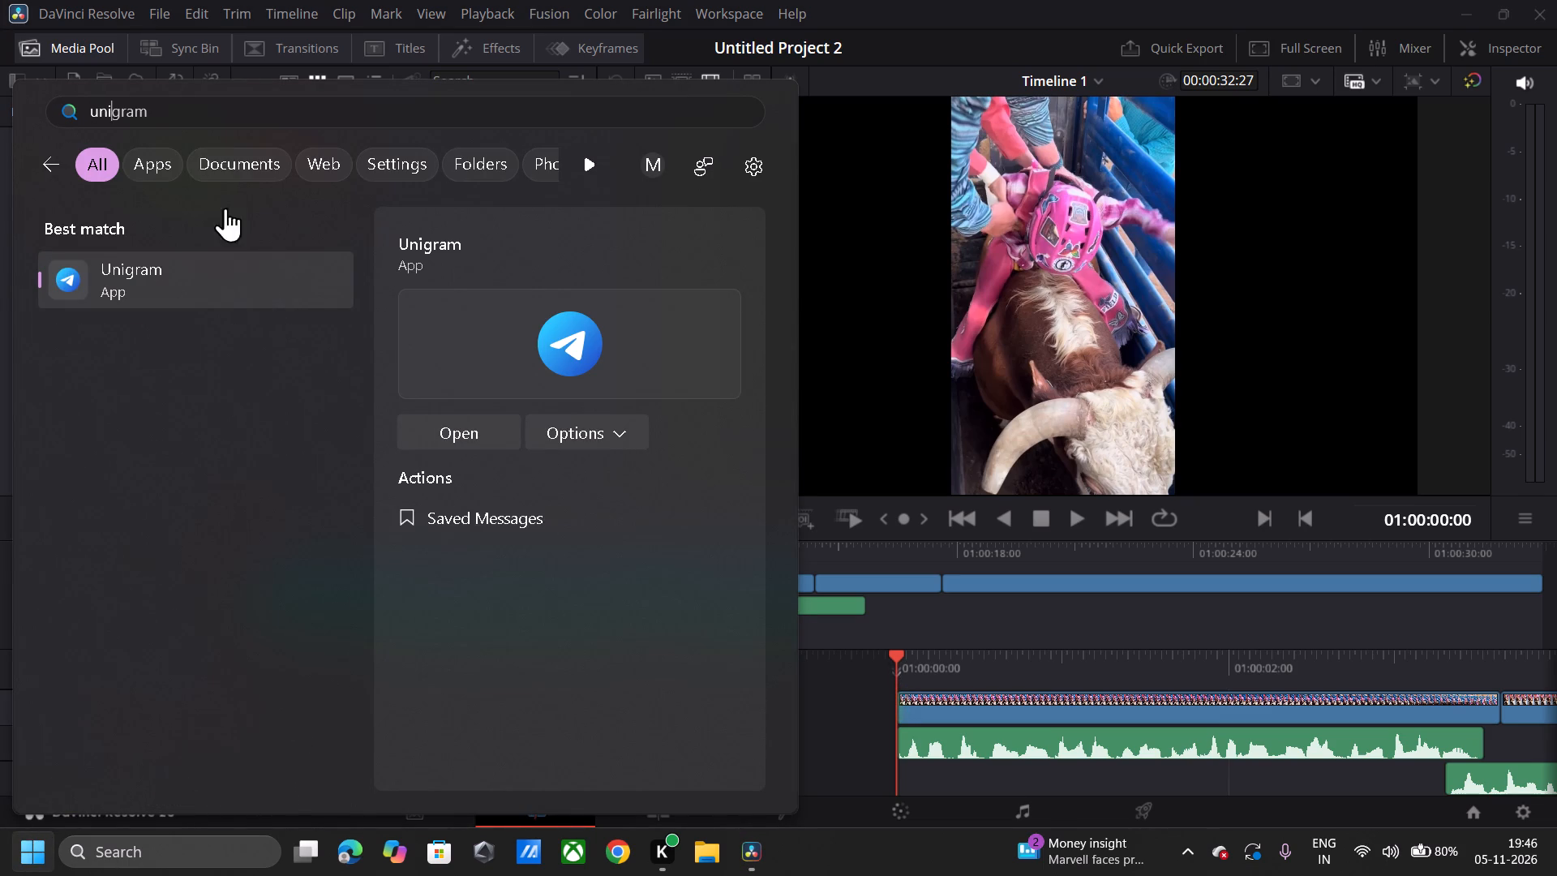
pyautogui.click(220, 272)
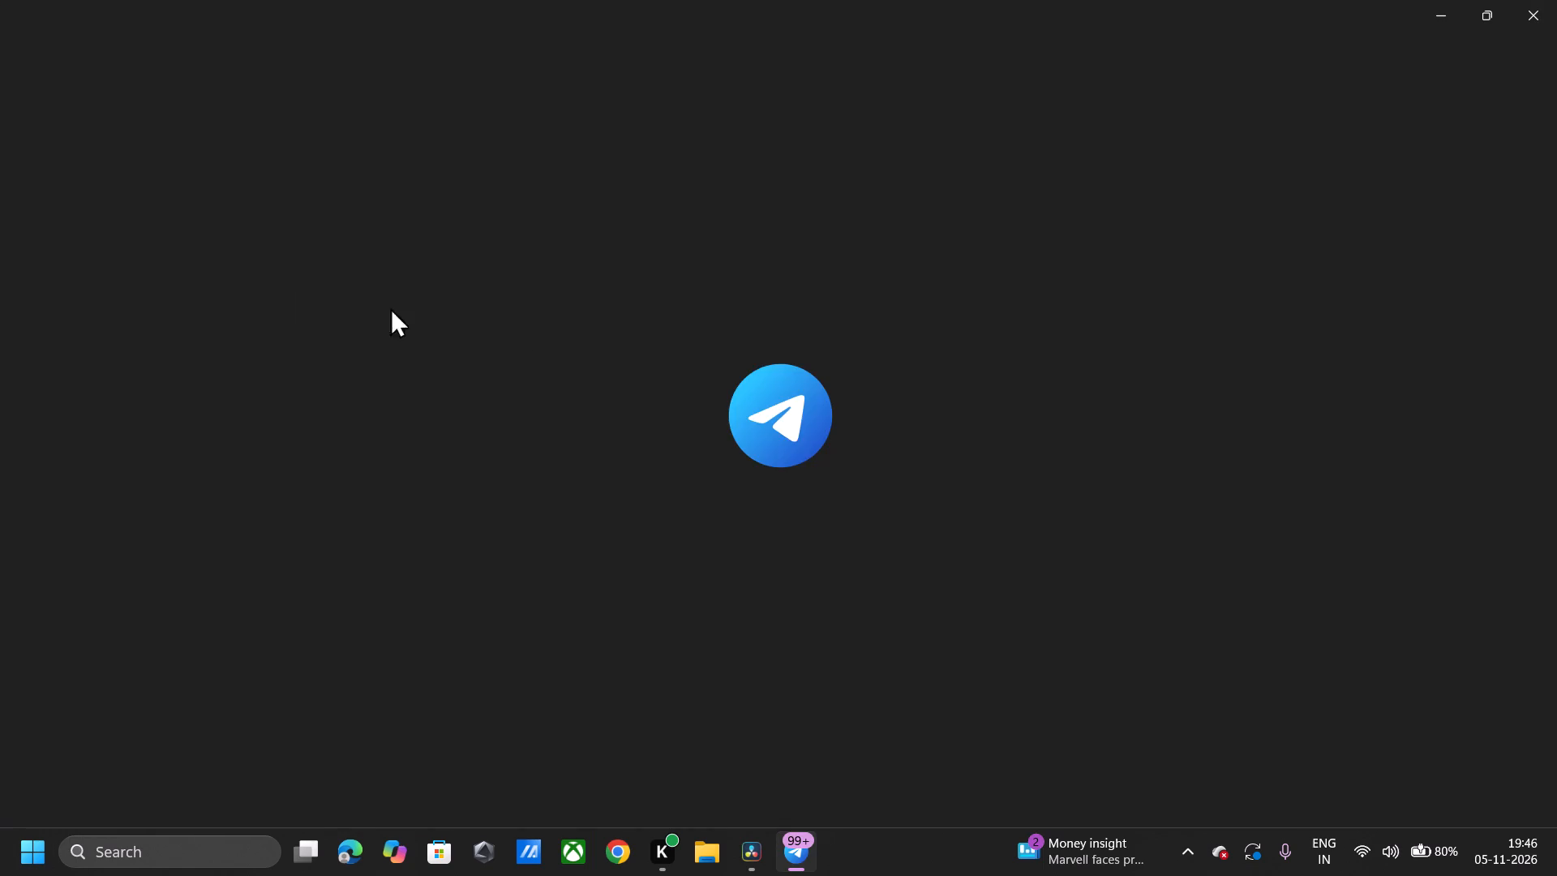